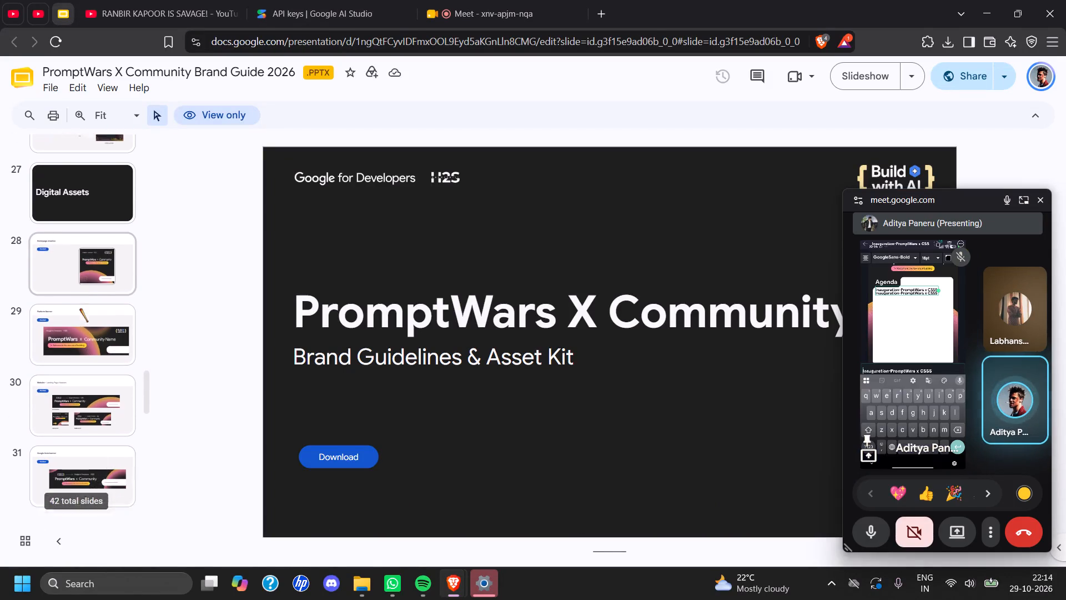
# Look through the brand guide's digital and print asset slides and open slide 36, the Signage: Poster template.
pyautogui.scroll(4, 80, 308)
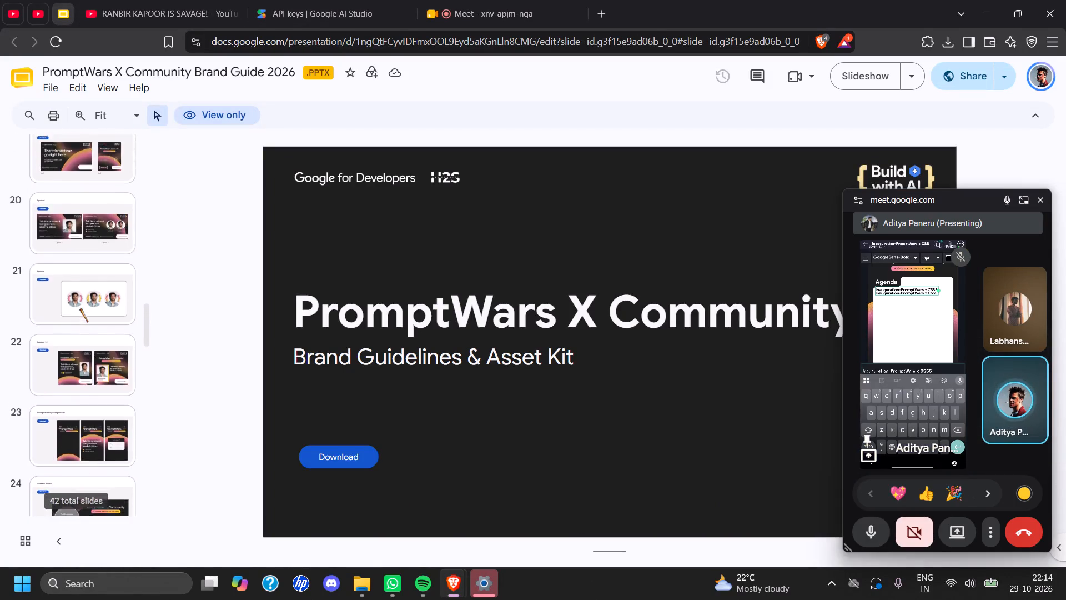
pyautogui.scroll(2, 80, 308)
pyautogui.scroll(-11, 80, 308)
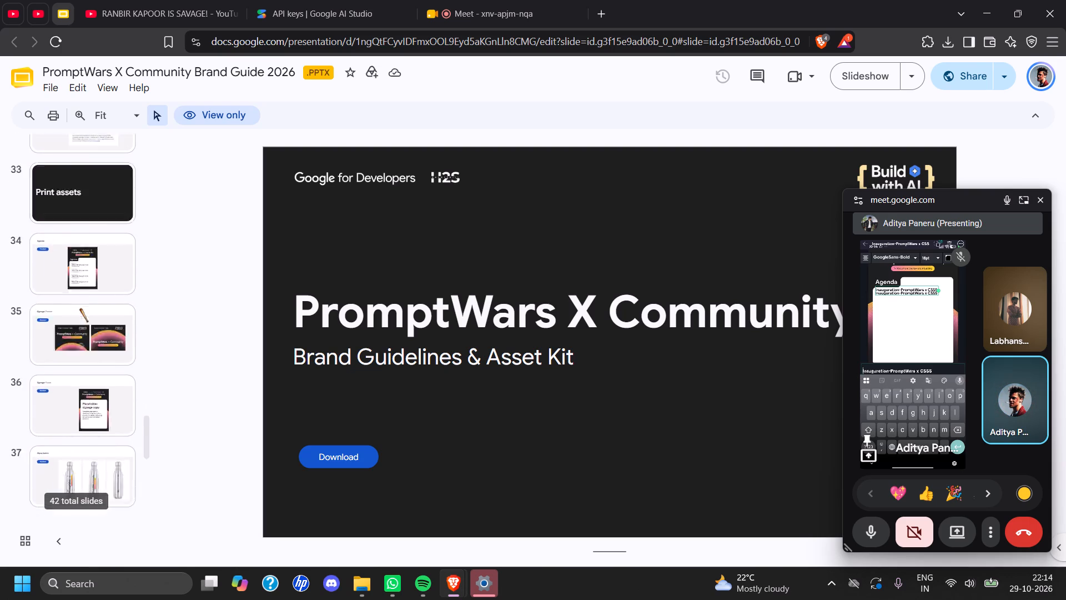
pyautogui.scroll(-2, 80, 308)
pyautogui.scroll(2, 79, 412)
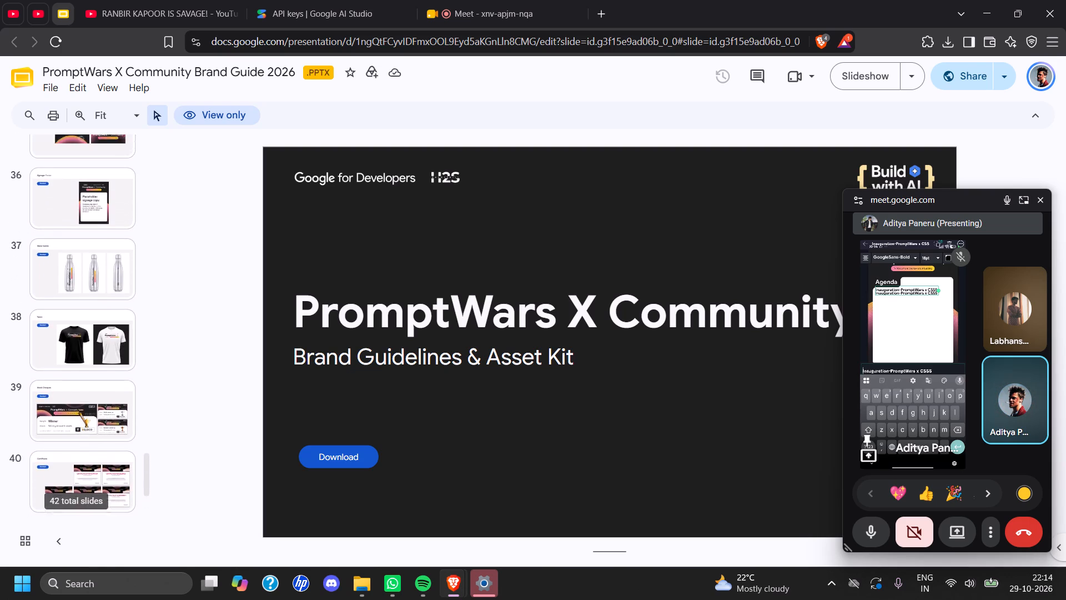
pyautogui.scroll(1, 79, 412)
pyautogui.click(97, 250)
# Open slide 34, the Agenda template in the print assets section.
pyautogui.scroll(2, 97, 250)
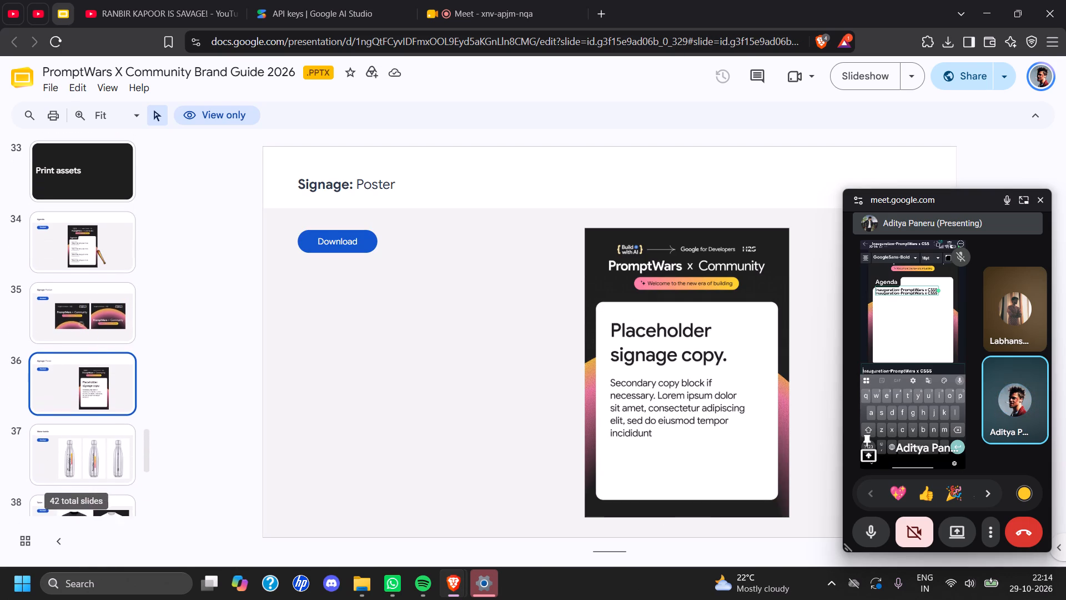
pyautogui.scroll(1, 97, 250)
pyautogui.click(97, 250)
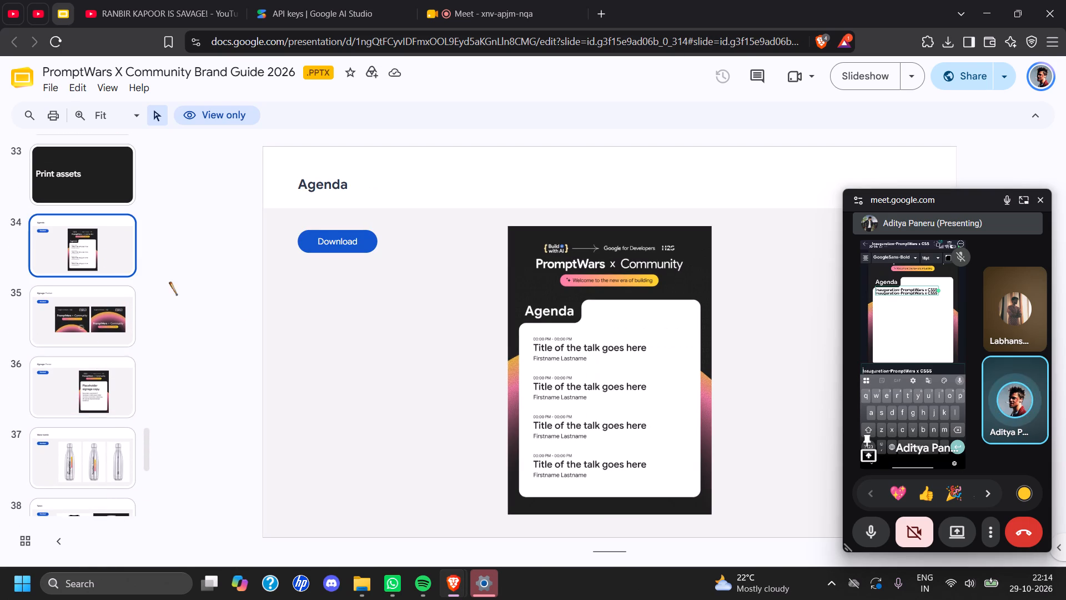
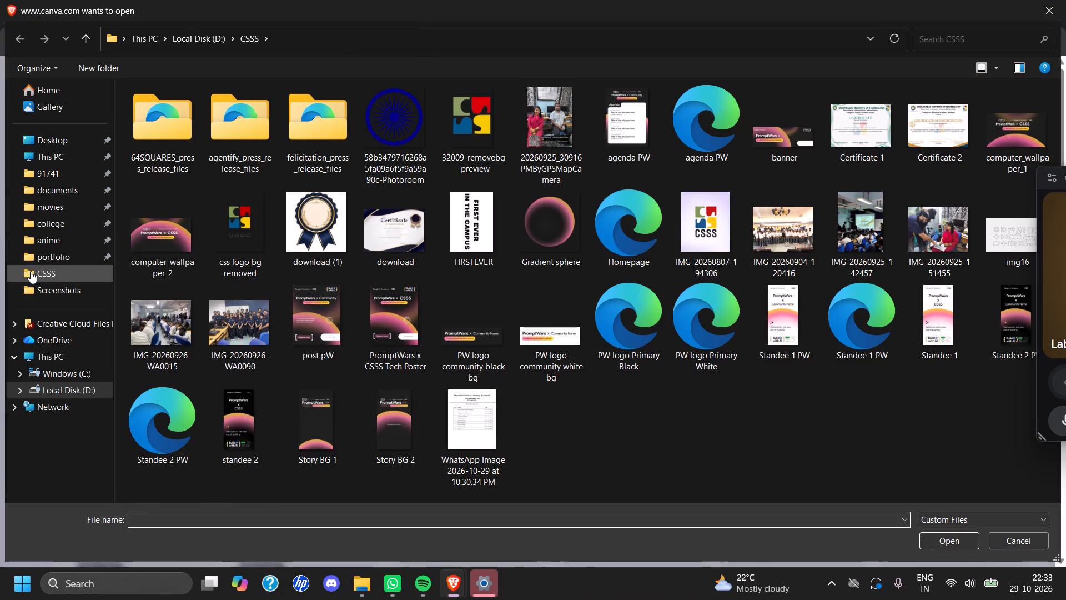
# Upload "WhatsApp Image 2026-10-29 at 10.30.34 PM" from the CSSS folder for Magic Layers and choose it as the media.
pyautogui.click(441, 407)
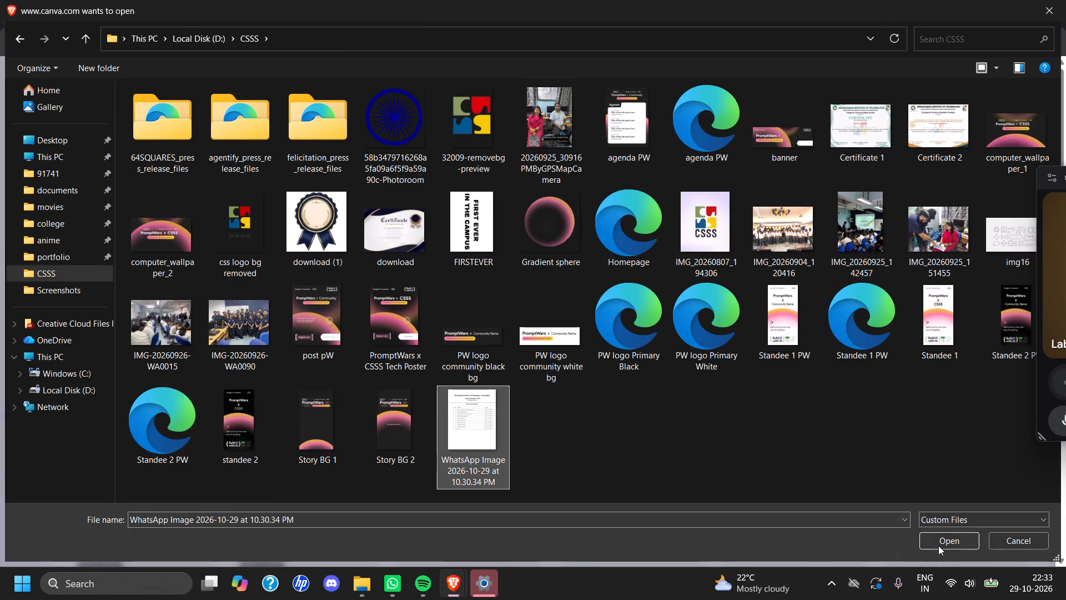
pyautogui.click(938, 546)
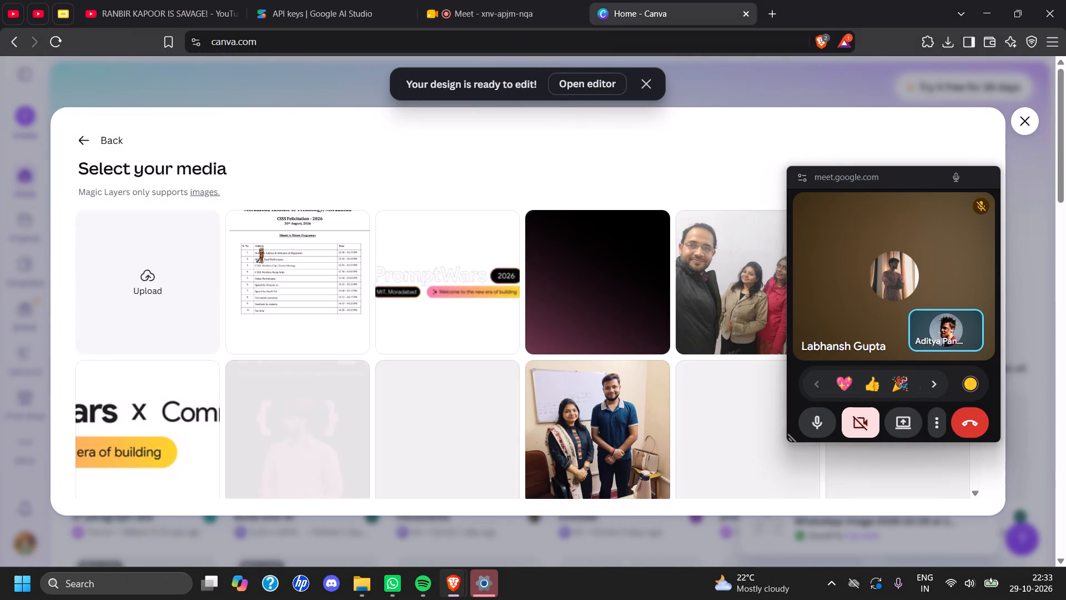
pyautogui.click(277, 276)
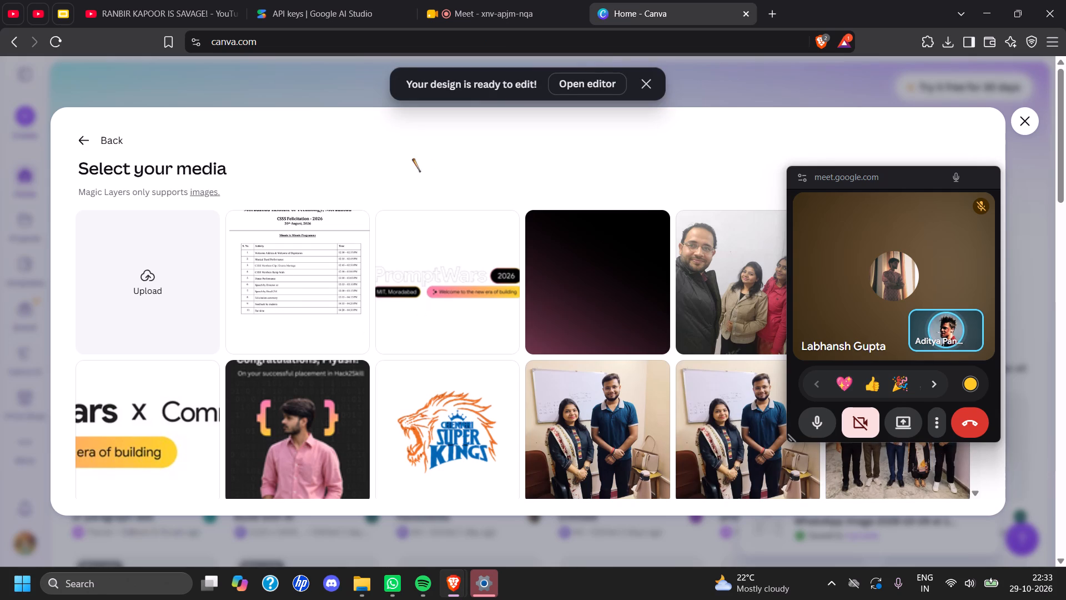
# Convert the uploaded CSSS Felicitation programme image into an editable design with Magic Layers and check its activity table.
pyautogui.click(290, 274)
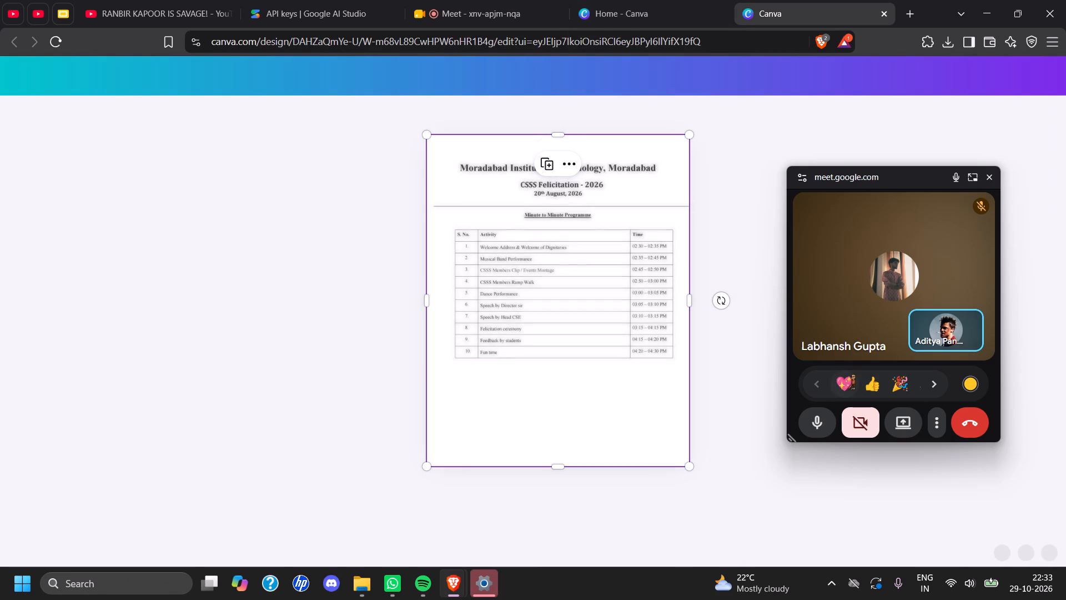
pyautogui.click(500, 251)
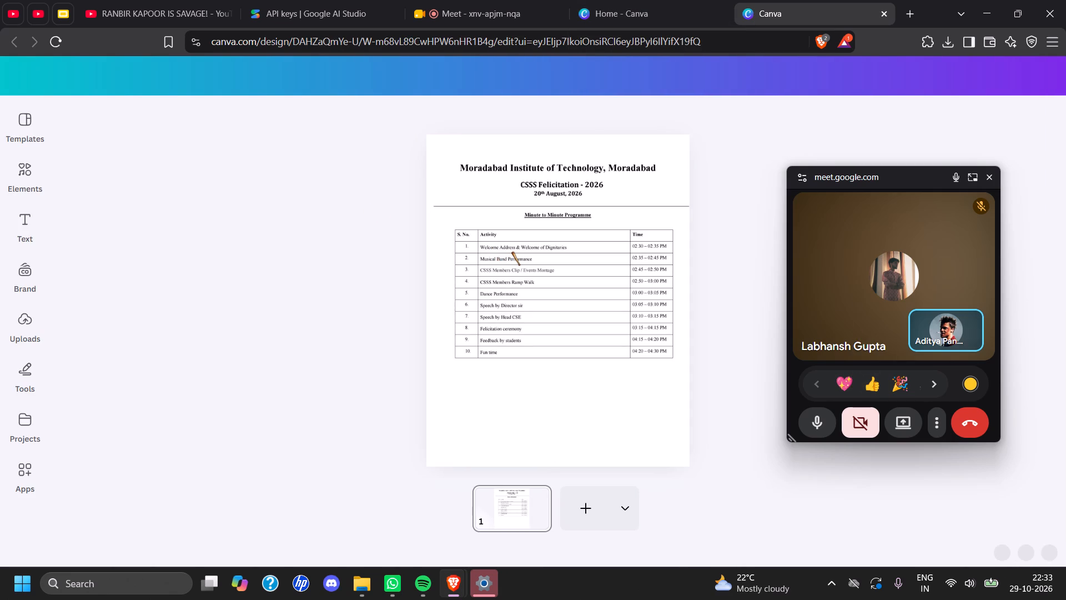
pyautogui.click(512, 252)
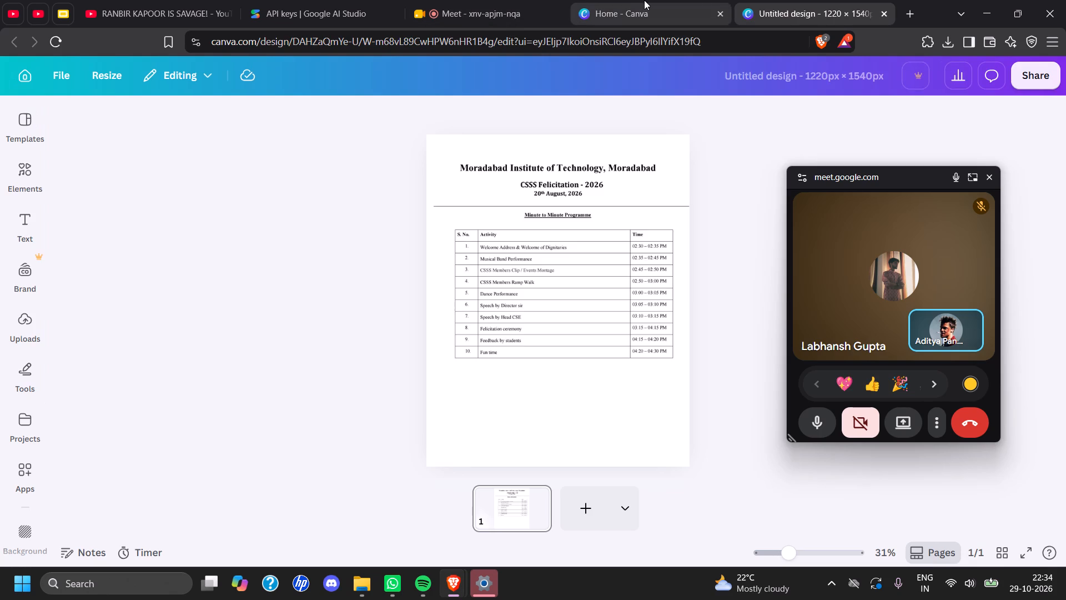
# Go back to the Canva home page and leave the Magic Layers media selection.
pyautogui.click(644, 0)
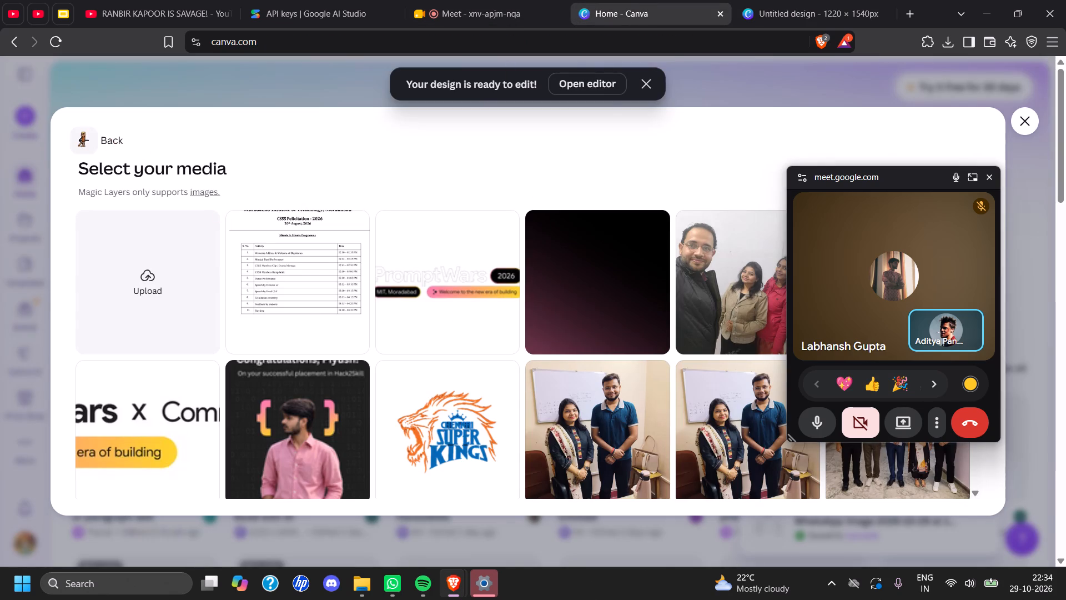
pyautogui.click(83, 132)
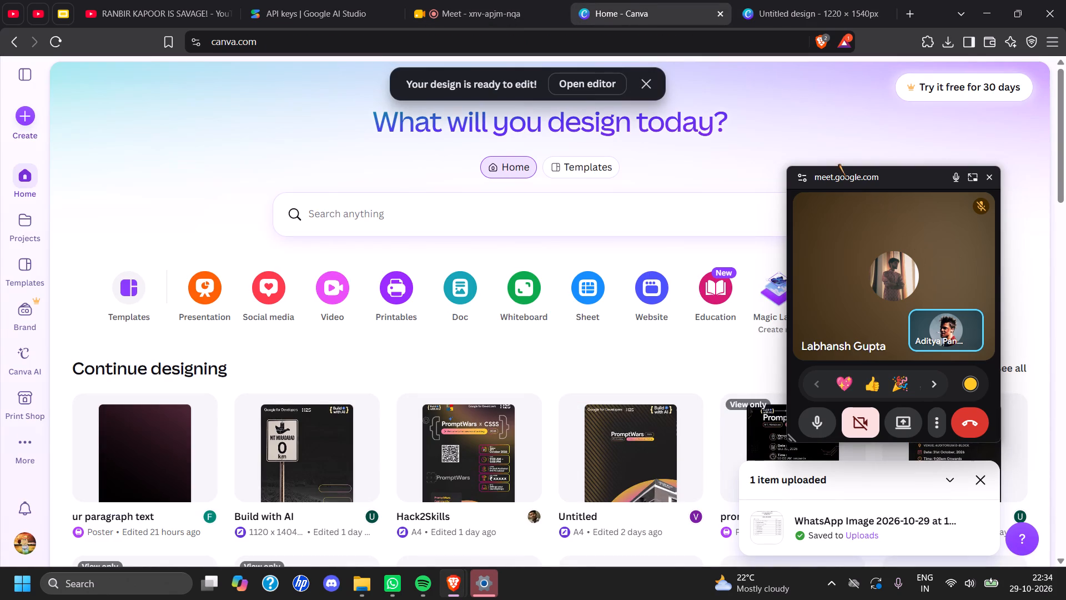
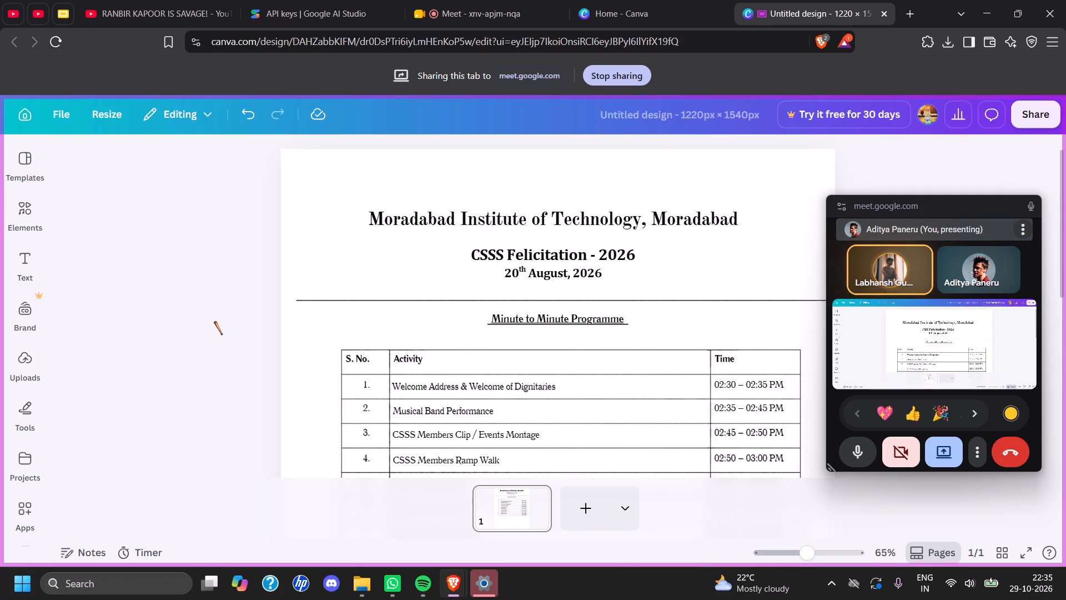
# Replace "CSSS Felicitation" in the event title so it reads "PromptWars X CSSS - 2026".
pyautogui.click(545, 248)
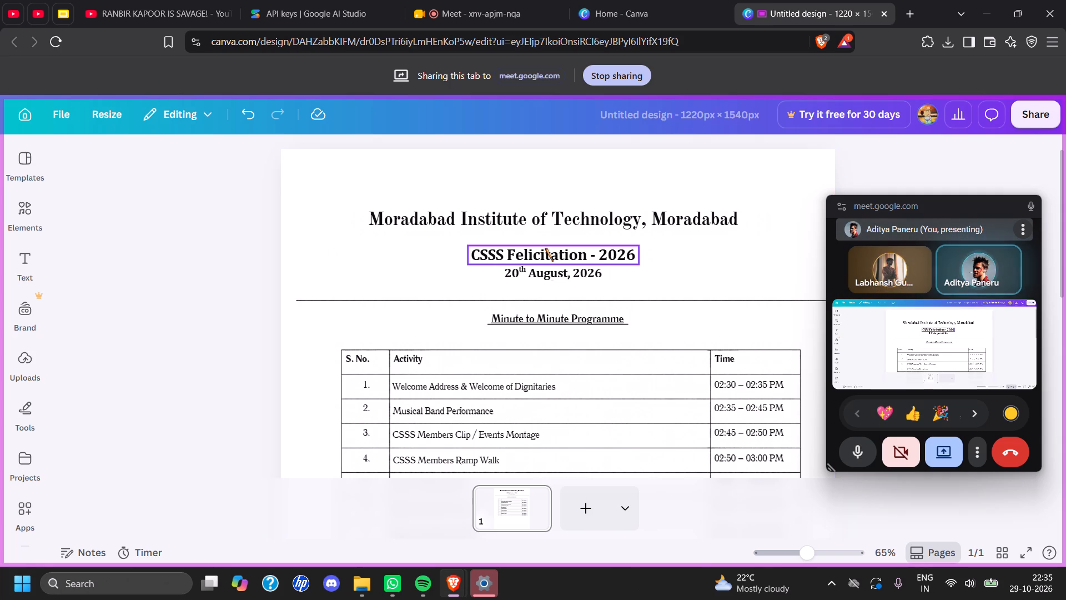
pyautogui.click(585, 257)
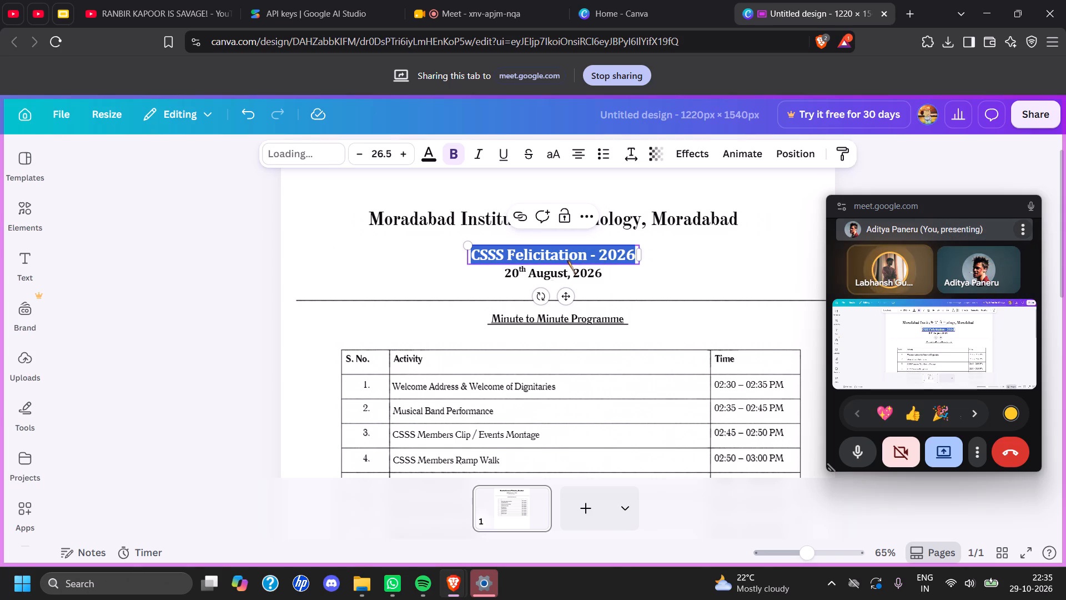
pyautogui.click(579, 256)
pyautogui.press('Right')
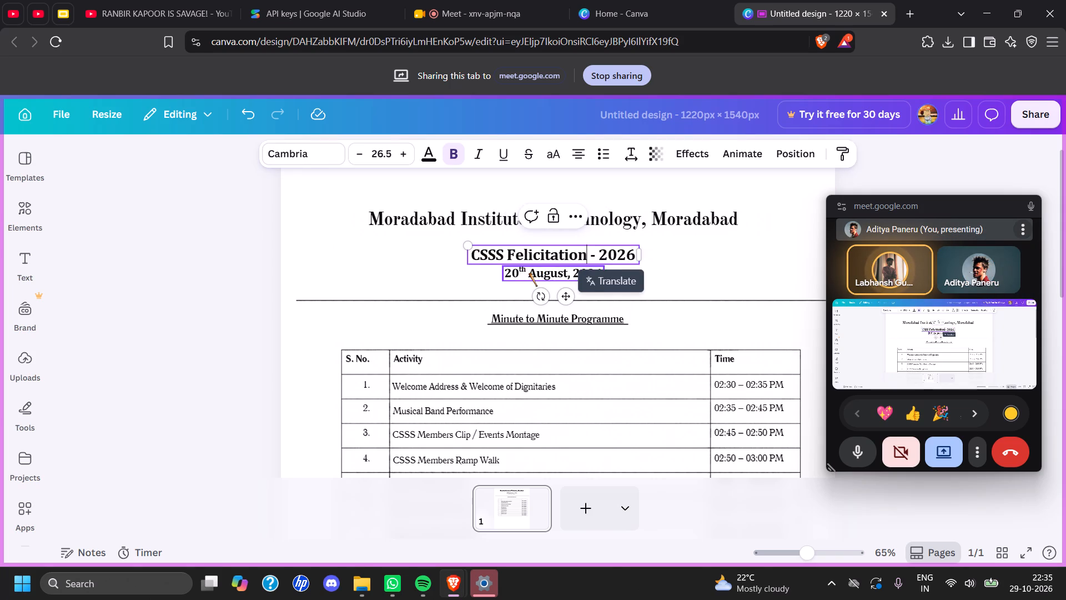
pyautogui.press('BackSpace')
pyautogui.press('BackSpace')
pyautogui.press('BackSpace')
pyautogui.press('BackSpace')
pyautogui.press('BackSpace')
pyautogui.press('BackSpace')
pyautogui.press('BackSpace')
pyautogui.press('BackSpace')
pyautogui.press('BackSpace')
pyautogui.press('BackSpace')
pyautogui.press('BackSpace')
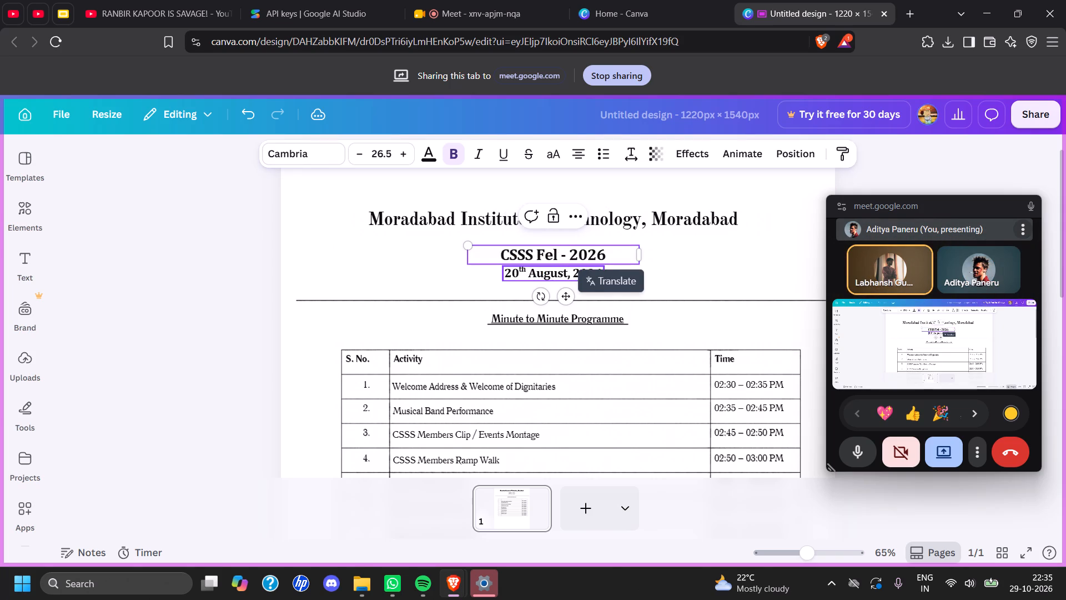
pyautogui.press('BackSpace')
pyautogui.press('BackSpace')
pyautogui.press('BackSpace')
pyautogui.press('BackSpace')
pyautogui.press('BackSpace')
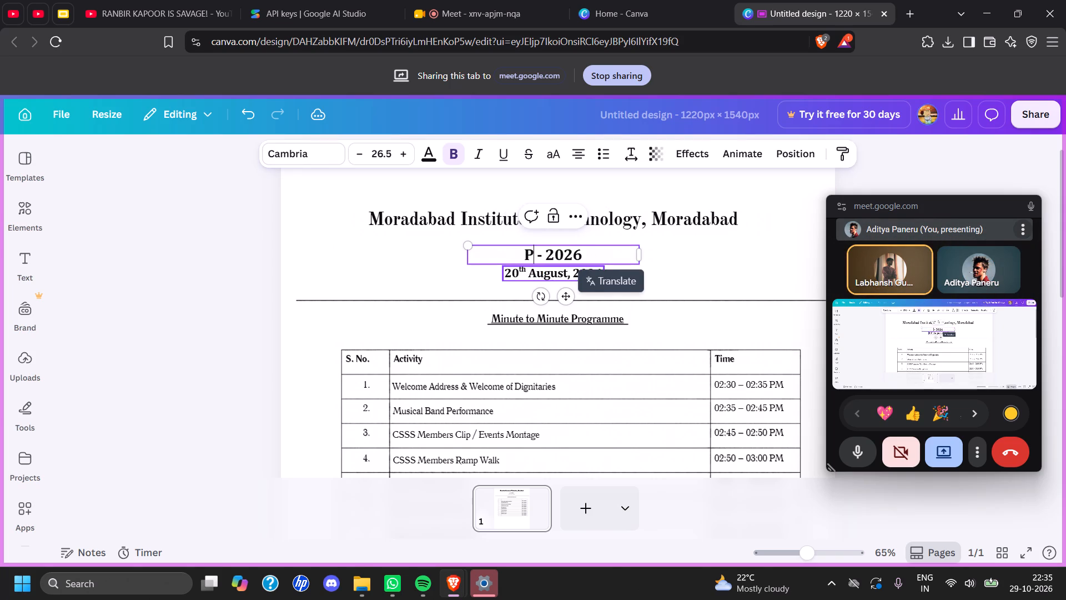
pyautogui.write('rompt')
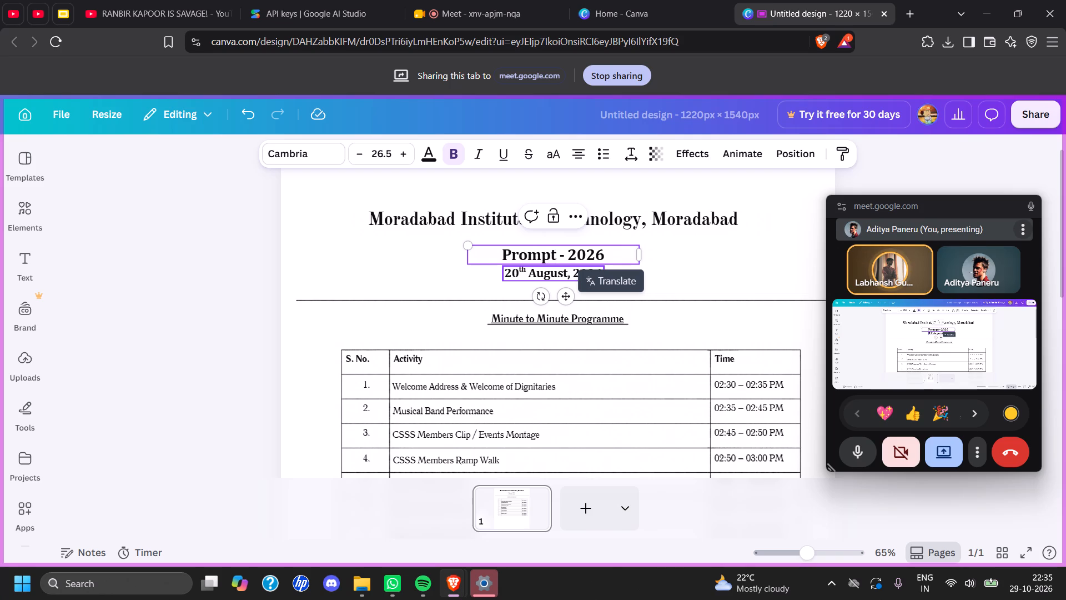
pyautogui.press('w')
pyautogui.write('rs')
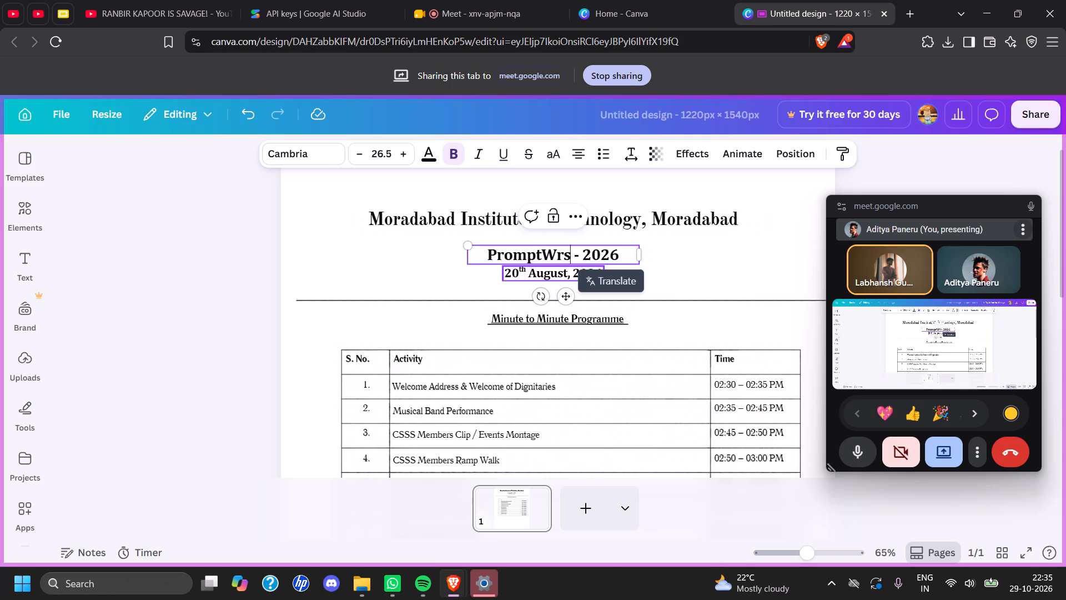
pyautogui.press('BackSpace')
pyautogui.press('BackSpace')
pyautogui.press('x')
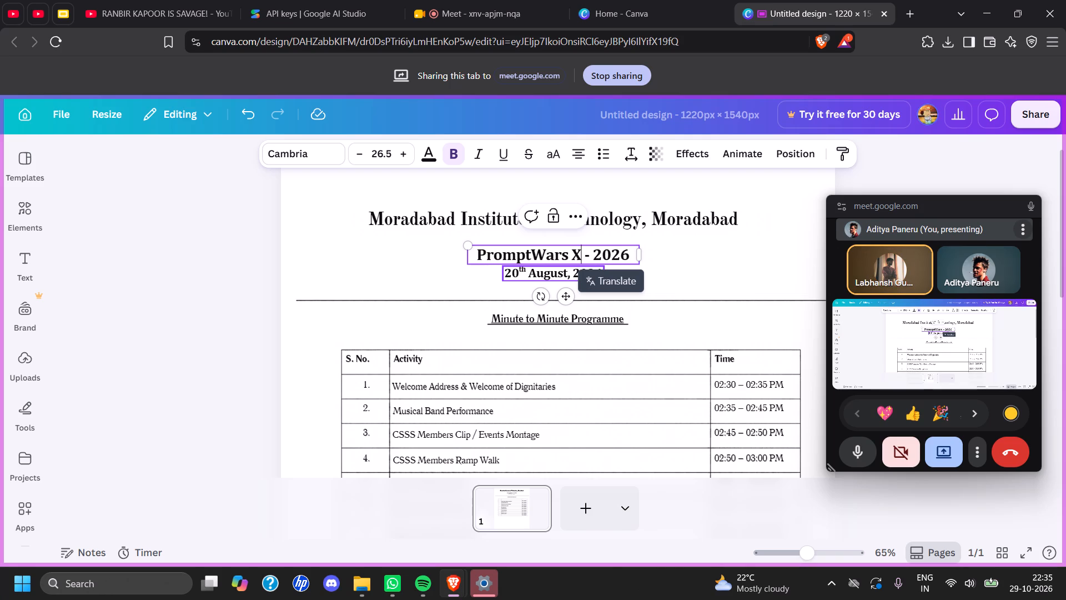
pyautogui.write('CSSS')
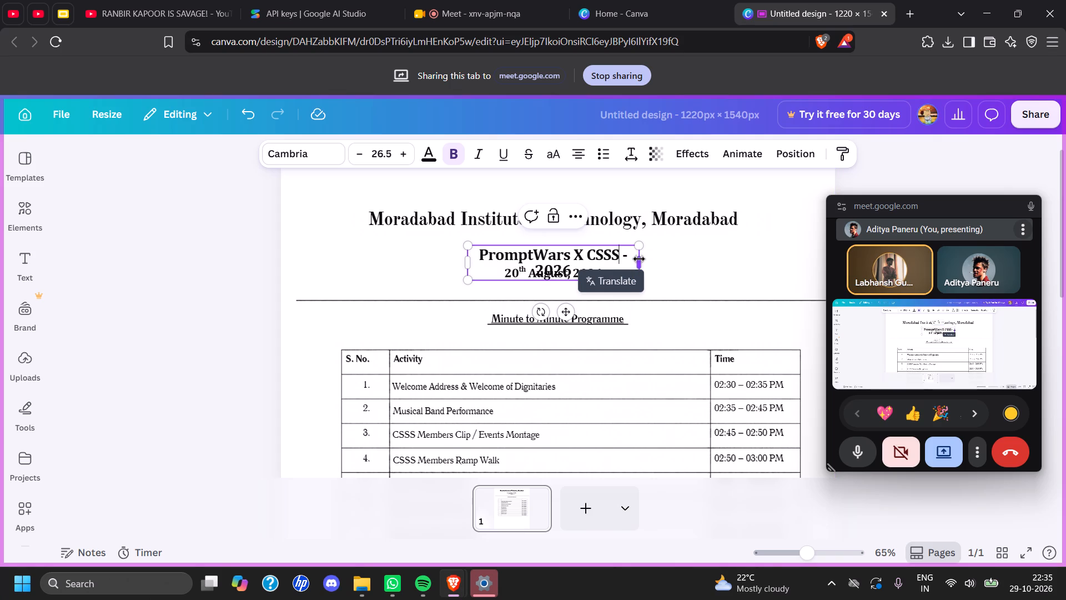
# Widen the event title's text box so the title fits on one line.
pyautogui.moveTo(639, 259); pyautogui.dragTo(664, 260)
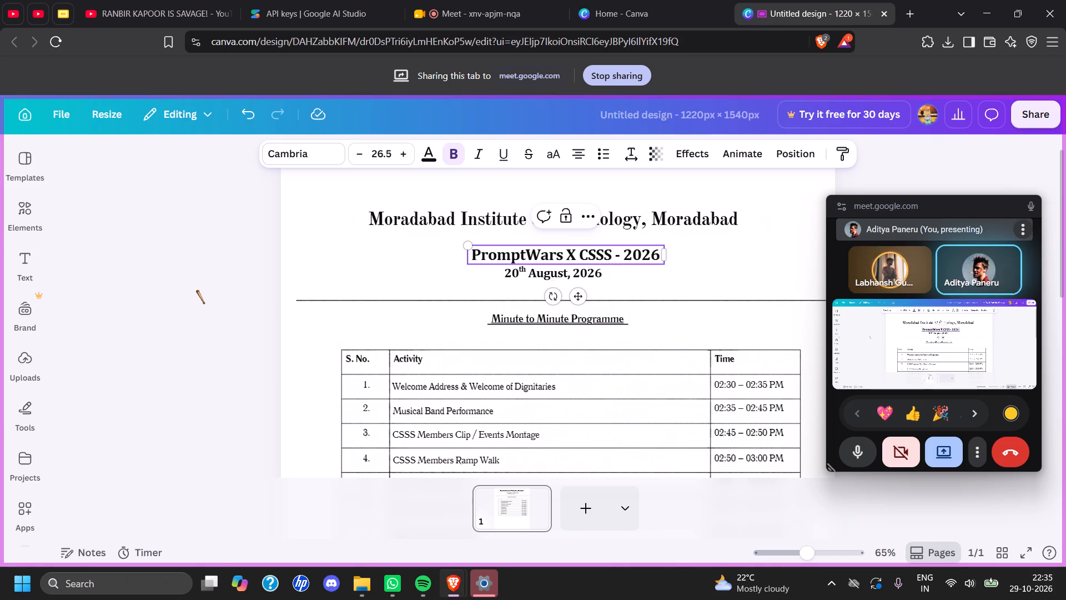
# Change the date under the event title to "31st October, 2026".
pyautogui.click(511, 277)
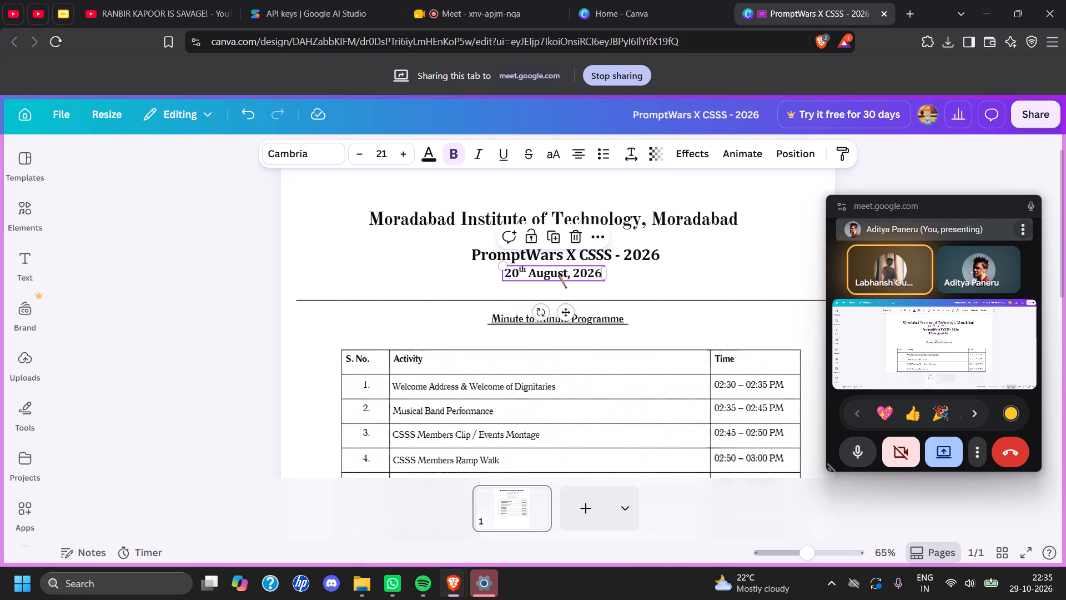
pyautogui.click(569, 274)
pyautogui.click(562, 275)
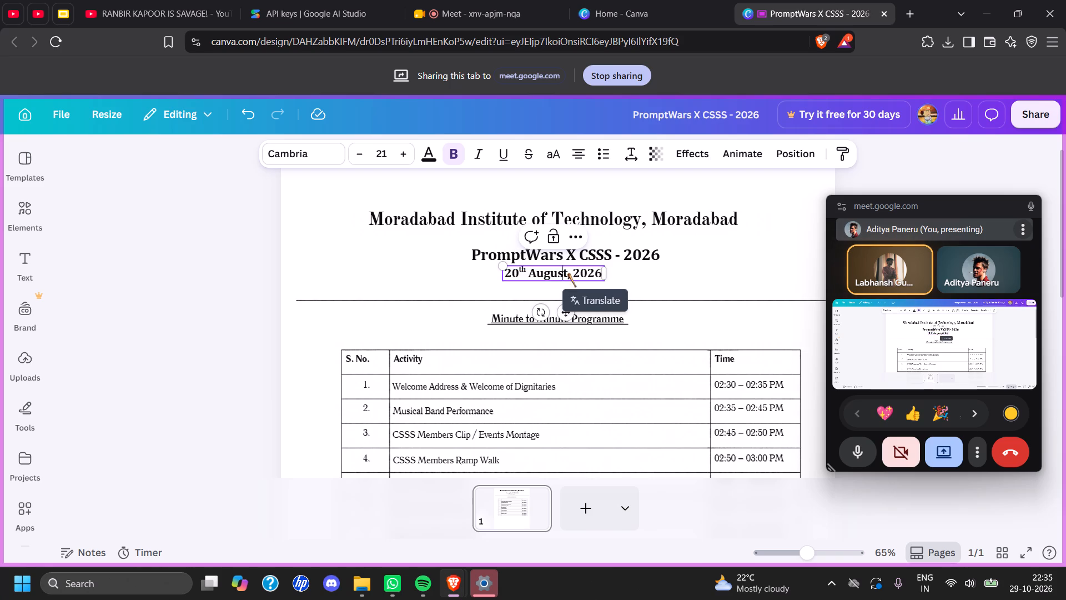
pyautogui.press('Right')
pyautogui.press('BackSpace')
pyautogui.press('BackSpace')
pyautogui.press('BackSpace')
pyautogui.press('BackSpace')
pyautogui.press('BackSpace')
pyautogui.press('BackSpace')
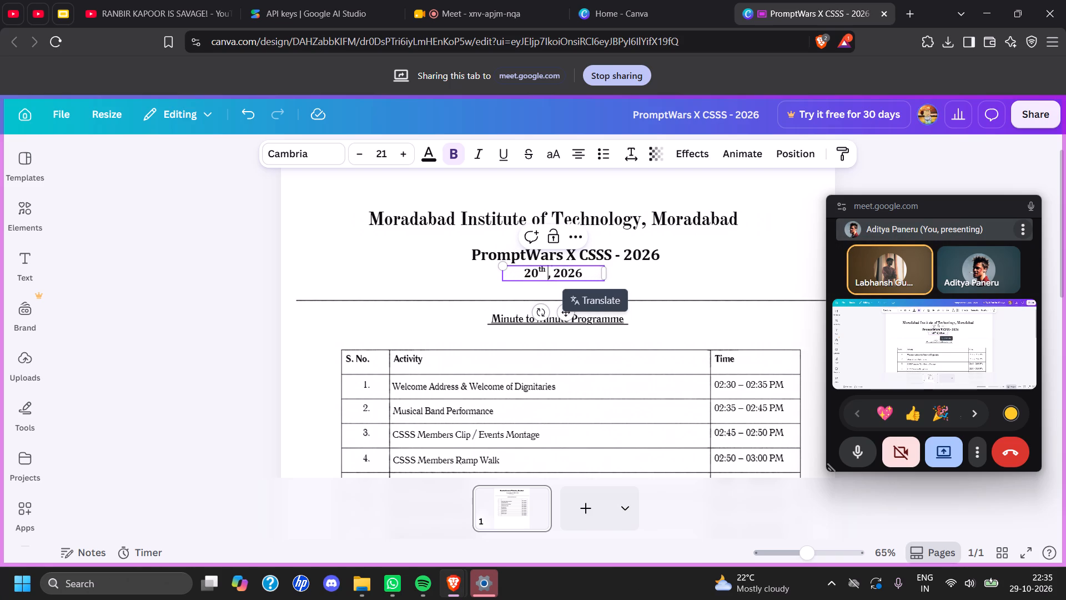
pyautogui.press('BackSpace')
pyautogui.press('BackSpace')
pyautogui.press('BackSpace')
pyautogui.press('BackSpace')
pyautogui.press('BackSpace')
pyautogui.write('21')
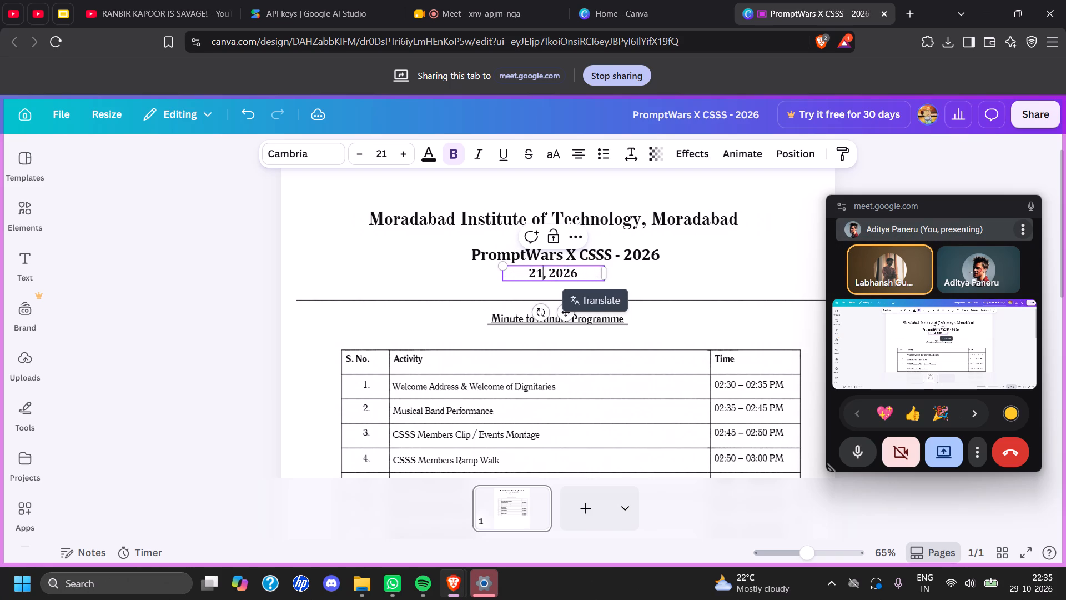
pyautogui.press('BackSpace')
pyautogui.press('BackSpace')
pyautogui.write('31s')
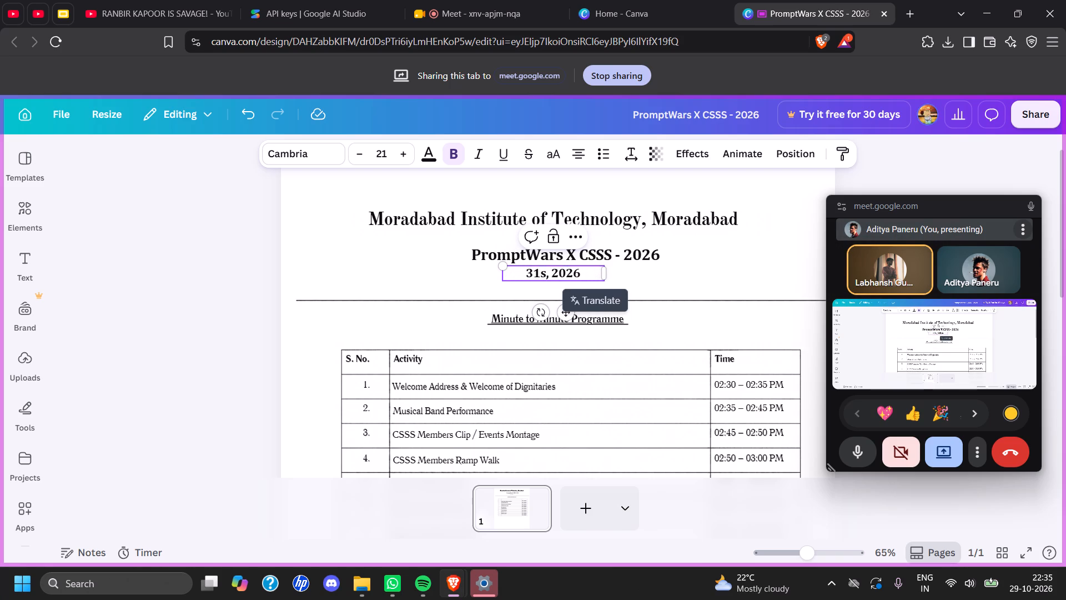
pyautogui.write('t')
pyautogui.press('space')
pyautogui.write('OCT')
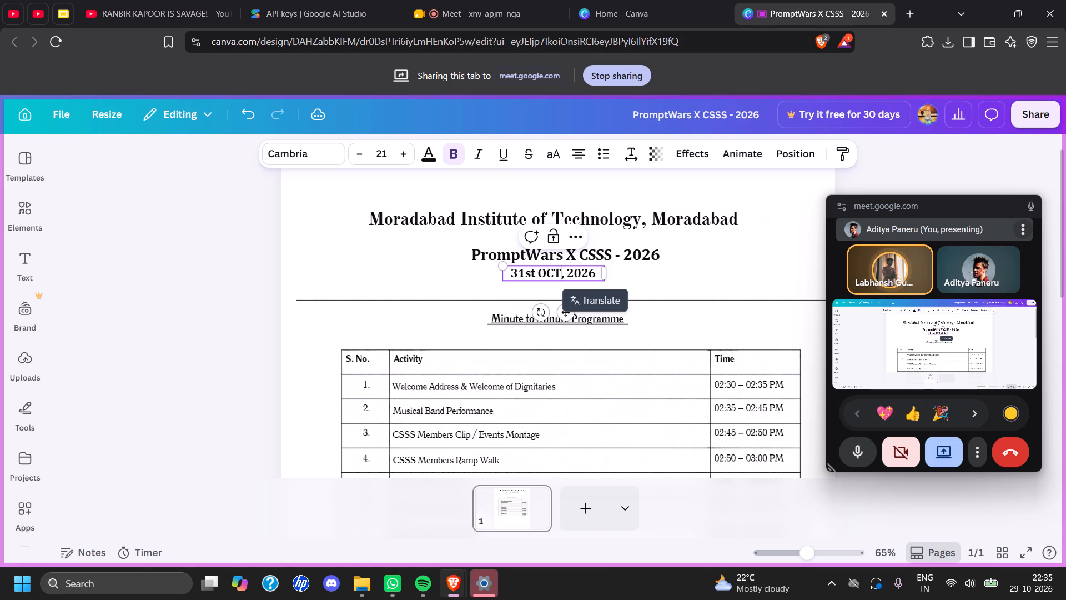
pyautogui.press('BackSpace')
pyautogui.press('BackSpace')
pyautogui.press('BackSpace')
pyautogui.press('BackSpace')
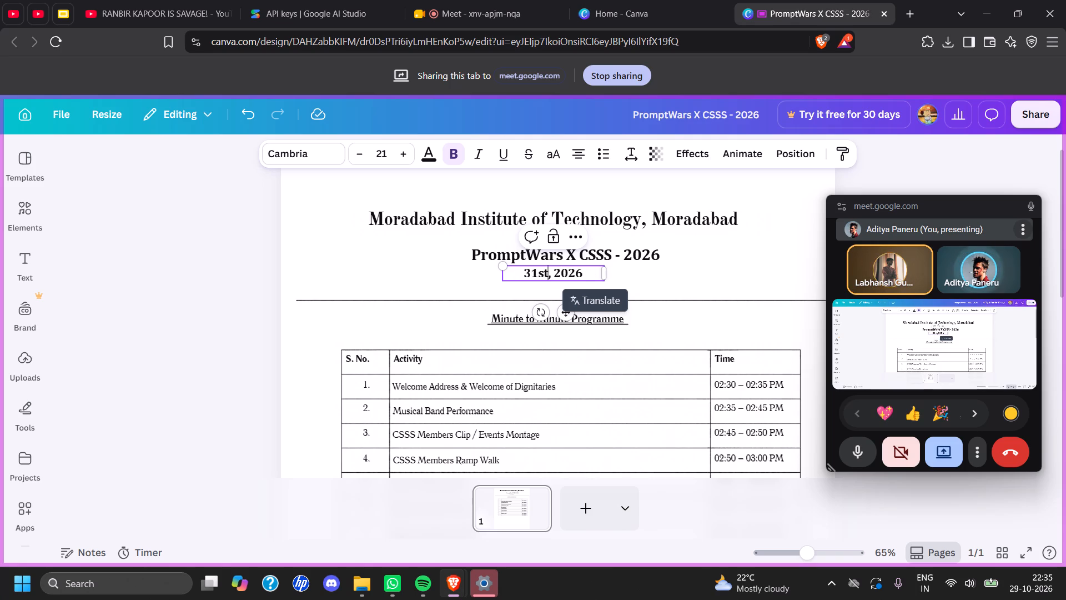
pyautogui.press('BackSpace')
pyautogui.press('BackSpace')
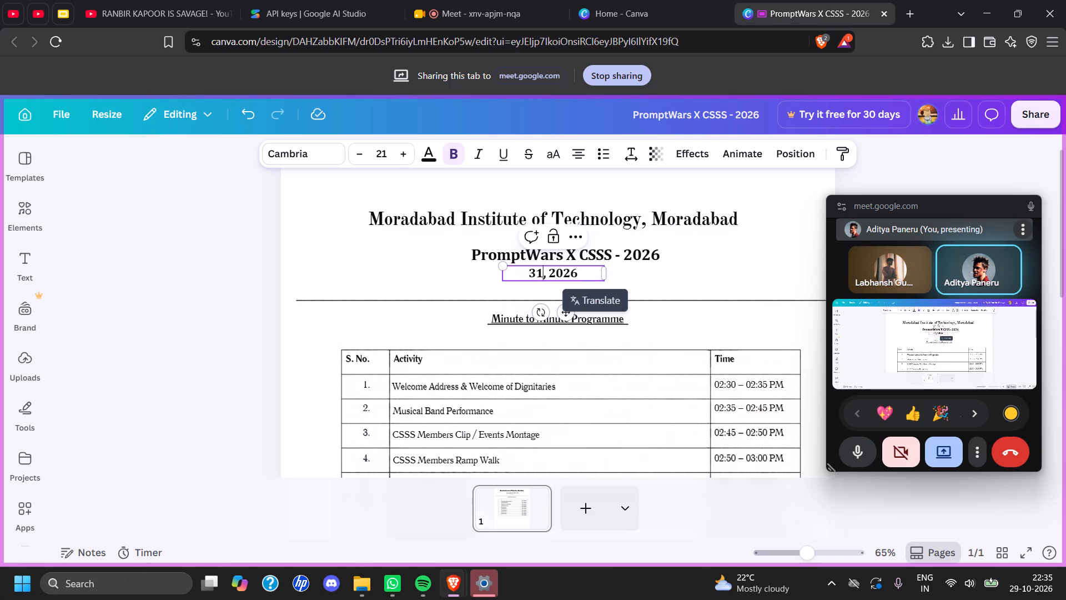
pyautogui.press('BackSpace')
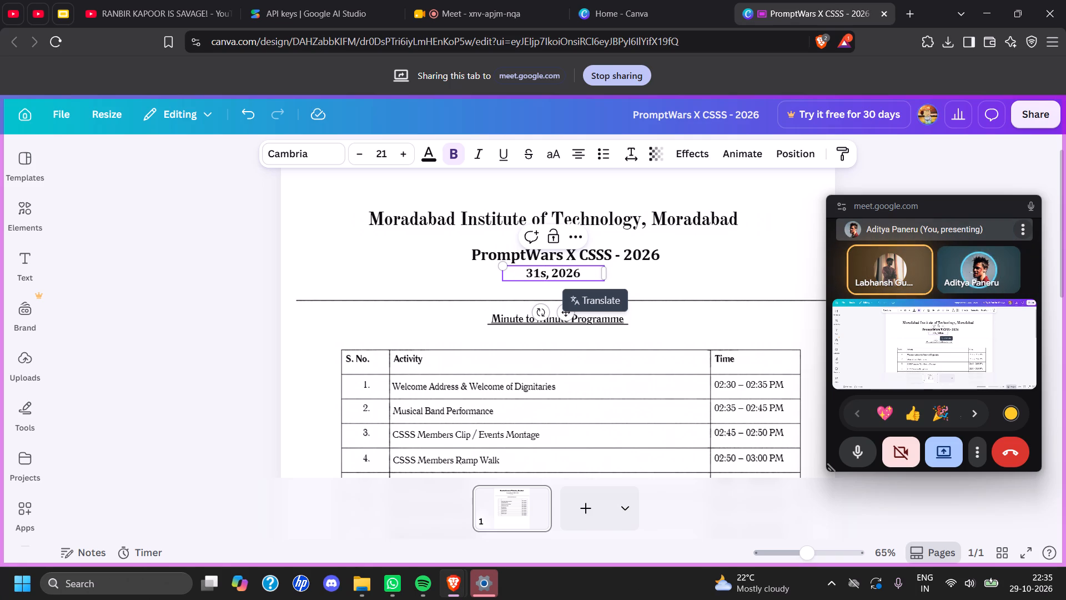
pyautogui.press('BackSpace')
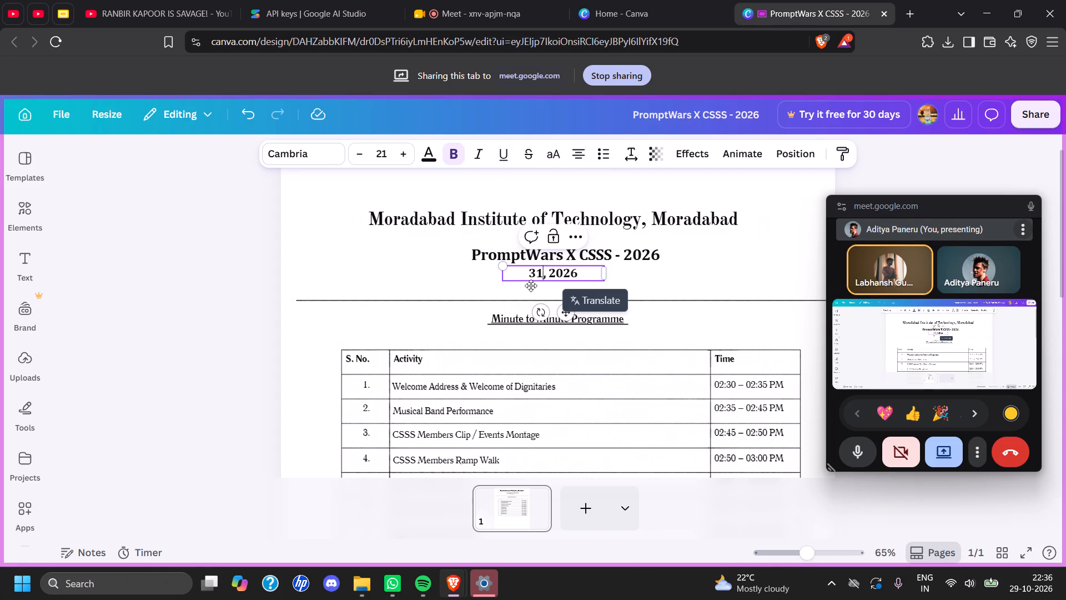
pyautogui.press('space')
pyautogui.press('BackSpace')
pyautogui.press('s')
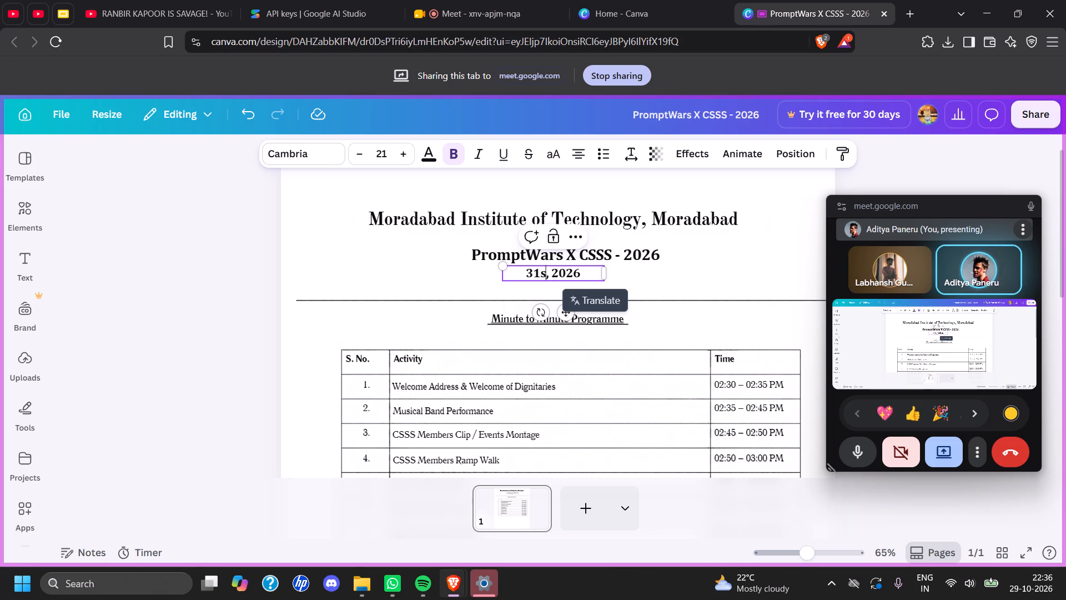
pyautogui.write('t')
pyautogui.press('space')
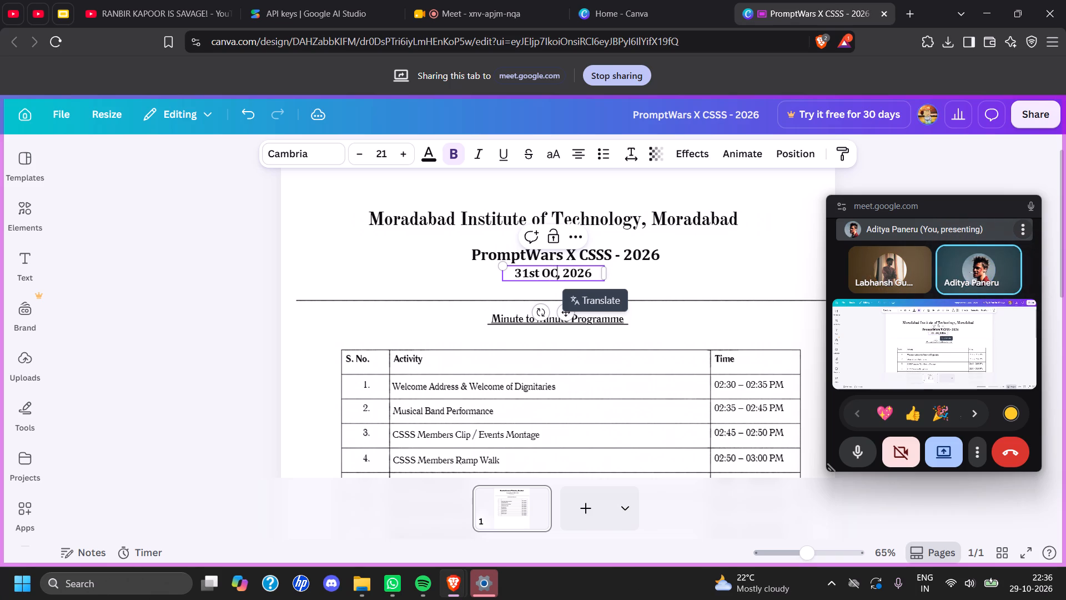
pyautogui.write('vto')
pyautogui.press('BackSpace')
pyautogui.press('BackSpace')
pyautogui.press('BackSpace')
pyautogui.write('ctober')
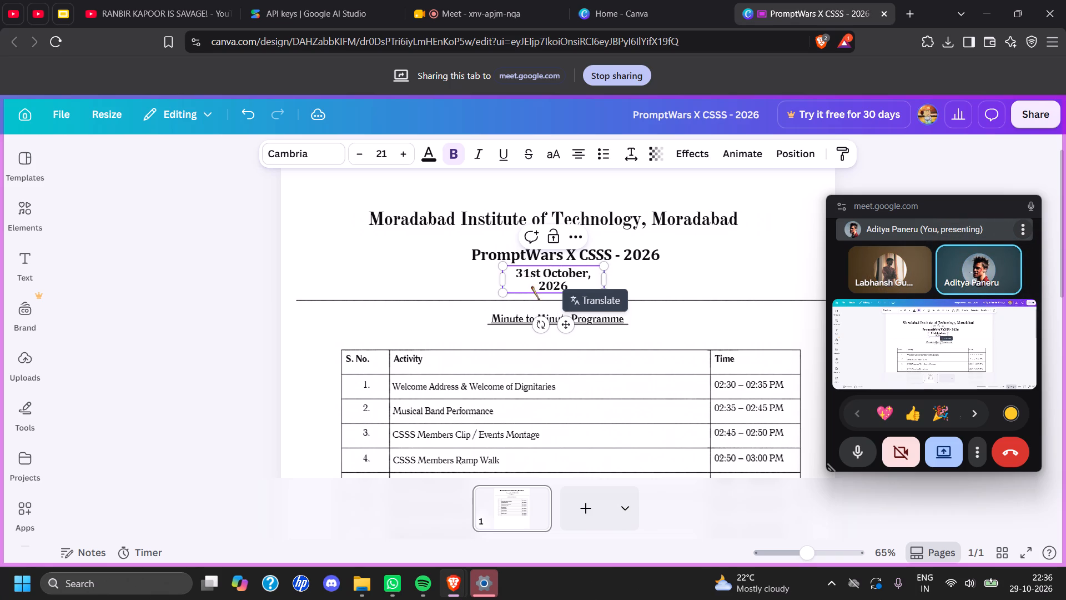
# Widen the date's text box so the date fits on one line, and deselect it.
pyautogui.doubleClick(603, 278)
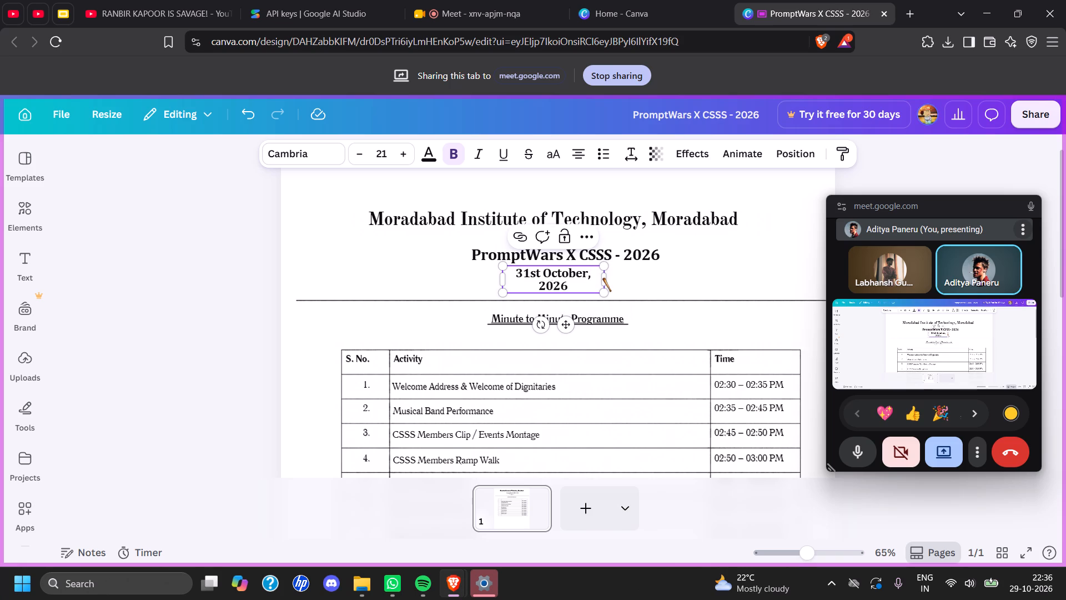
pyautogui.click(603, 282)
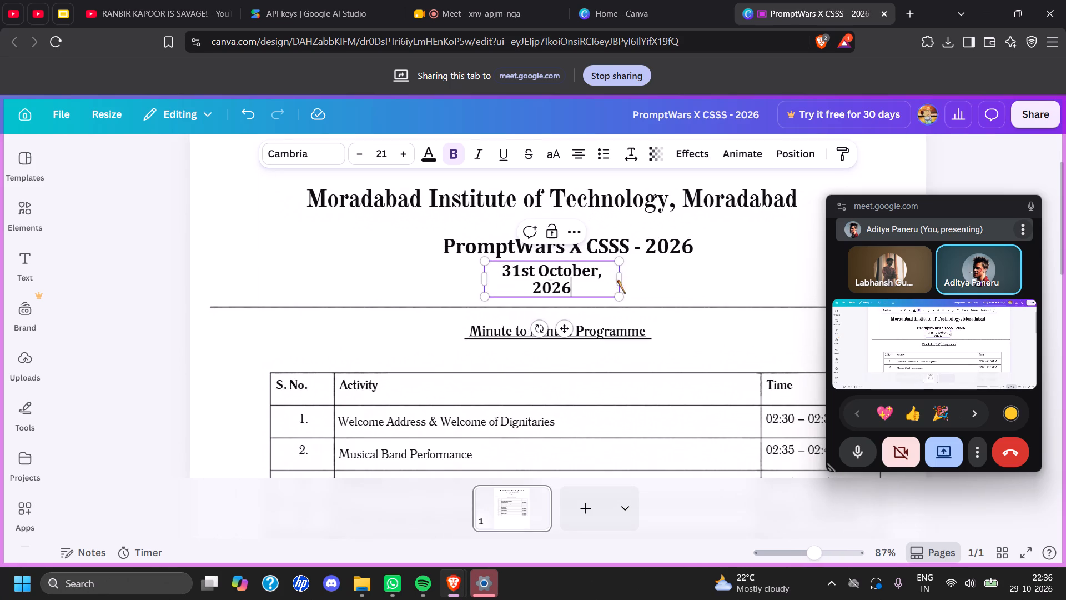
pyautogui.moveTo(622, 280); pyautogui.dragTo(640, 280)
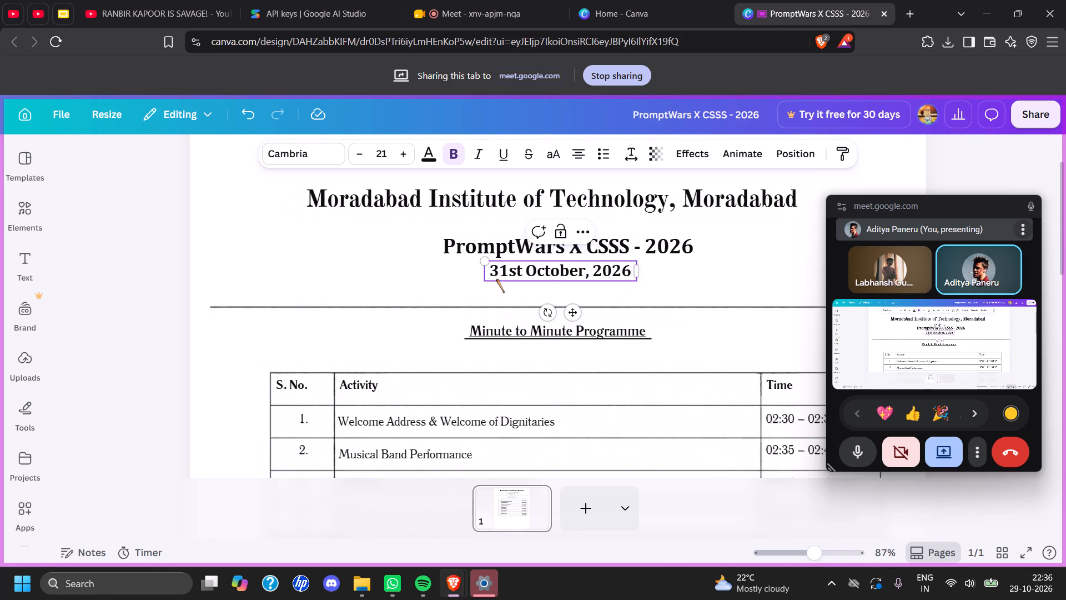
pyautogui.click(220, 321)
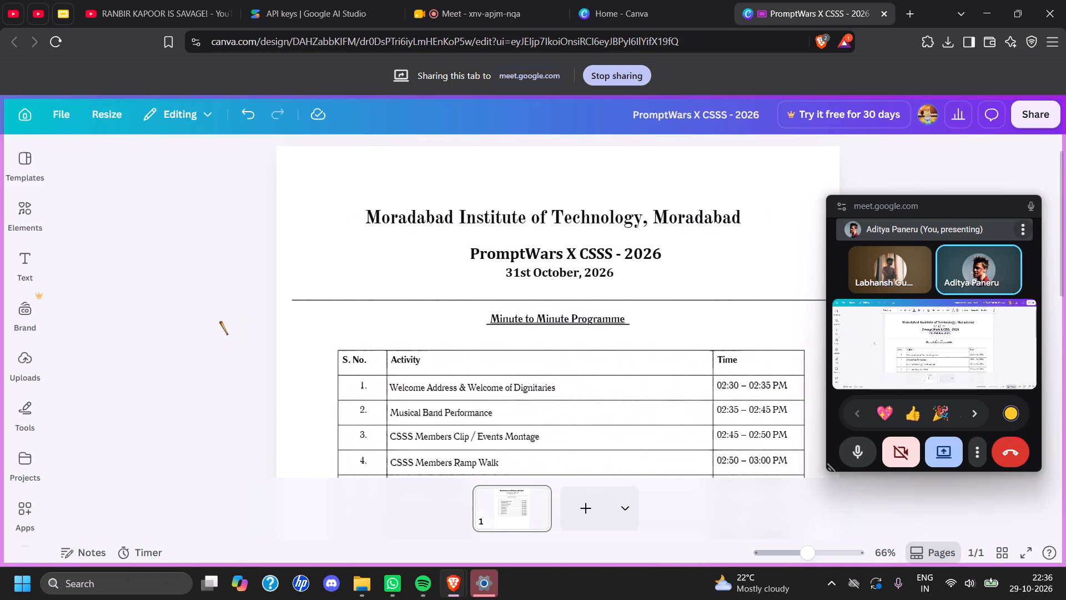
# Replace the activity in row 1 of the programme table with "Inaugration and Welcome Address".
pyautogui.scroll(-1, 220, 321)
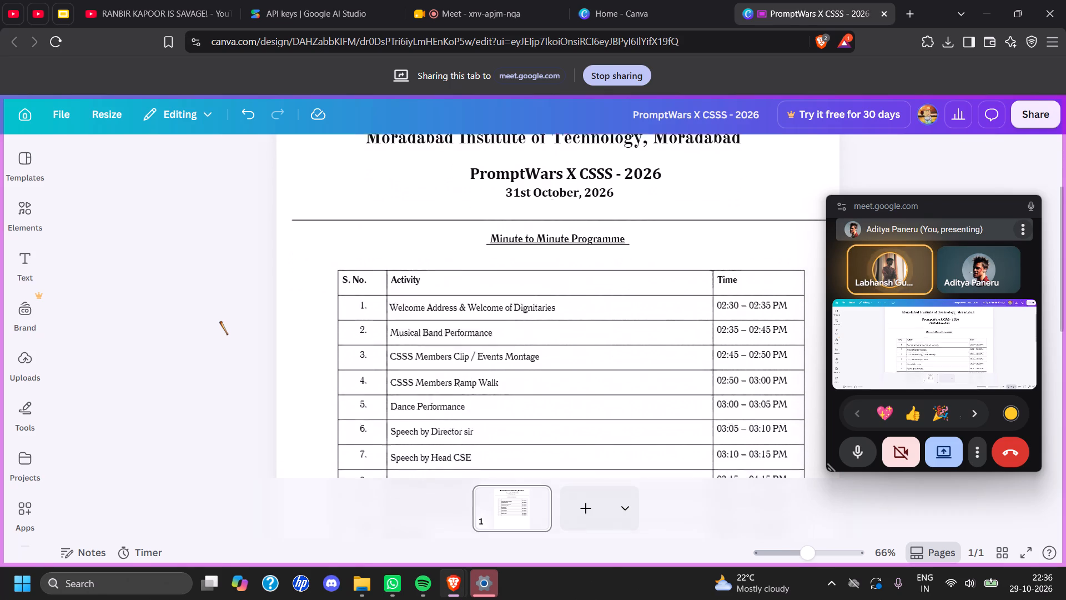
pyautogui.scroll(-2, 220, 321)
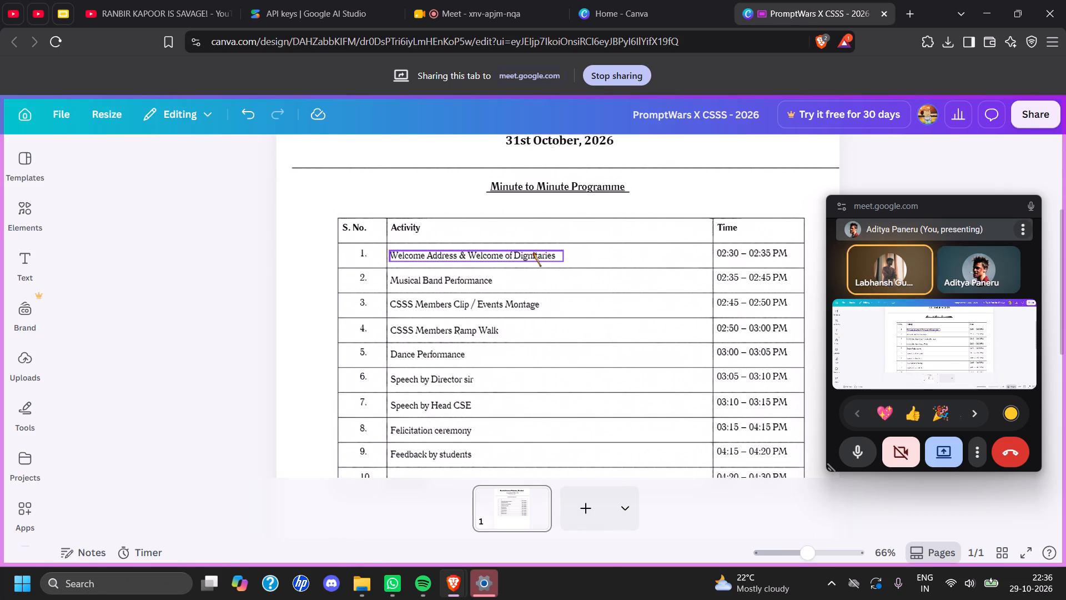
pyautogui.click(533, 253)
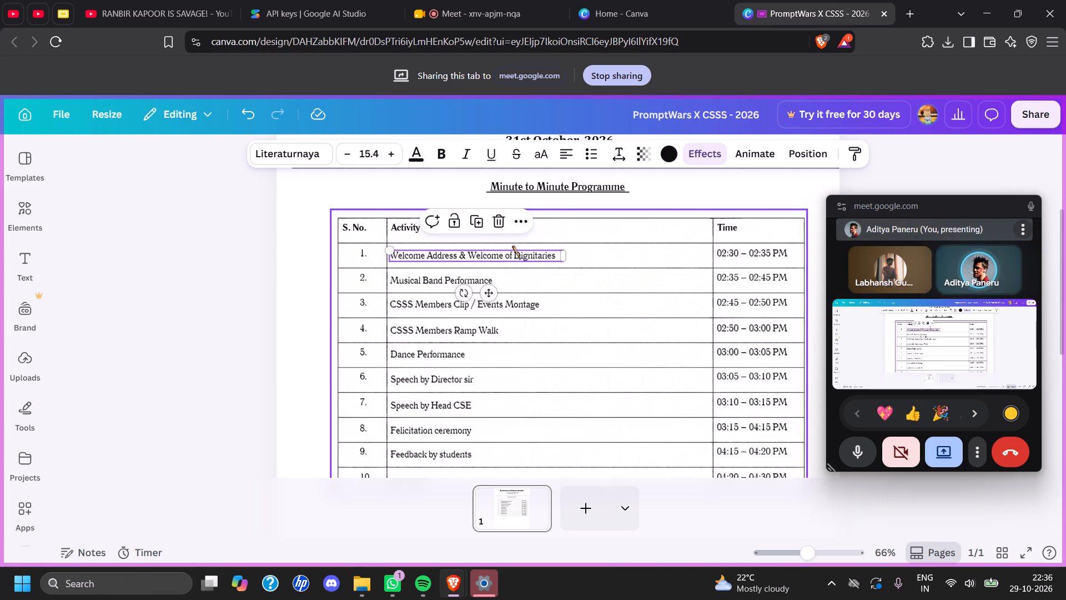
pyautogui.click(522, 259)
pyautogui.press('BackSpace')
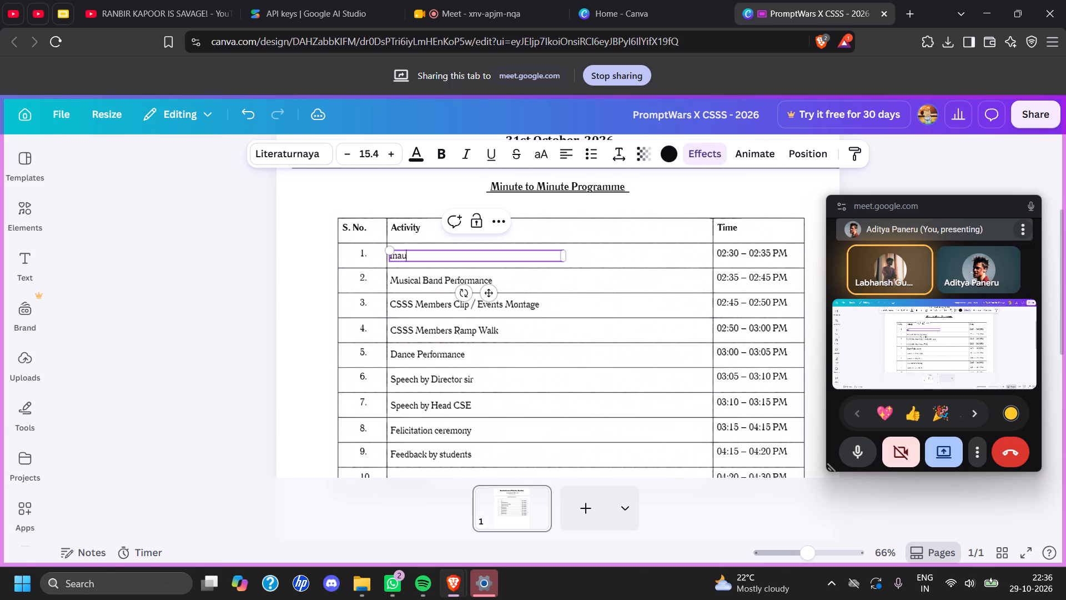
pyautogui.press('BackSpace')
pyautogui.press('BackSpace')
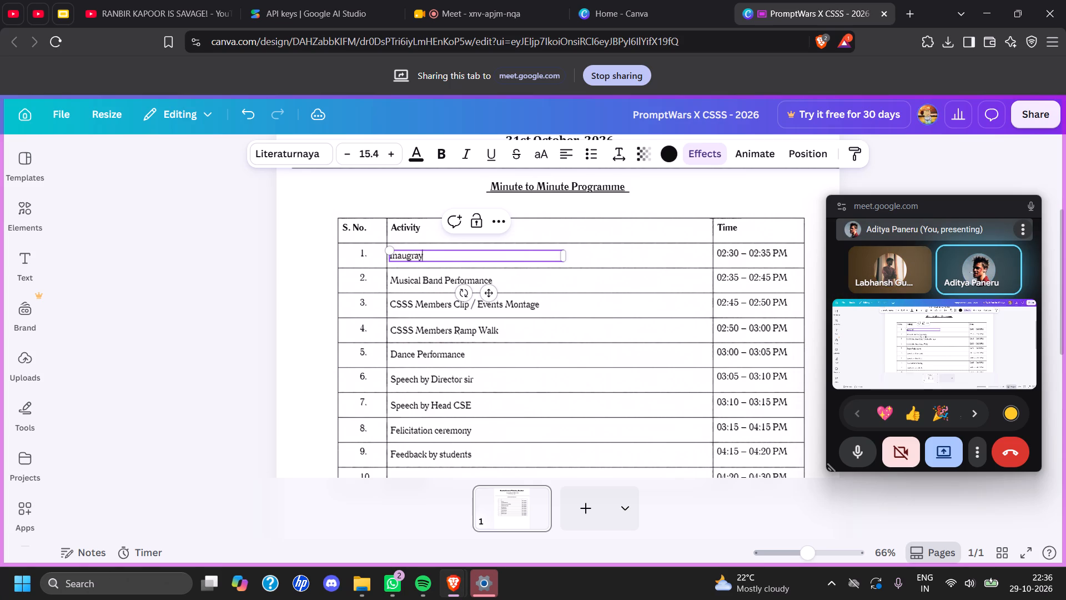
pyautogui.press('BackSpace')
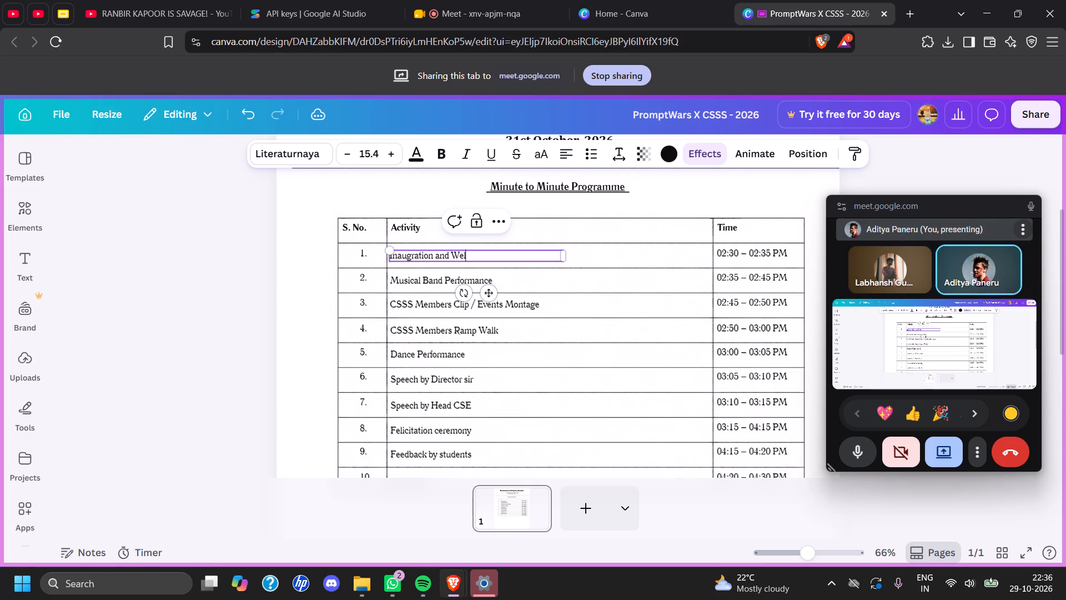
pyautogui.write('ddresss')
pyautogui.press('BackSpace')
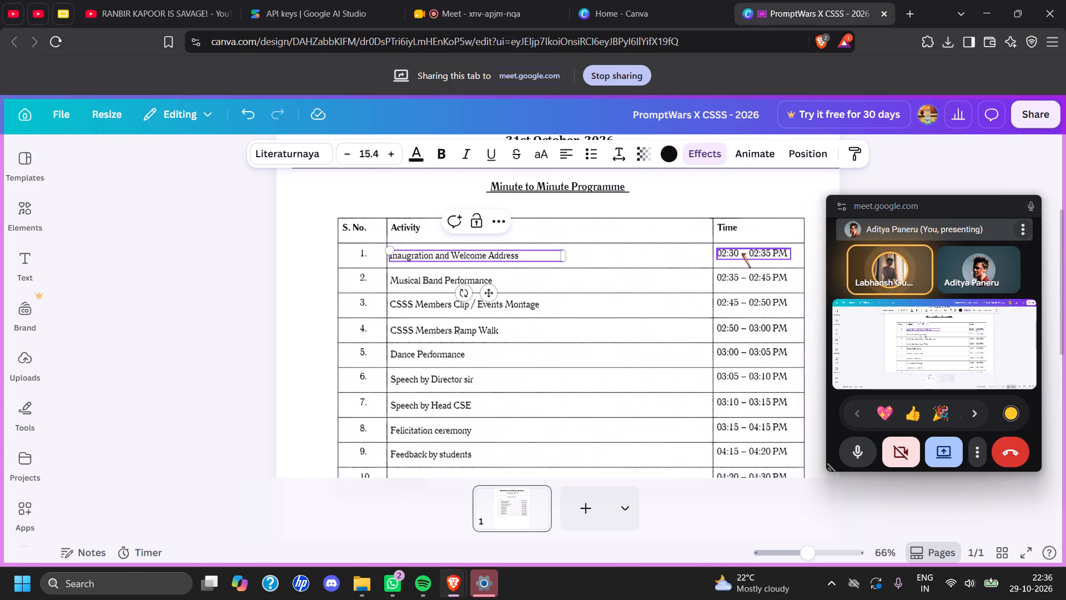
# Change the time in row 1 of the programme table to "09:30 – 09:50 AM".
pyautogui.click(725, 253)
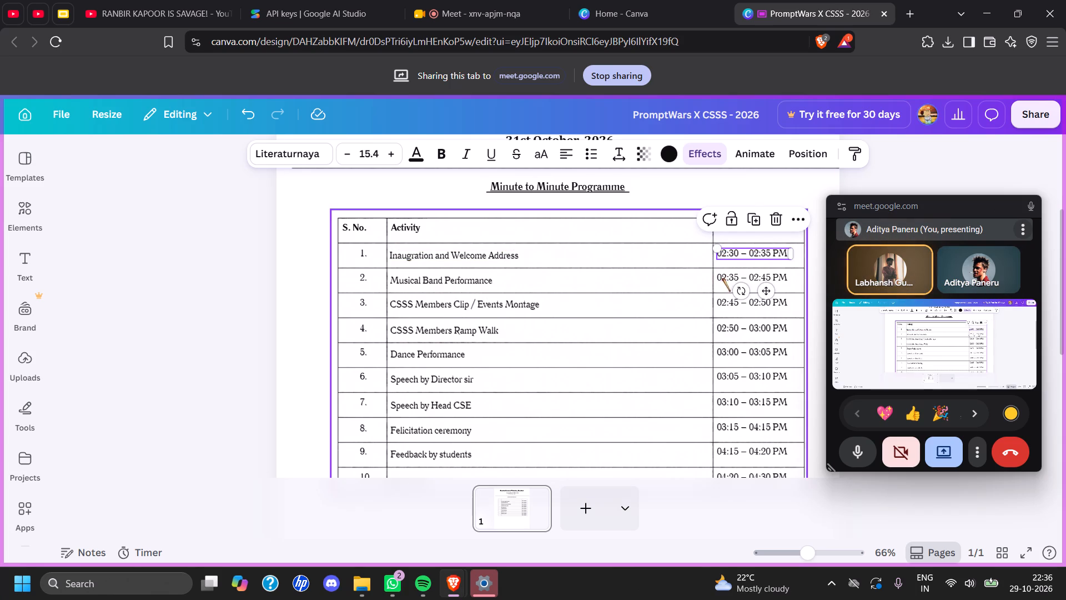
pyautogui.click(763, 256)
pyautogui.click(764, 253)
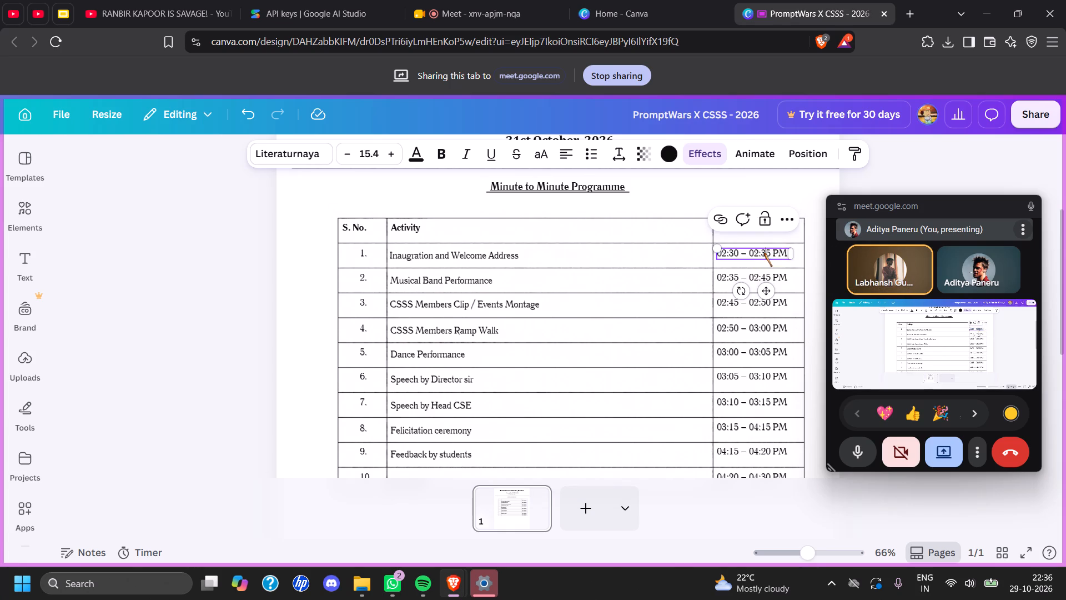
pyautogui.press('Left')
pyautogui.press('Left')
pyautogui.press('Left')
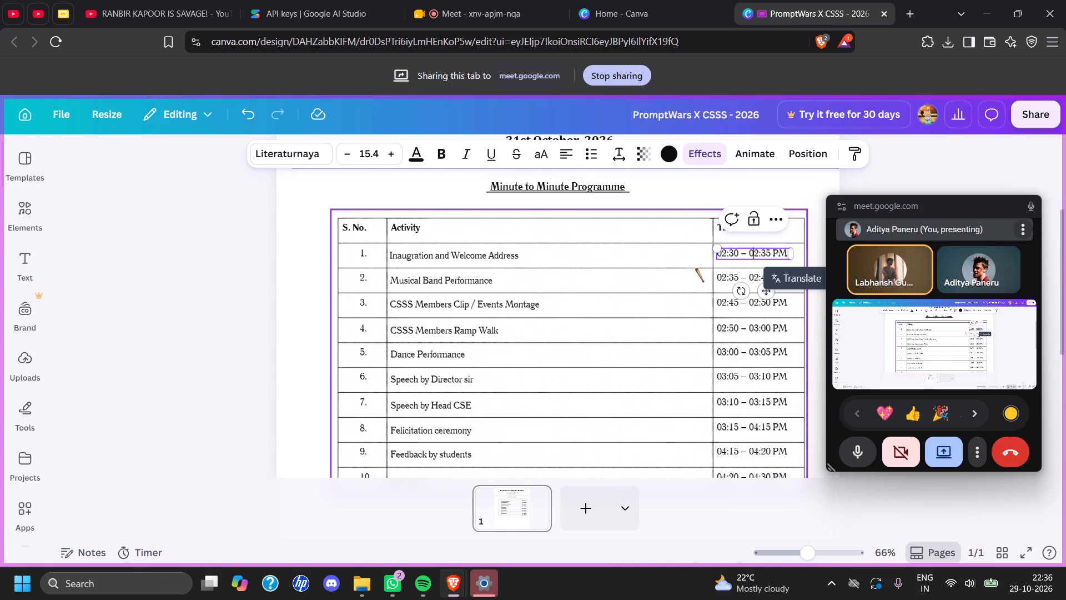
pyautogui.press('Left')
pyautogui.press('Left')
pyautogui.press('Left')
pyautogui.press('Left')
pyautogui.press('Left')
pyautogui.press('Left')
pyautogui.press('Left')
pyautogui.press('BackSpace')
pyautogui.press('9')
pyautogui.press('Right')
pyautogui.press('Right')
pyautogui.press('Right')
pyautogui.press('Right')
pyautogui.press('Right')
pyautogui.press('Right')
pyautogui.press('Right')
pyautogui.press('Right')
pyautogui.press('BackSpace')
pyautogui.press('9')
pyautogui.press('Right')
pyautogui.press('Right')
pyautogui.press('Right')
pyautogui.press('BackSpace')
pyautogui.press('BackSpace')
pyautogui.write('50')
pyautogui.press('Right')
pyautogui.press('Right')
pyautogui.press('BackSpace')
# Clear the "Musical Band Performance" activity text from row 2 of the programme table.
pyautogui.click(445, 273)
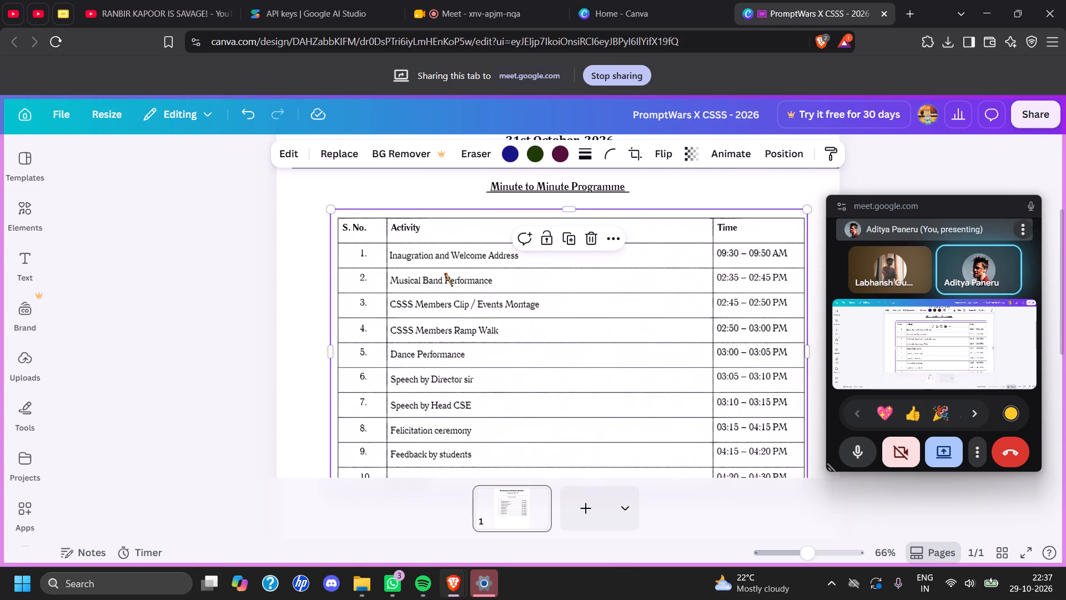
pyautogui.click(447, 278)
pyautogui.click(485, 278)
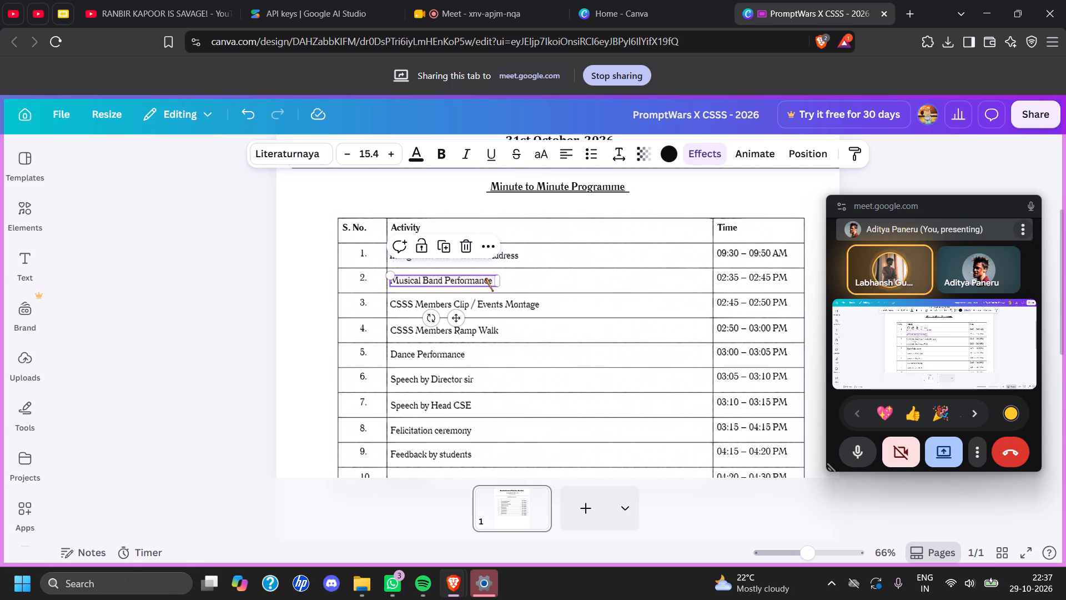
pyautogui.click(462, 282)
pyautogui.press('BackSpace')
pyautogui.press('BackSpace')
pyautogui.press('BackSpace')
pyautogui.press('BackSpace')
pyautogui.press('BackSpace')
pyautogui.press('BackSpace')
pyautogui.press('BackSpace')
pyautogui.press('BackSpace')
pyautogui.press('BackSpace')
pyautogui.press('BackSpace')
pyautogui.press('BackSpace')
pyautogui.press('BackSpace')
pyautogui.press('BackSpace')
pyautogui.press('BackSpace')
pyautogui.press('BackSpace')
pyautogui.press('BackSpace')
pyautogui.press('BackSpace')
pyautogui.press('BackSpace')
pyautogui.press('BackSpace')
pyautogui.press('BackSpace')
pyautogui.press('BackSpace')
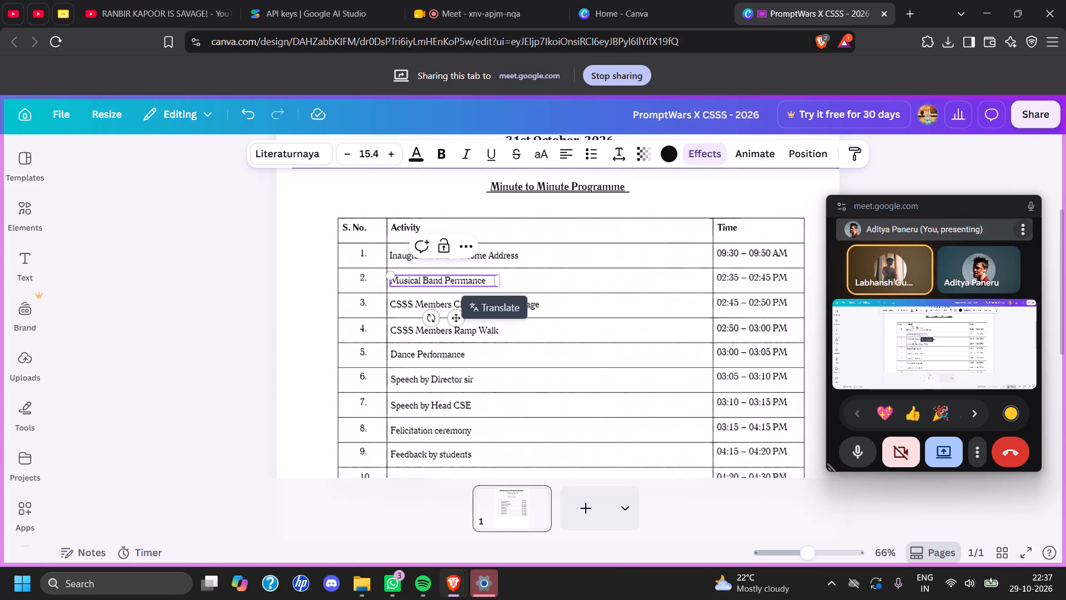
pyautogui.click(437, 281)
pyautogui.press('BackSpace')
pyautogui.press('BackSpace')
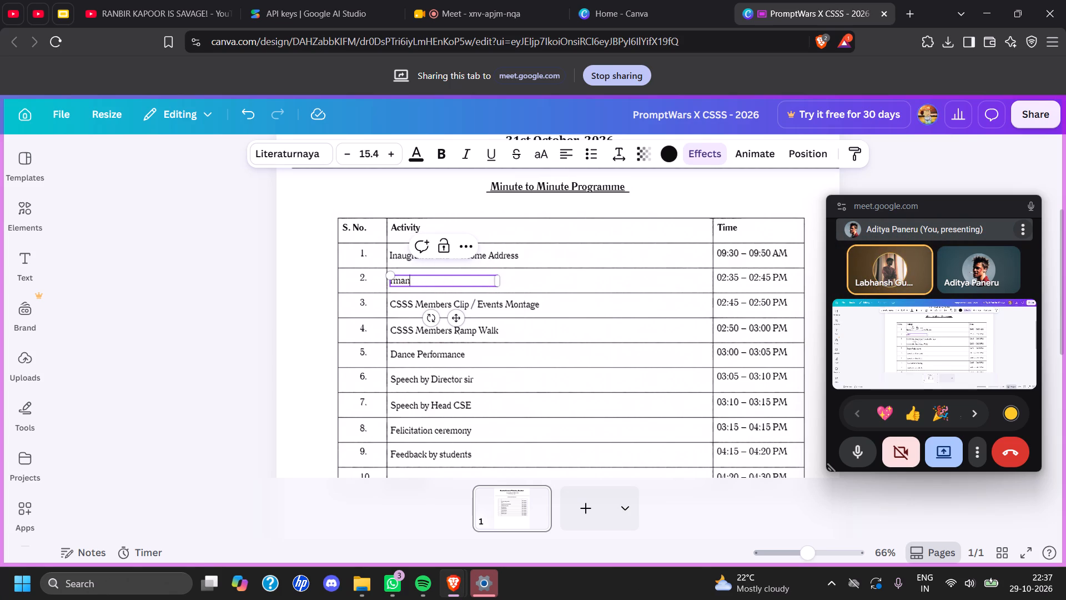
pyautogui.press('BackSpace')
pyautogui.press('BackSpace')
pyautogui.press('BackSpace')
pyautogui.press('BackSpace')
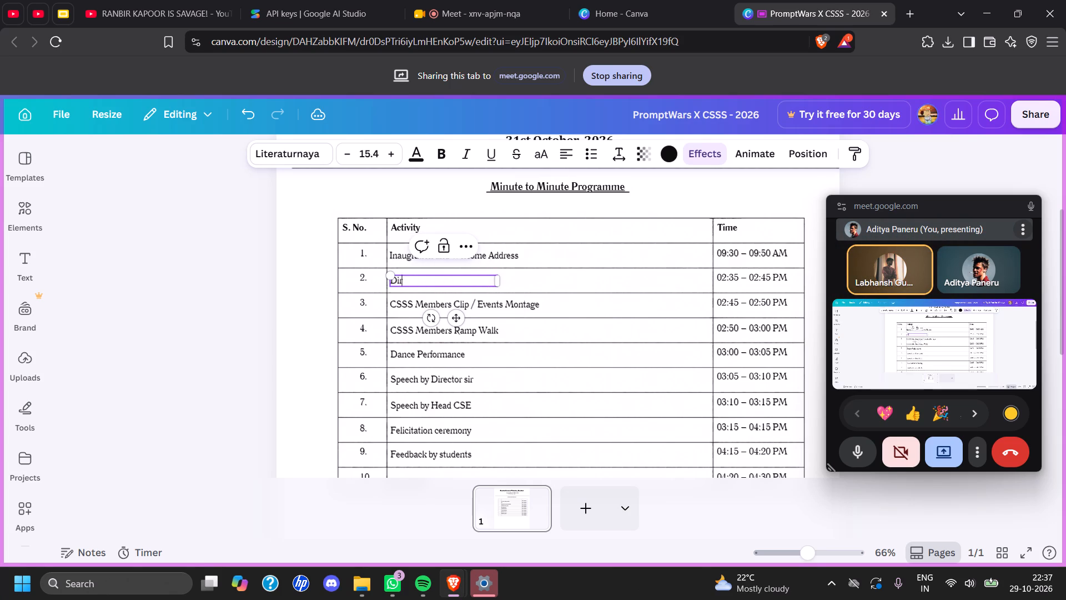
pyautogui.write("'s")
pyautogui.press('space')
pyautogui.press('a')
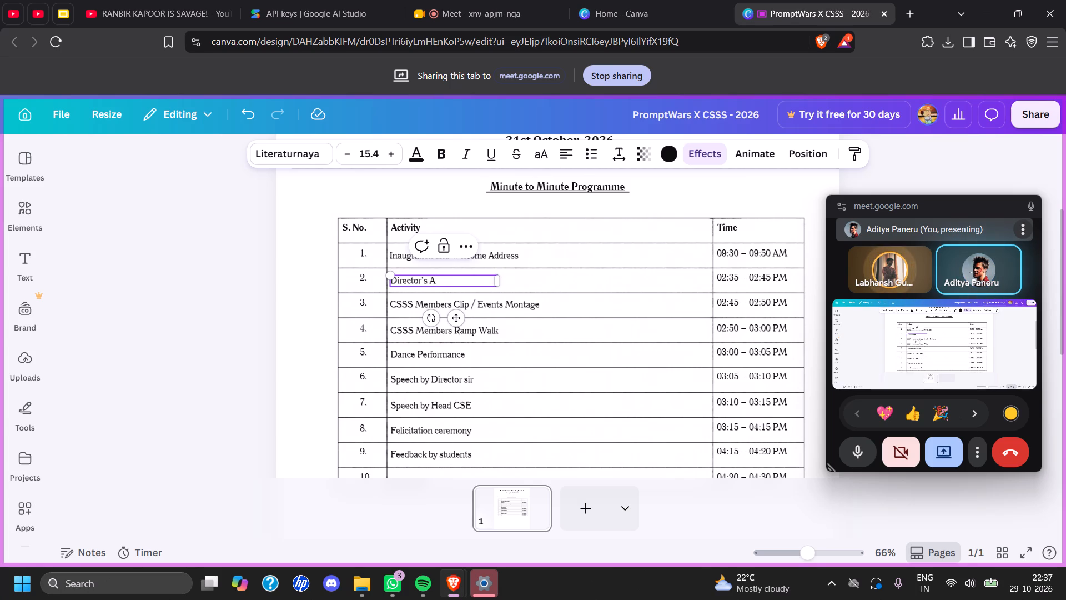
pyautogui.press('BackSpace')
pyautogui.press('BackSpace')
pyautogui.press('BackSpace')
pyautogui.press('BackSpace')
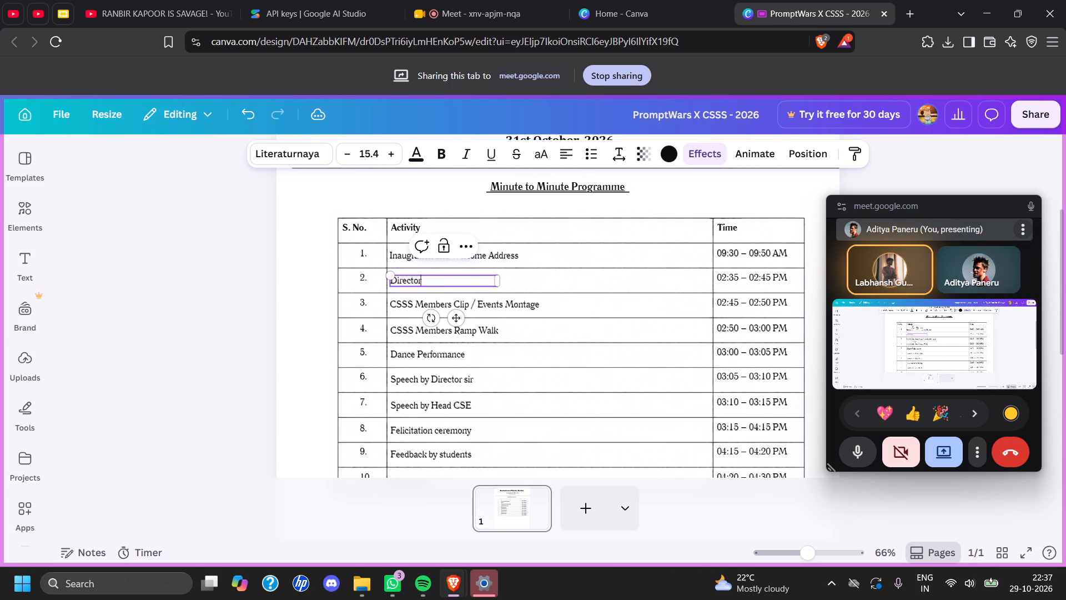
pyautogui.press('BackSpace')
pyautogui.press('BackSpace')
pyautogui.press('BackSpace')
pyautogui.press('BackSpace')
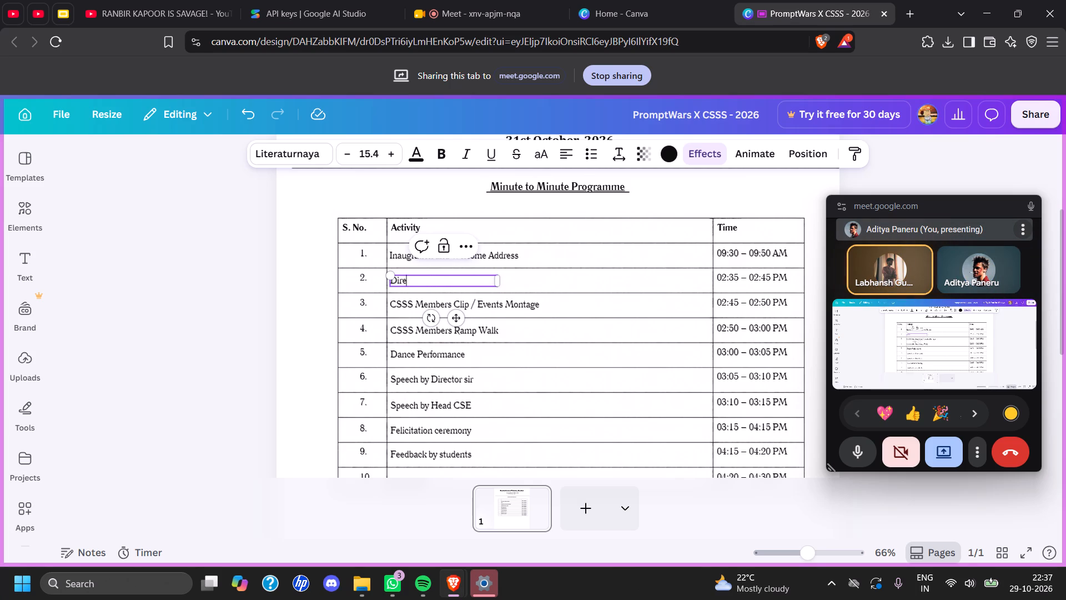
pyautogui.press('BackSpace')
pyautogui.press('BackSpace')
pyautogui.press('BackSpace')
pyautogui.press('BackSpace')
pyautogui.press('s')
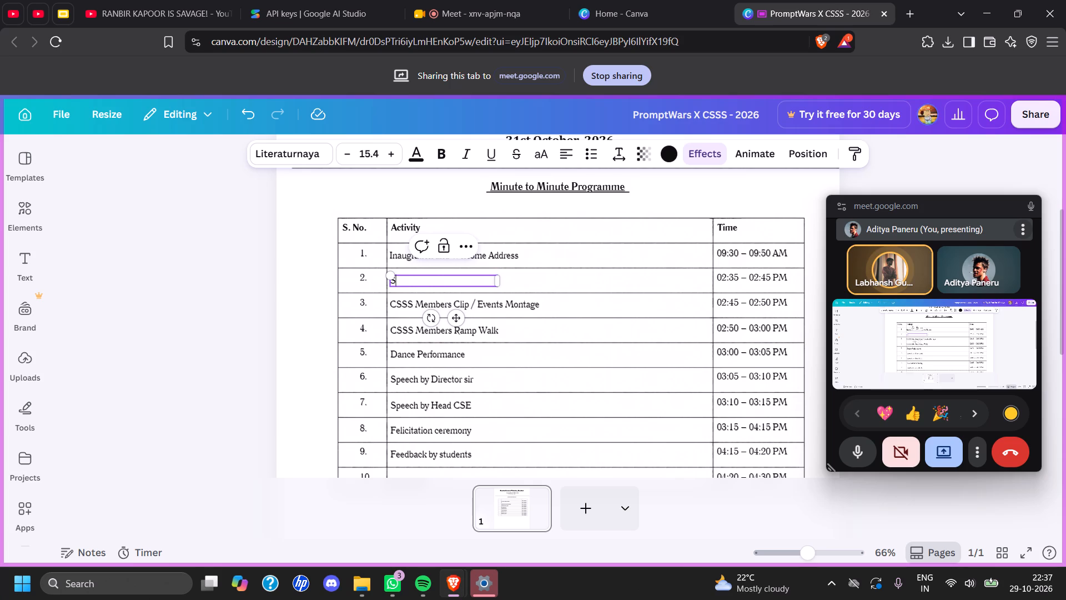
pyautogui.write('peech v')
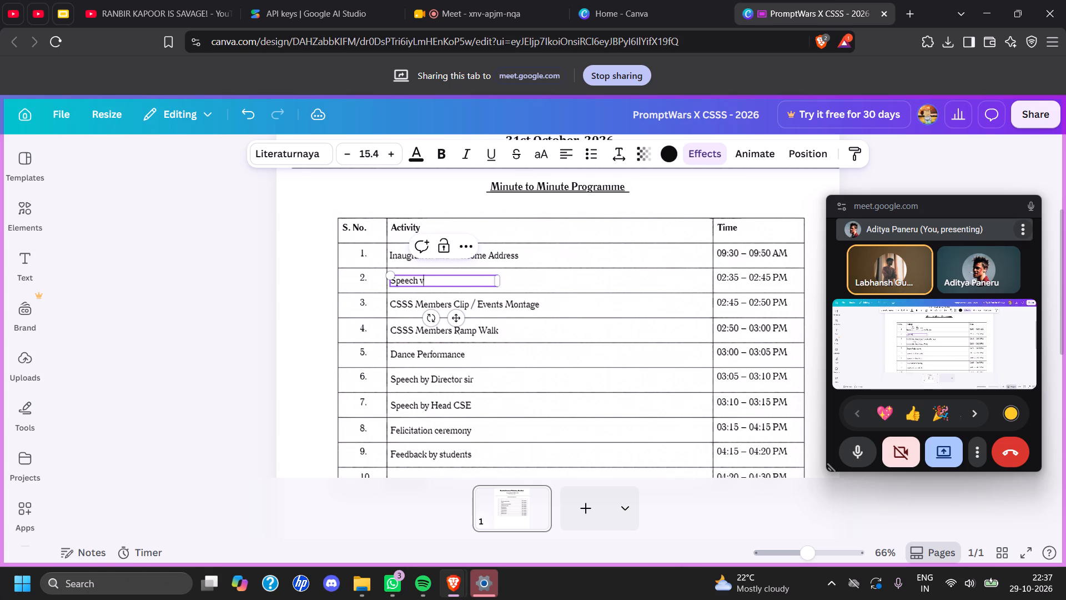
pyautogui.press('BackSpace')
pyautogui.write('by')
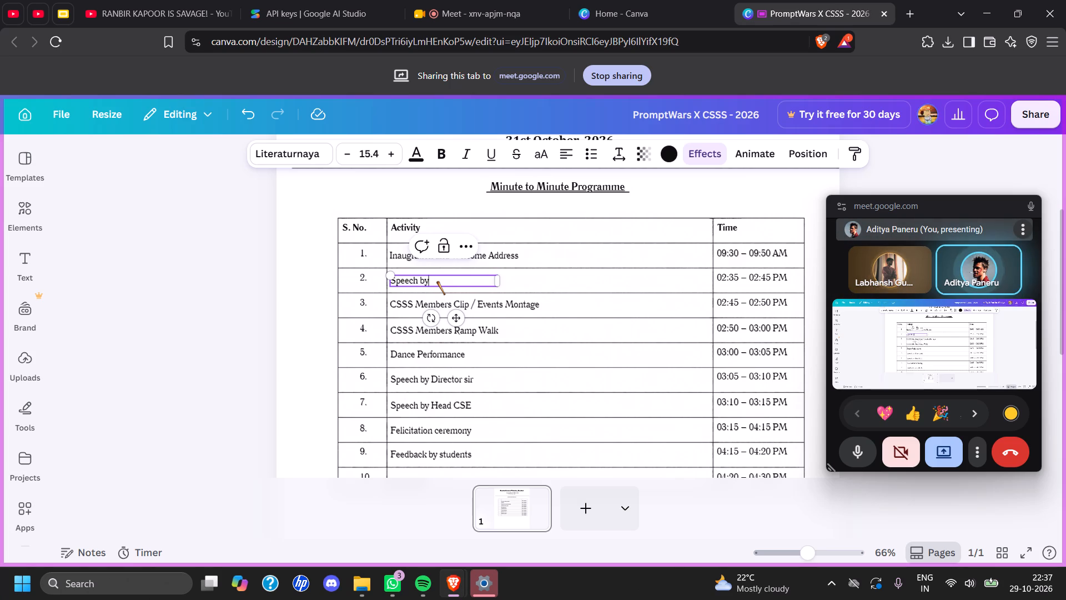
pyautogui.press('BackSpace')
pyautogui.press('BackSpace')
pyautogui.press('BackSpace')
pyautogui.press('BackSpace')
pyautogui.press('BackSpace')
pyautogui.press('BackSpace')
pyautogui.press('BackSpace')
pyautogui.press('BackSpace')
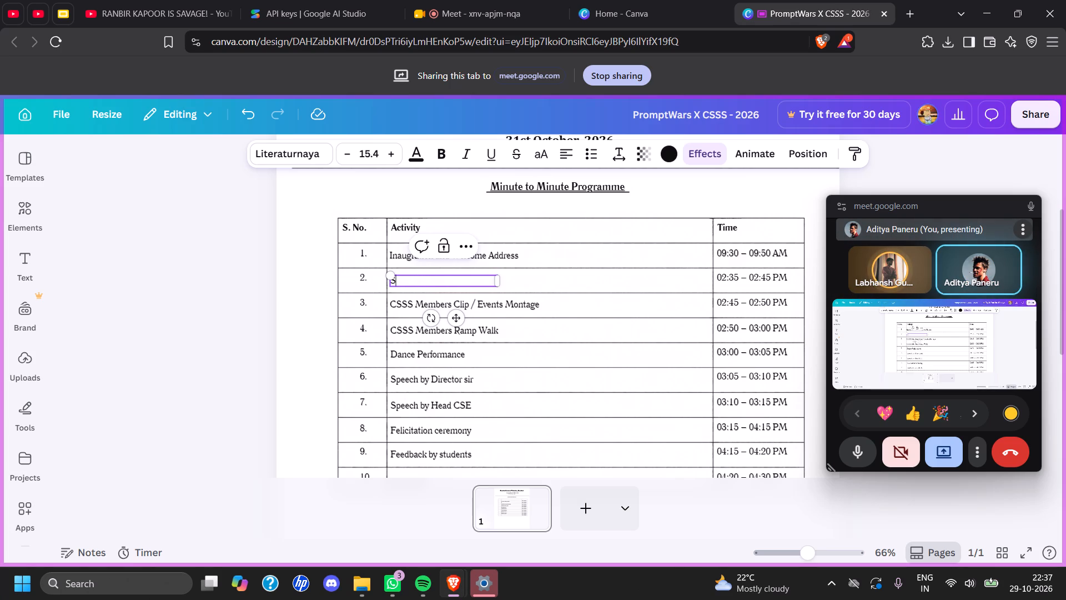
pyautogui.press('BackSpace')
# Enter "Address by Director Sir" as the activity in row 2 of the programme table.
pyautogui.press('a')
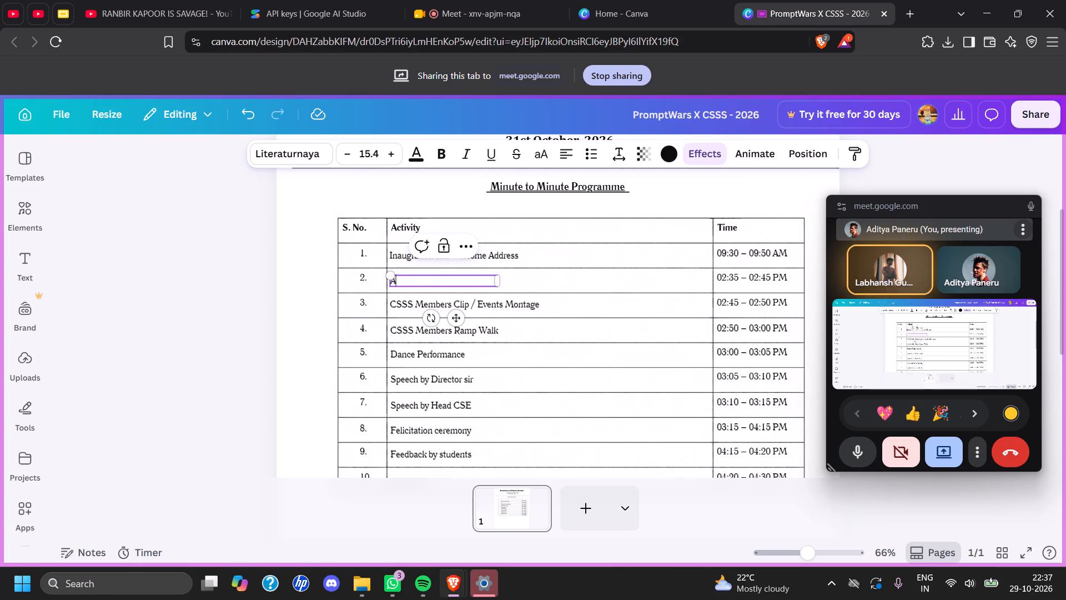
pyautogui.write('ddress by')
pyautogui.press('space')
pyautogui.press('d')
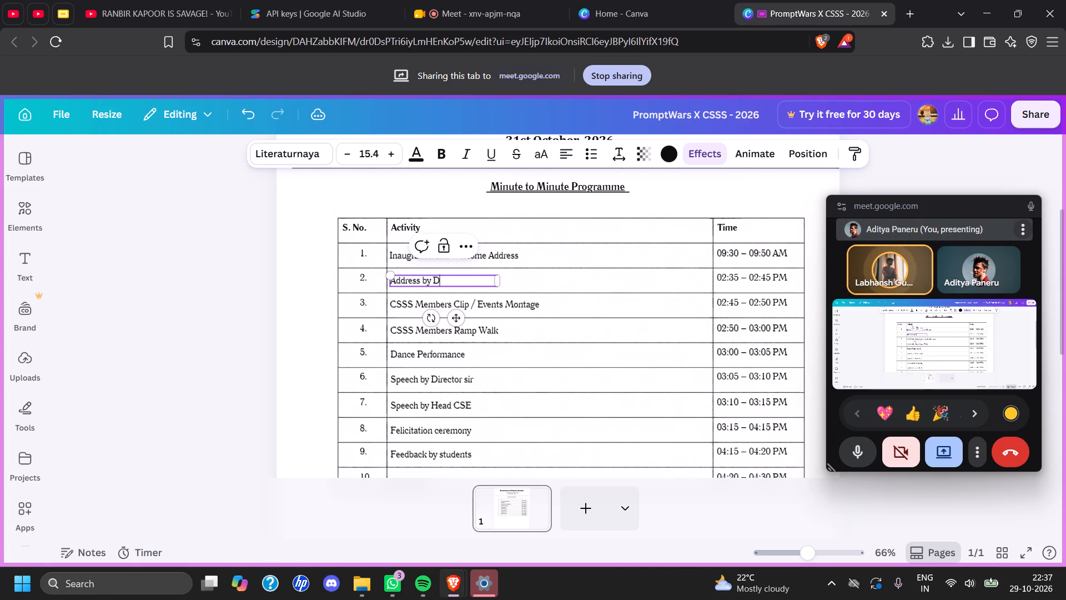
pyautogui.write('irector s')
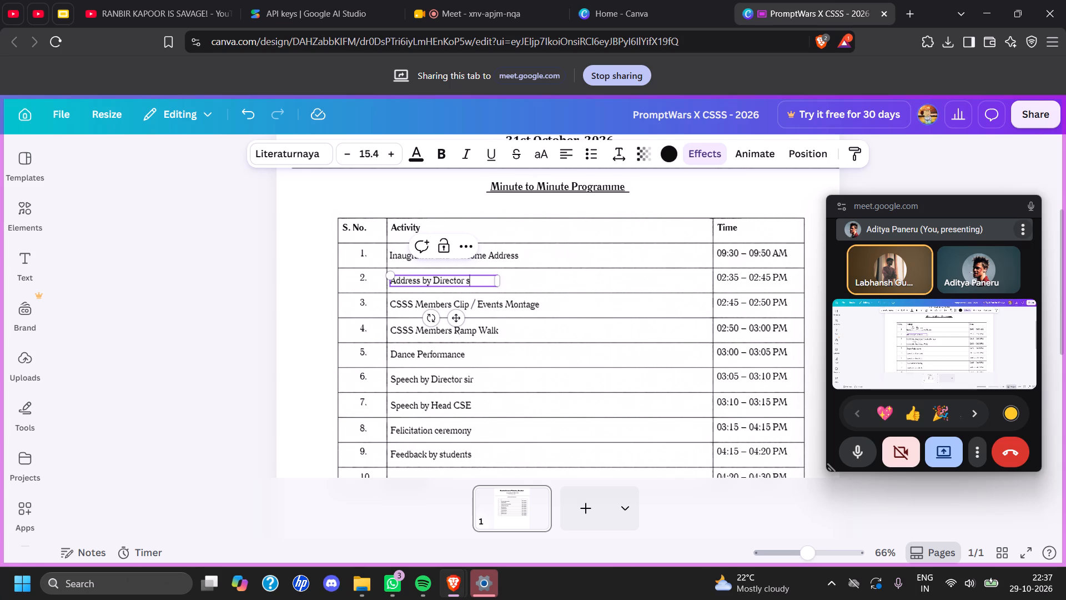
pyautogui.press('i')
pyautogui.press('BackSpace')
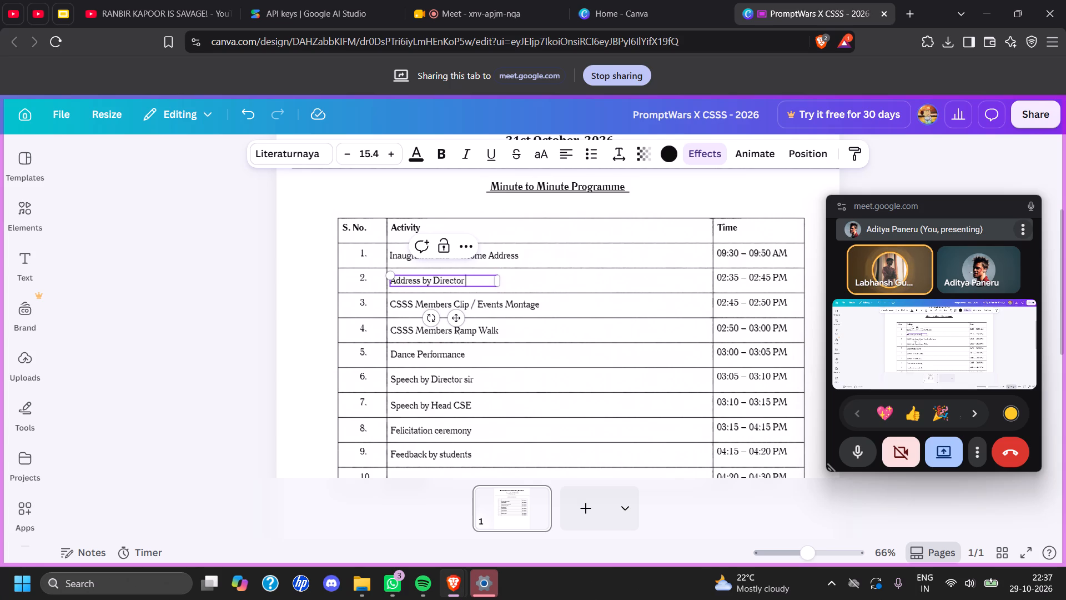
pyautogui.write('si')
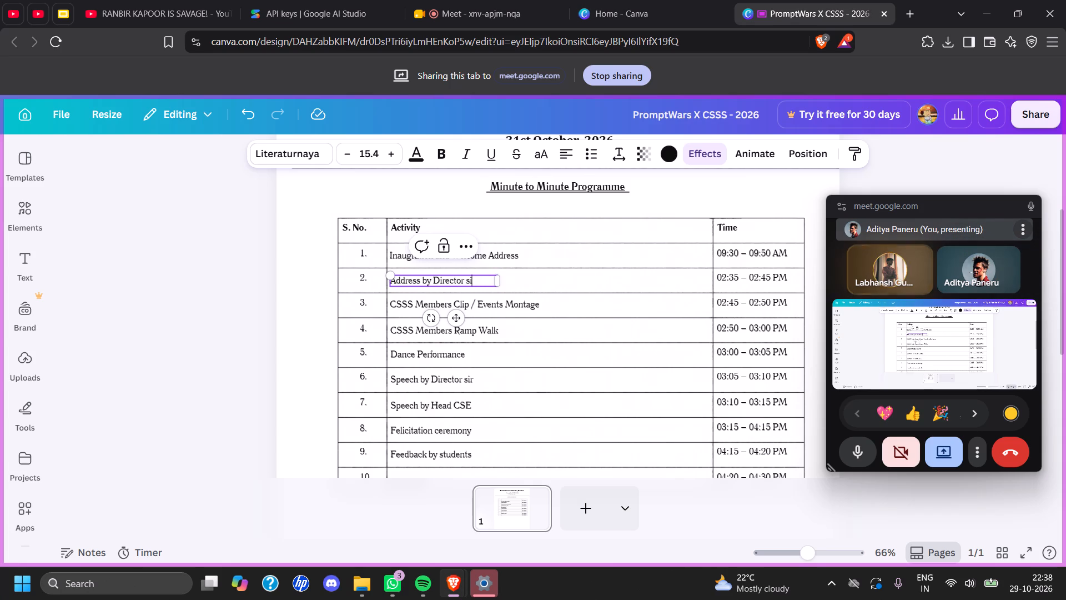
pyautogui.press('r')
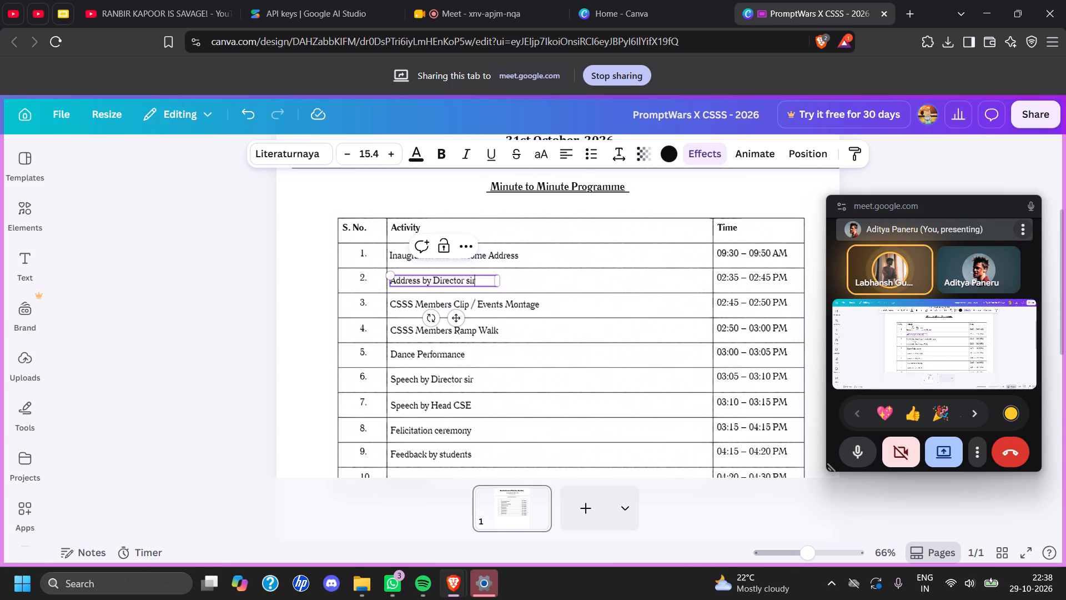
pyautogui.press('BackSpace')
pyautogui.press('BackSpace')
pyautogui.press('s')
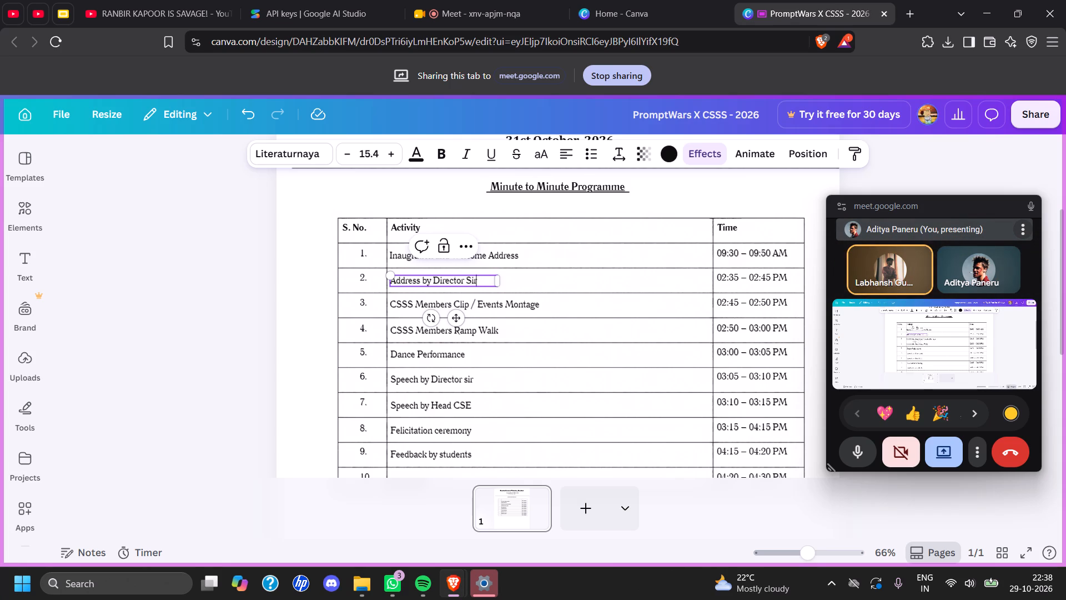
# Append " / HOD" to the end of the activity text in row 2 of the programme table.
pyautogui.click(736, 282)
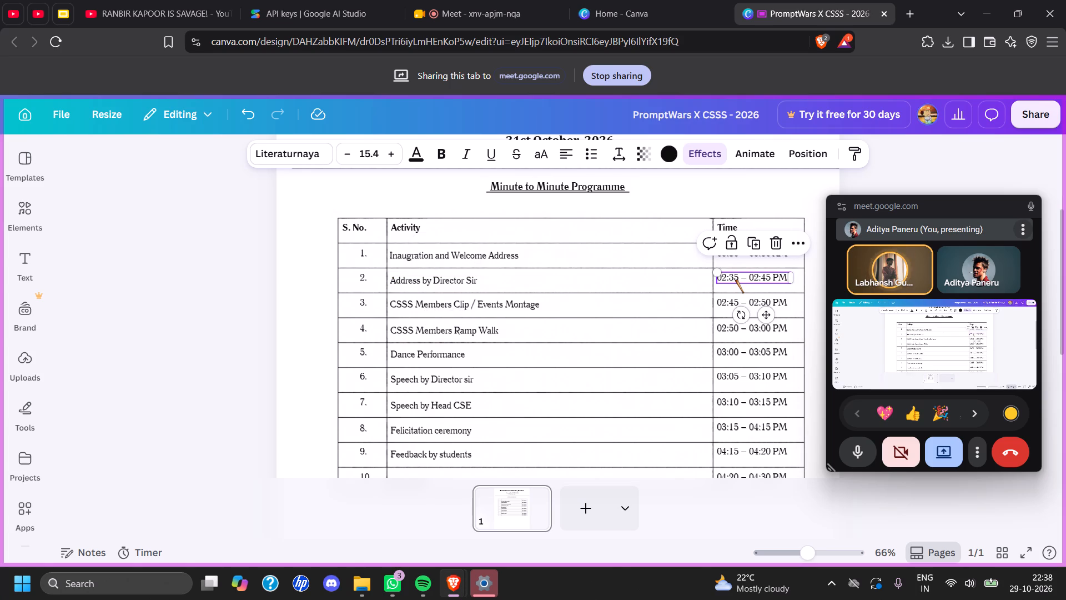
pyautogui.click(486, 277)
pyautogui.click(471, 281)
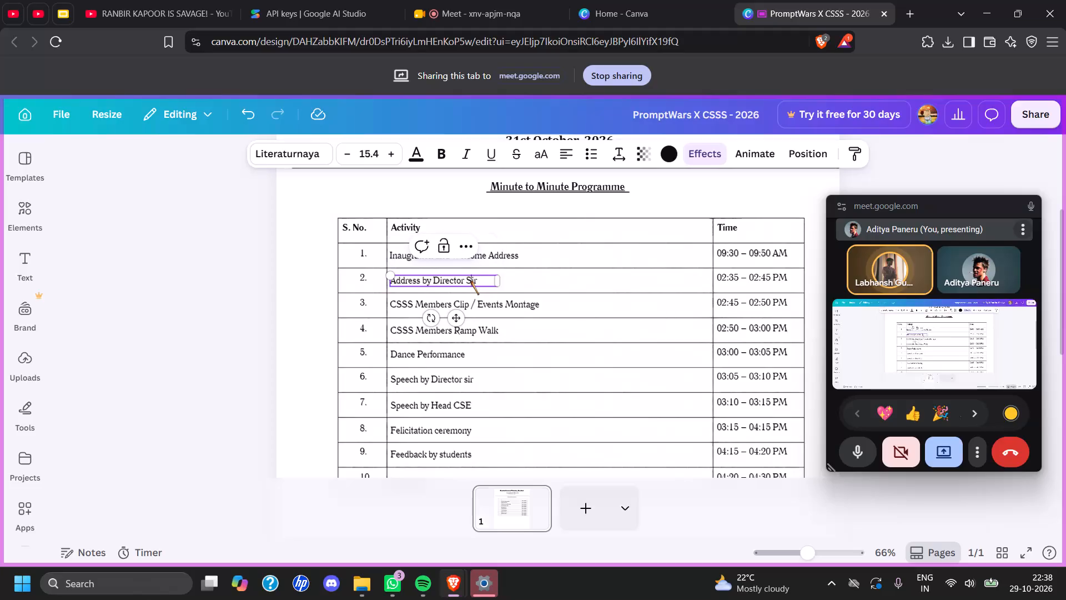
pyautogui.click(478, 281)
pyautogui.press('space')
pyautogui.write('-')
pyautogui.press('space')
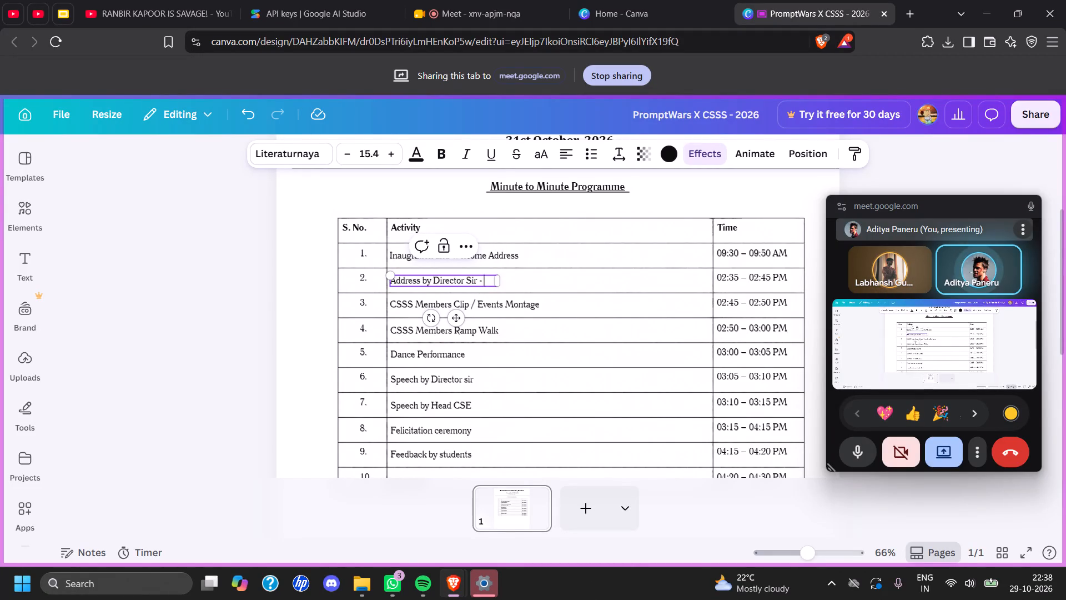
pyautogui.press('BackSpace')
pyautogui.press('BackSpace')
pyautogui.press('BackSpace')
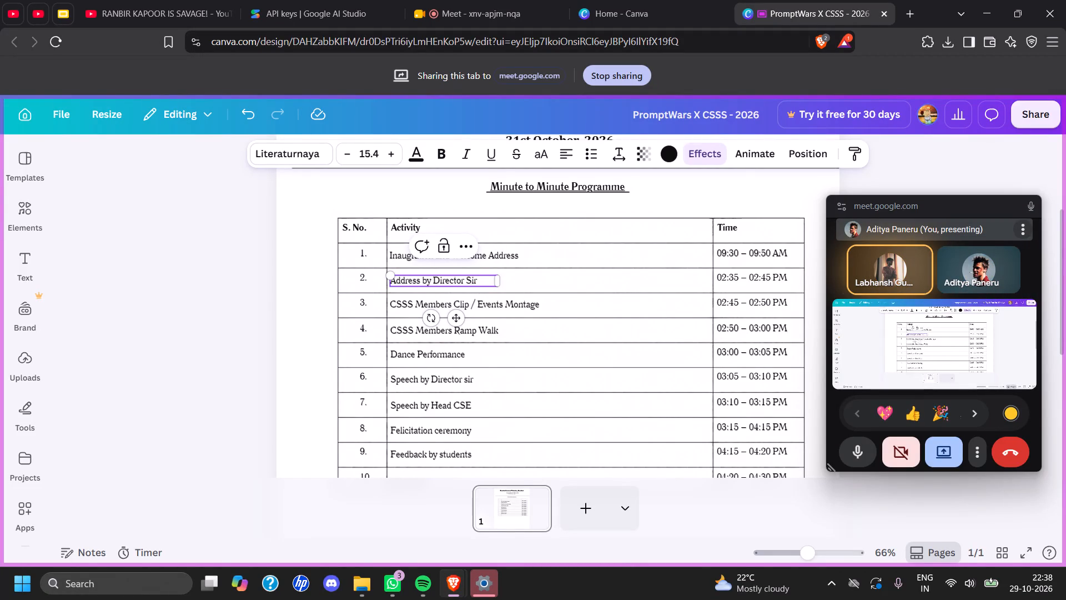
pyautogui.press('space')
pyautogui.write('/')
pyautogui.press('space')
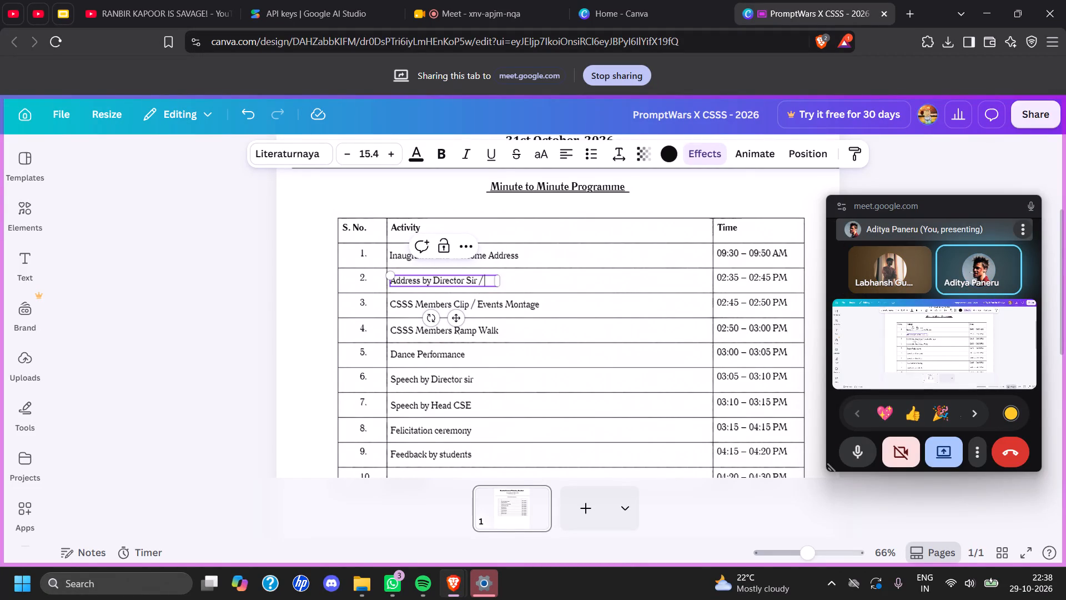
pyautogui.write('HOD')
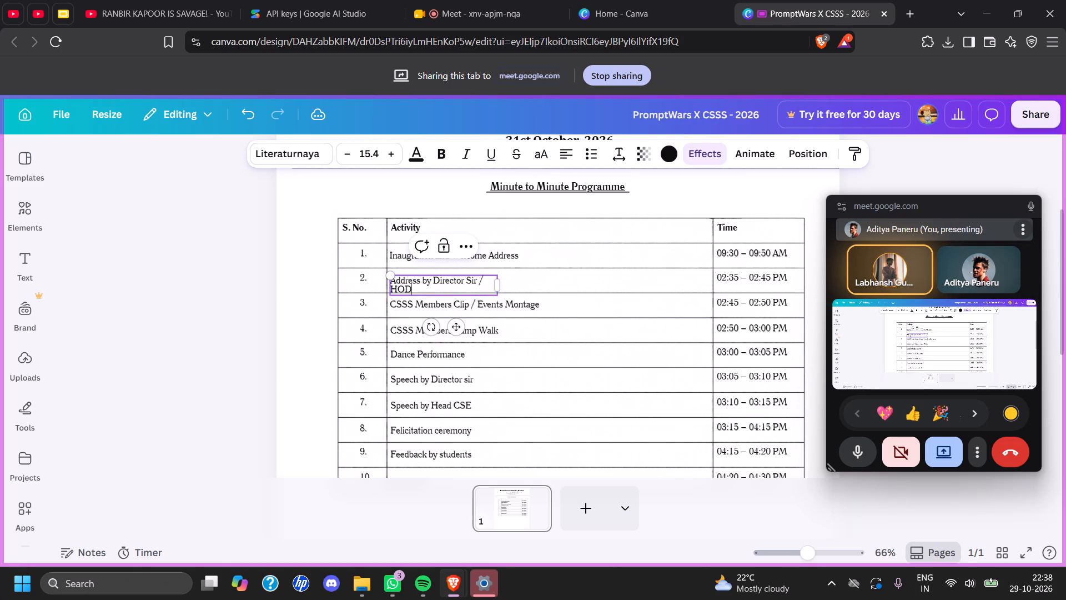
pyautogui.press('space')
pyautogui.press('BackSpace')
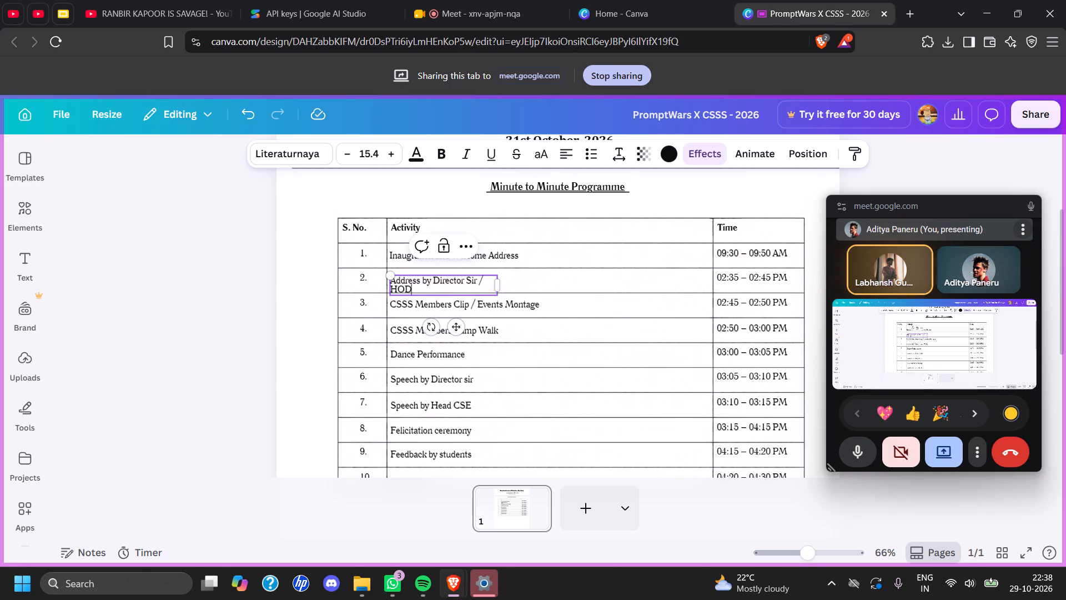
# Append "CSE" to the activity in row 2 of the programme table and widen its text box to fit one line.
pyautogui.write('CSE')
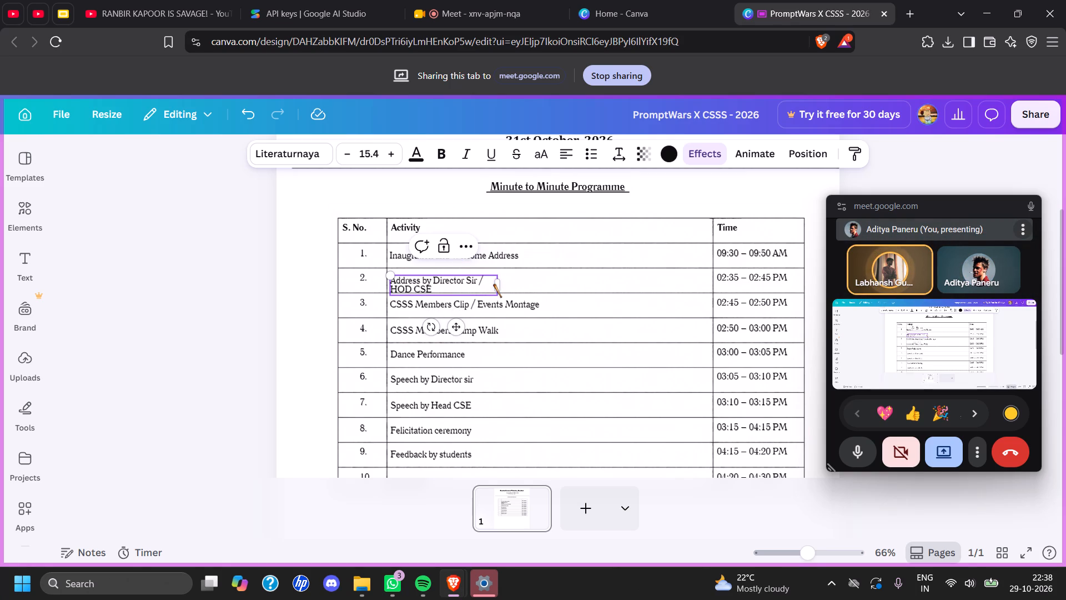
pyautogui.moveTo(498, 286); pyautogui.dragTo(527, 283)
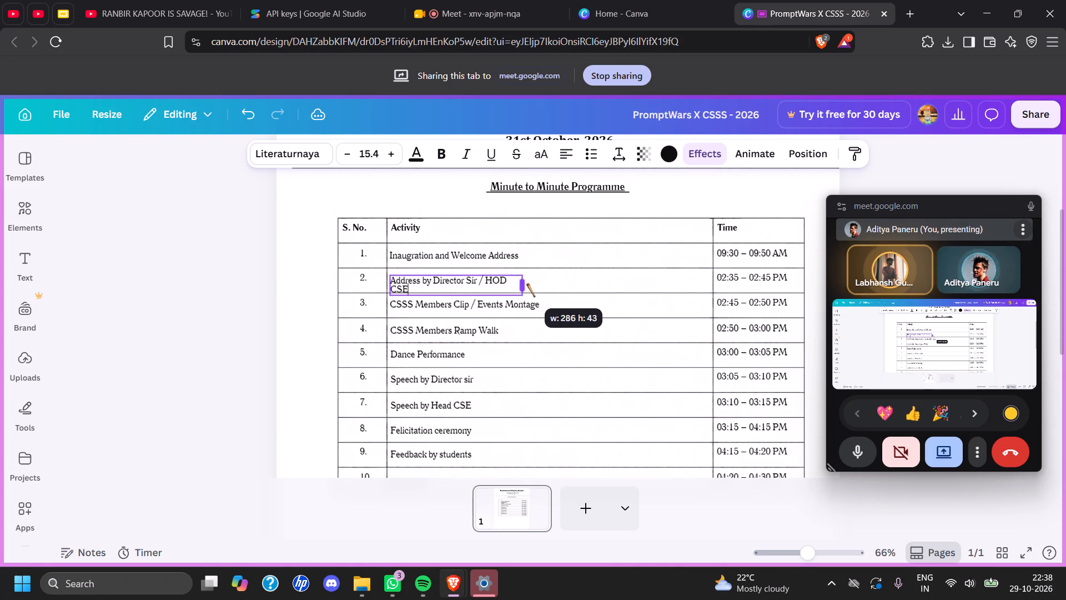
pyautogui.moveTo(527, 283); pyautogui.dragTo(533, 283)
pyautogui.click(266, 292)
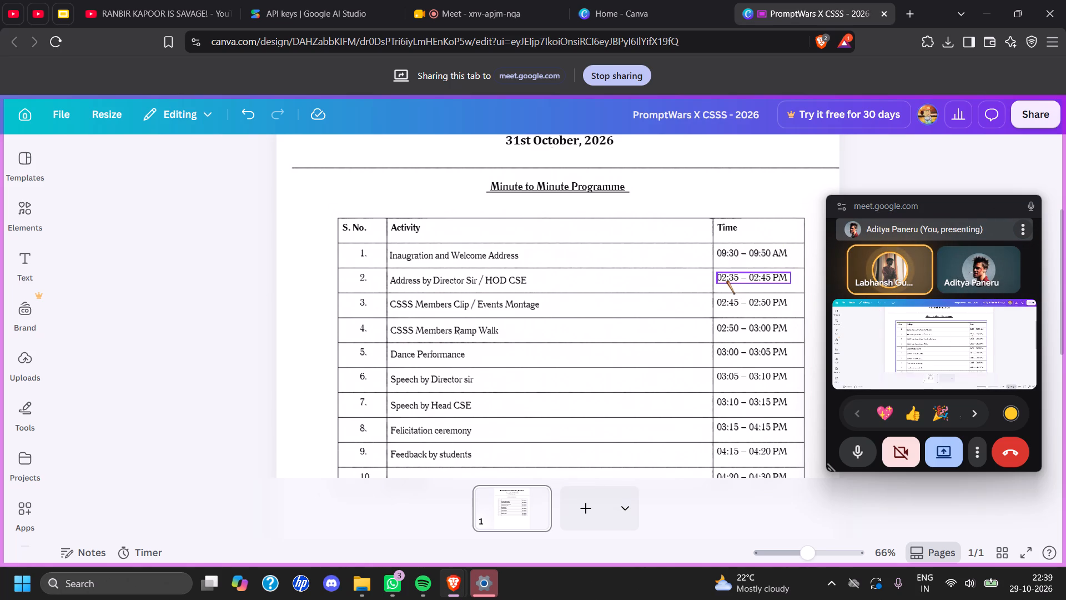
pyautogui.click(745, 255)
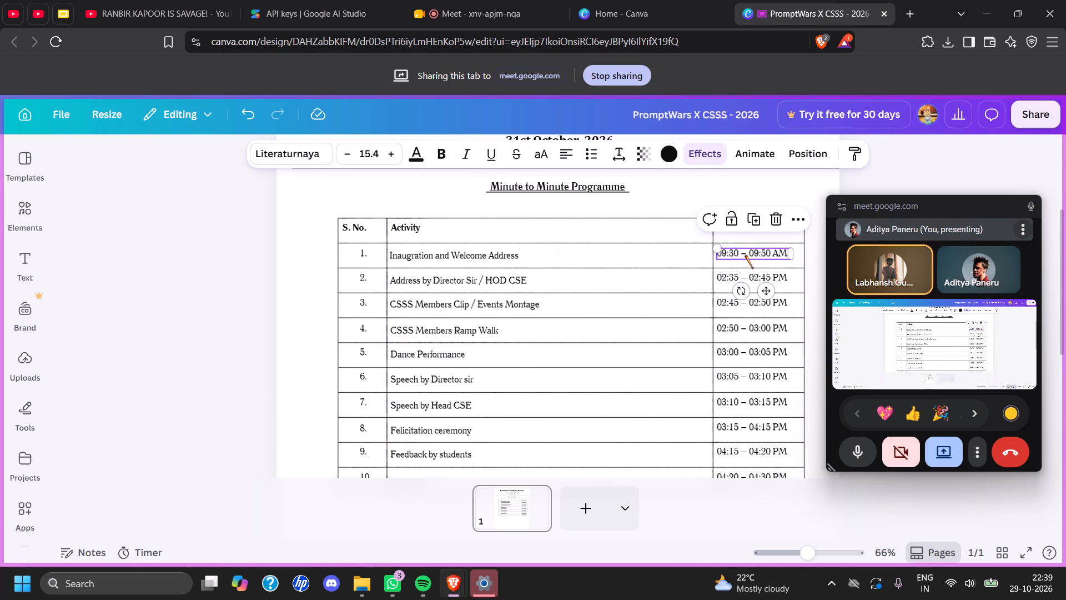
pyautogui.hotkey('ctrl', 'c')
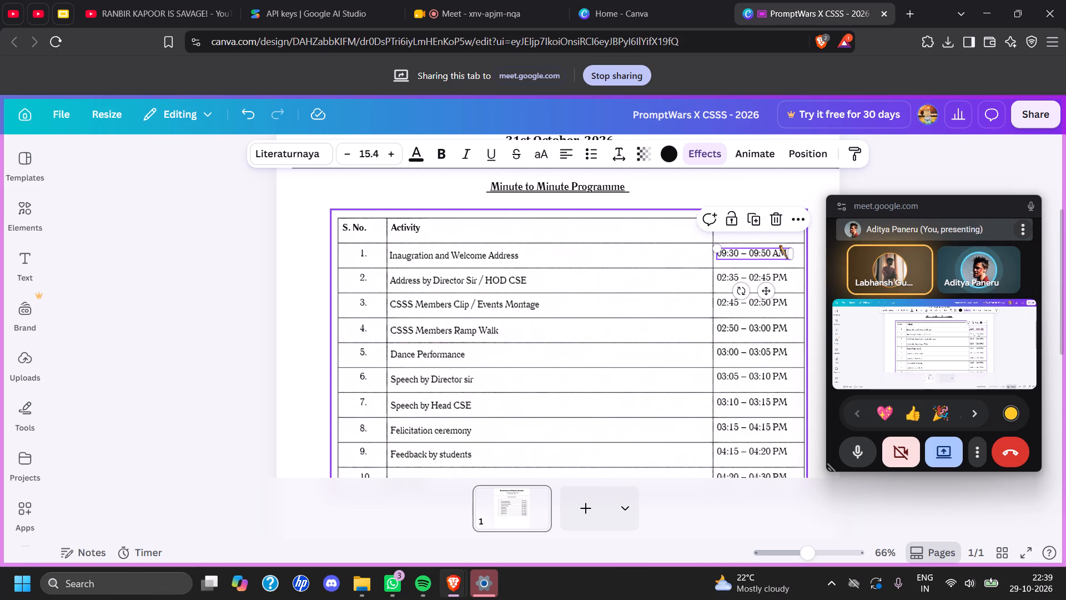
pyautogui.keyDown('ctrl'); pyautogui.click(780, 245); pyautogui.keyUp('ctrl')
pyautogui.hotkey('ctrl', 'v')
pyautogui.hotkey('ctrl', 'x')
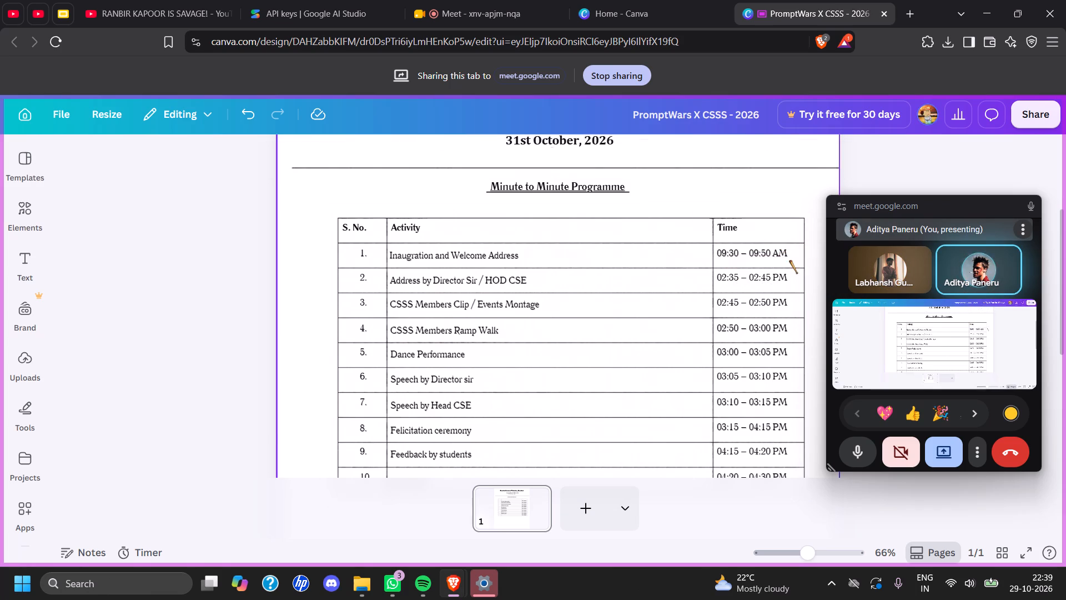
# Replace the time text in row 2 of the programme table with a copy of row 1's time, aligned in the Time column.
pyautogui.click(732, 282)
pyautogui.hotkey('ctrl', 'x')
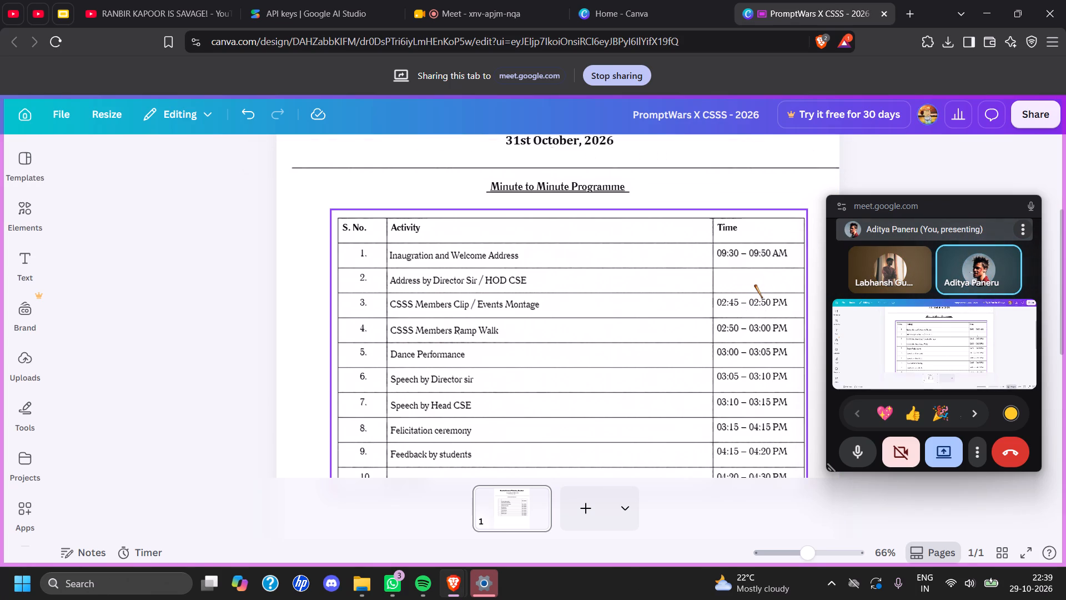
pyautogui.click(760, 259)
pyautogui.click(761, 254)
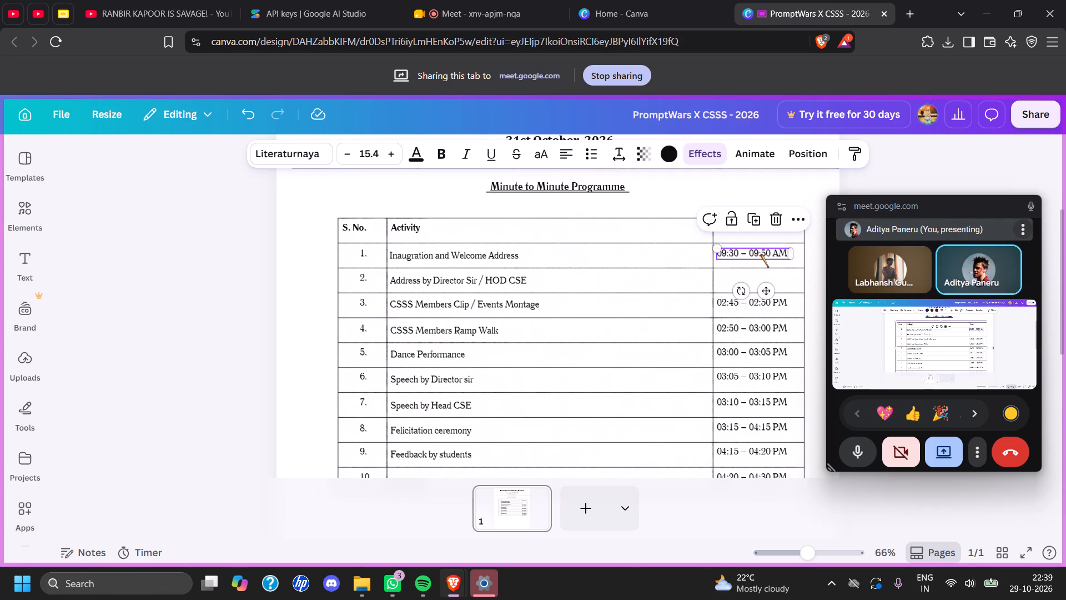
pyautogui.hotkey('ctrl', 'c')
pyautogui.hotkey('ctrl', 'v')
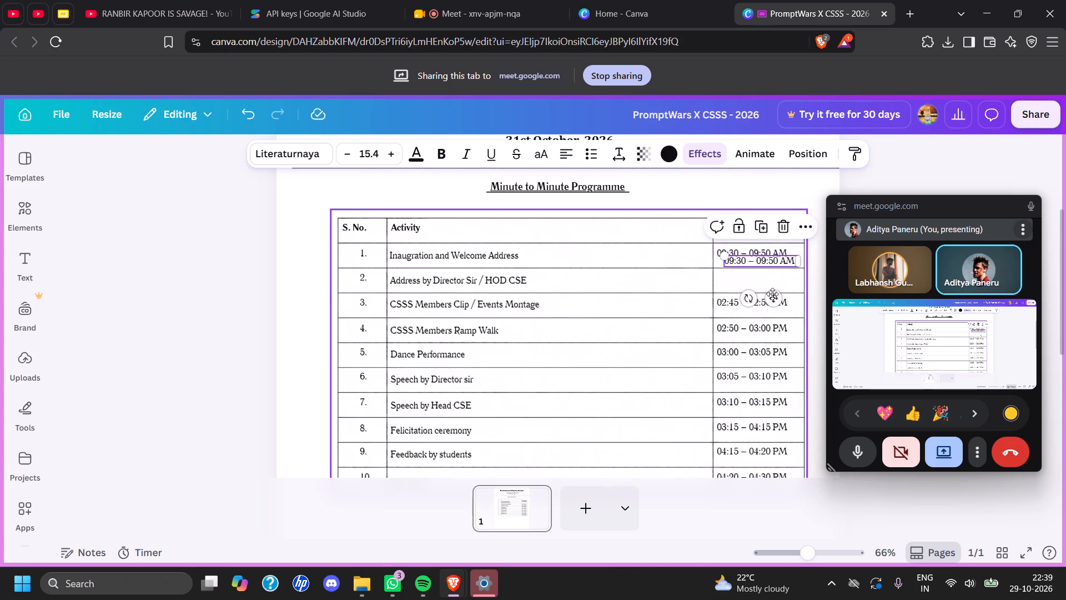
pyautogui.moveTo(772, 299); pyautogui.dragTo(766, 317)
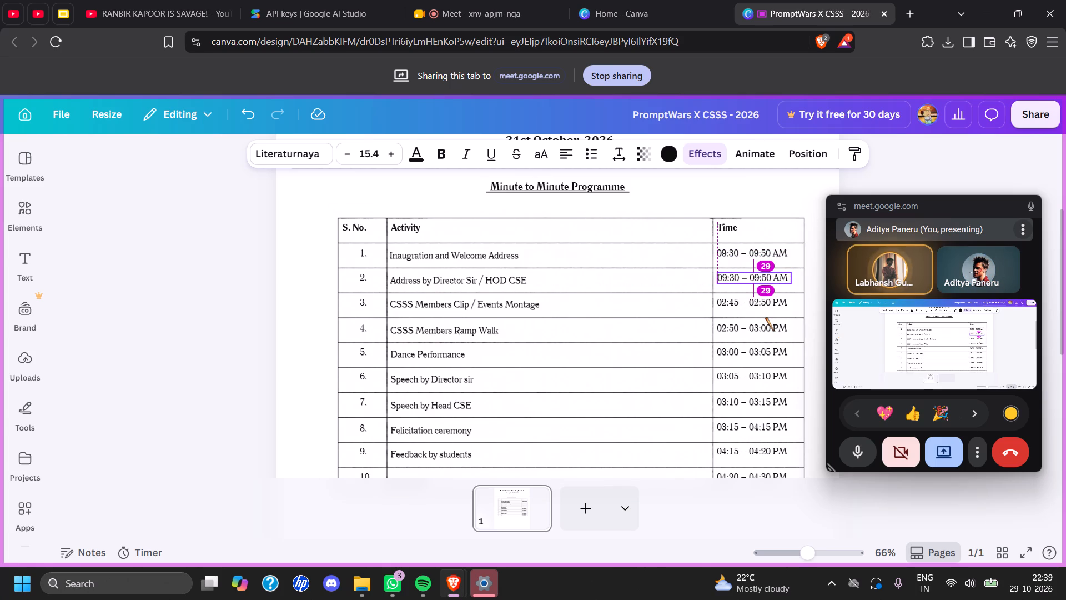
pyautogui.moveTo(766, 317); pyautogui.dragTo(766, 321)
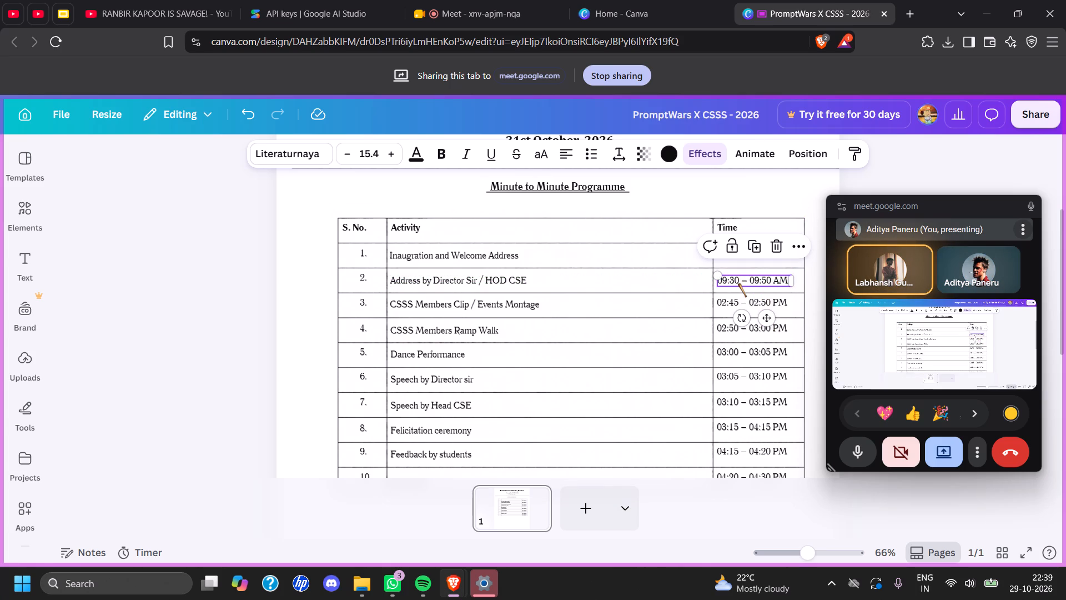
# Change the copied time in row 2 of the programme table to "09:50 – 10:00 AM".
pyautogui.click(783, 280)
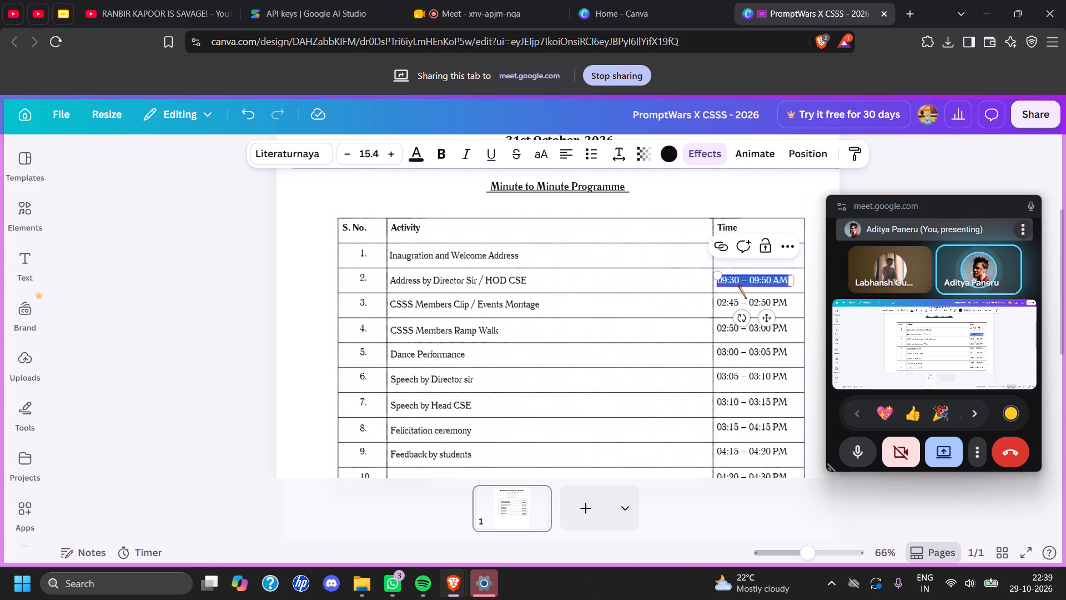
pyautogui.click(734, 281)
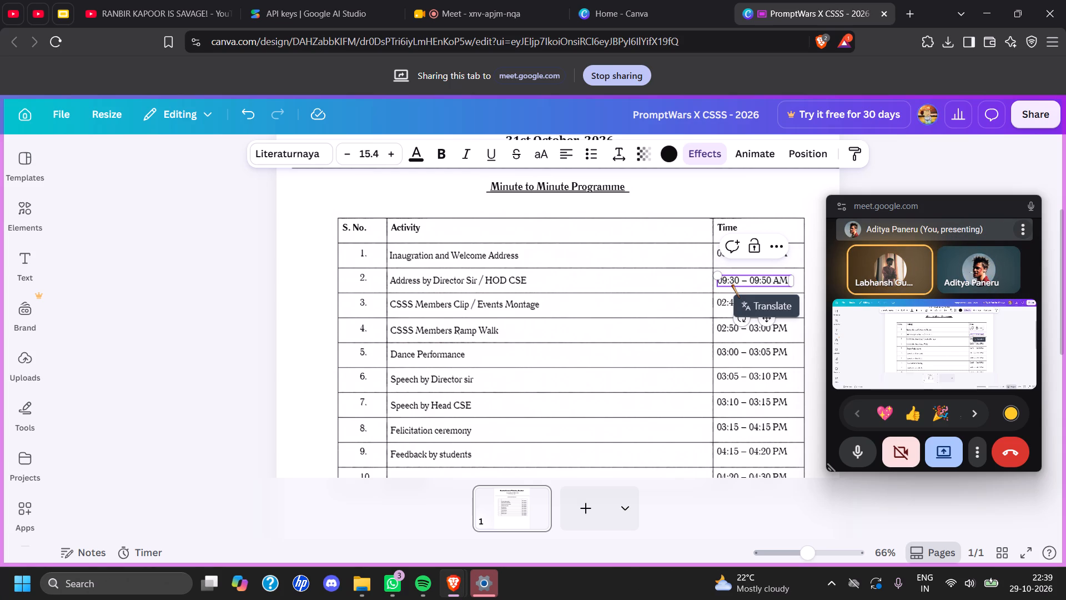
pyautogui.press('BackSpace')
pyautogui.press('5')
pyautogui.press('Right')
pyautogui.press('Right')
pyautogui.press('Right')
pyautogui.press('Right')
pyautogui.press('Right')
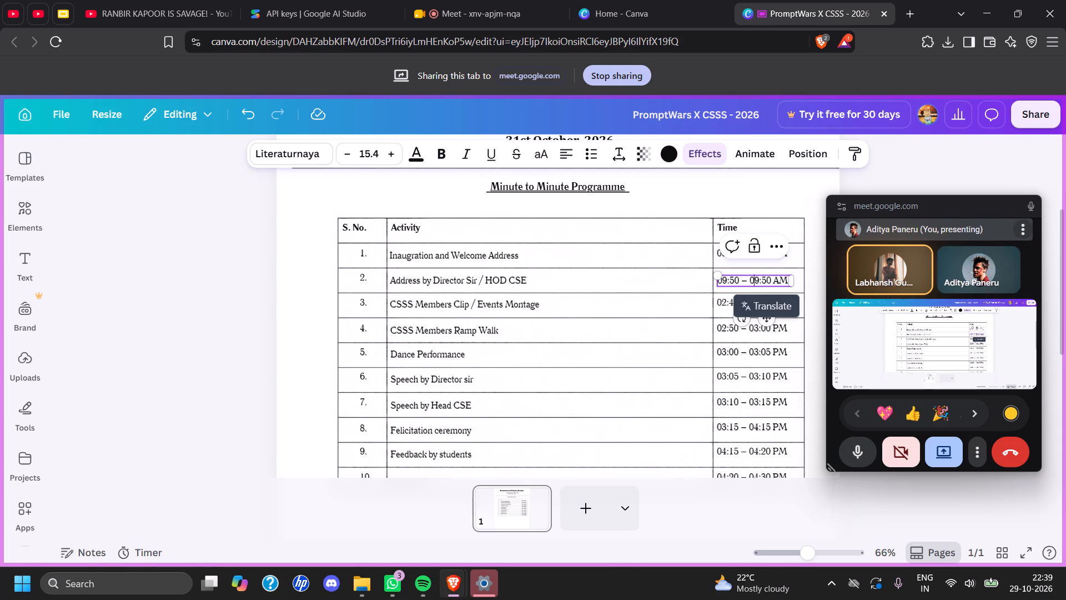
pyautogui.press('Right')
pyautogui.press('BackSpace')
pyautogui.press('BackSpace')
pyautogui.write('10')
pyautogui.press('Right')
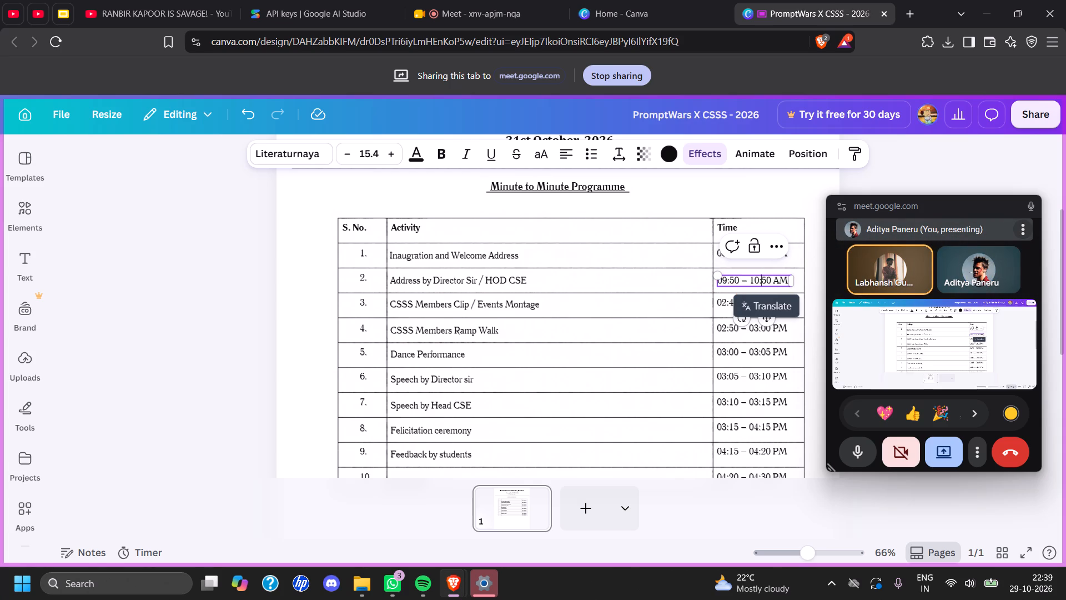
pyautogui.press('Right')
pyautogui.press('Right')
pyautogui.press('BackSpace')
pyautogui.press('BackSpace')
pyautogui.write('00')
pyautogui.click(637, 312)
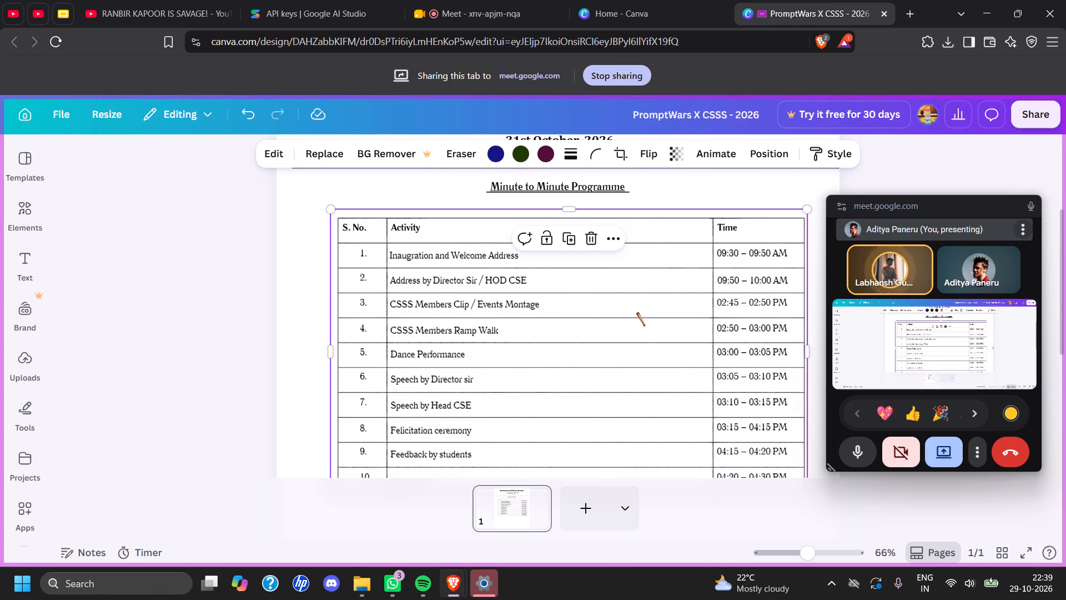
# Replace row 3's activity with "Breifing and disclousre of Problem Statement" and widen its text box to fit one line.
pyautogui.click(499, 303)
pyautogui.click(537, 306)
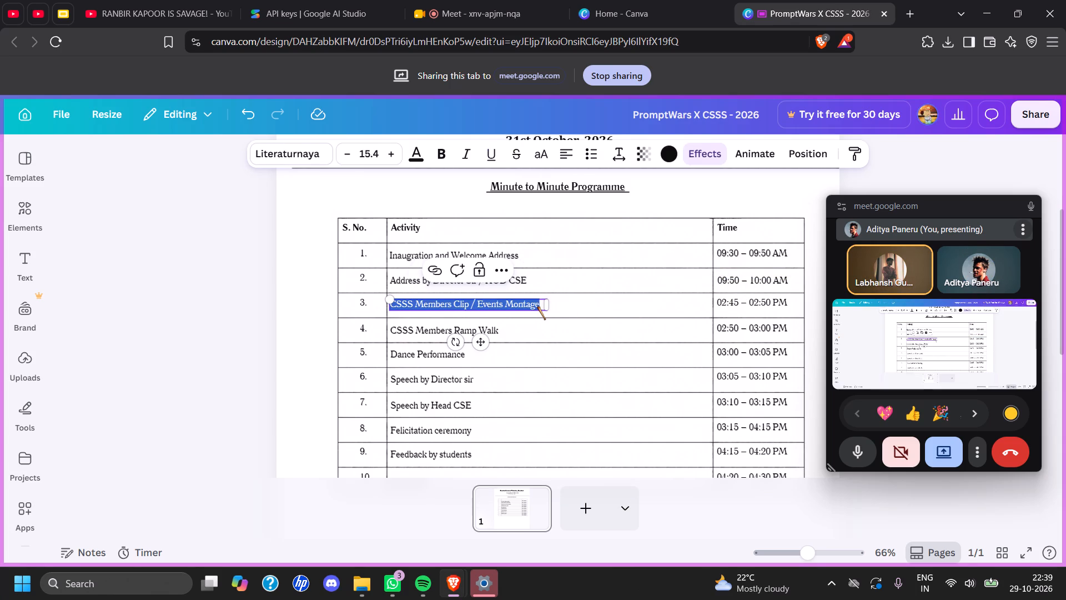
pyautogui.press('BackSpace')
pyautogui.write('re')
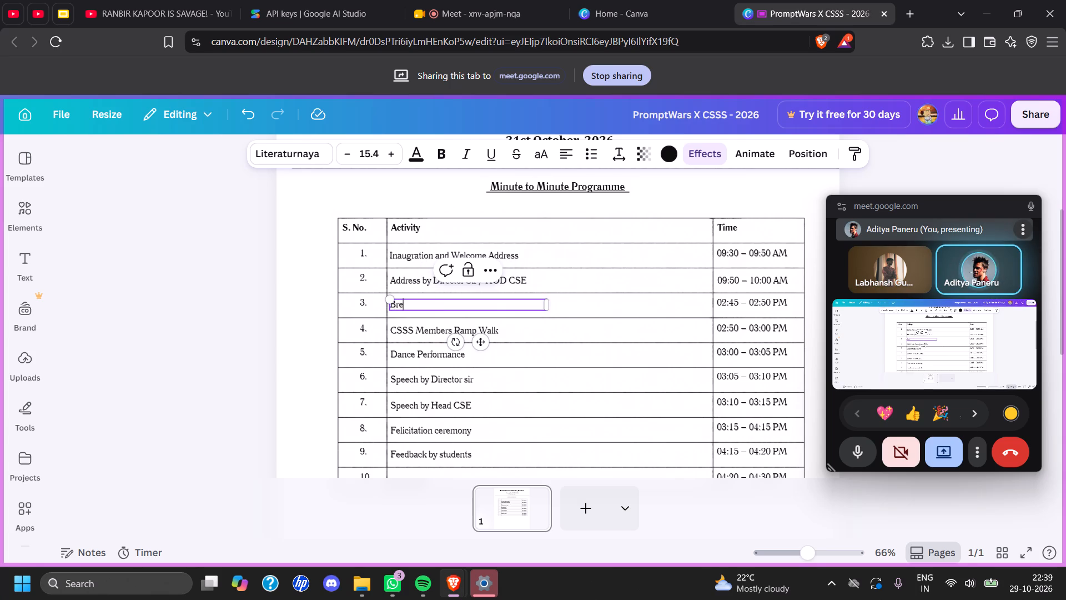
pyautogui.write('ifing')
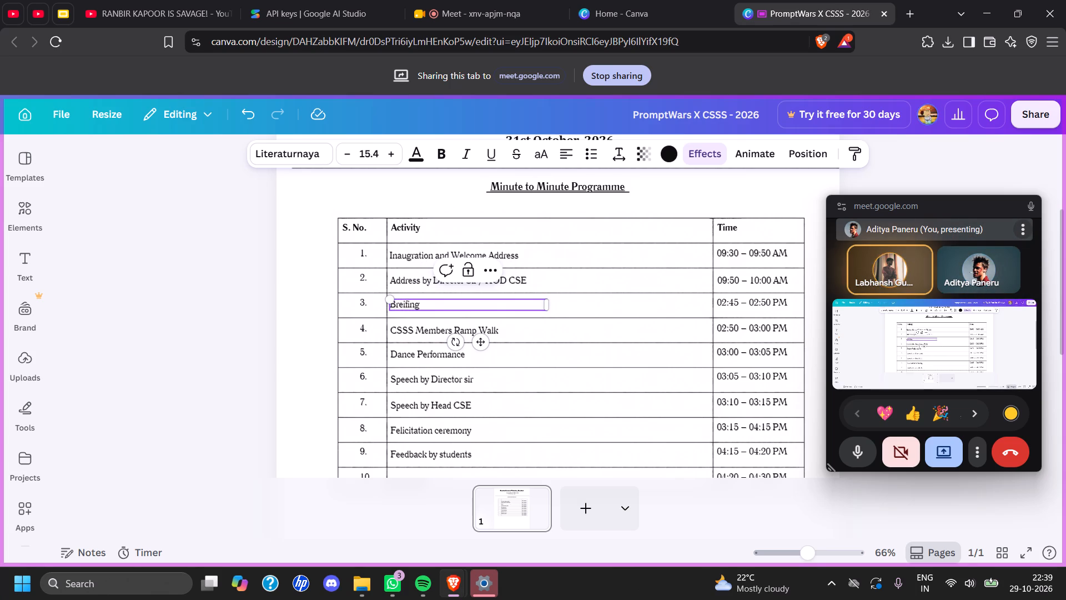
pyautogui.press('space')
pyautogui.write('and disclous')
pyautogui.press('BackSpace')
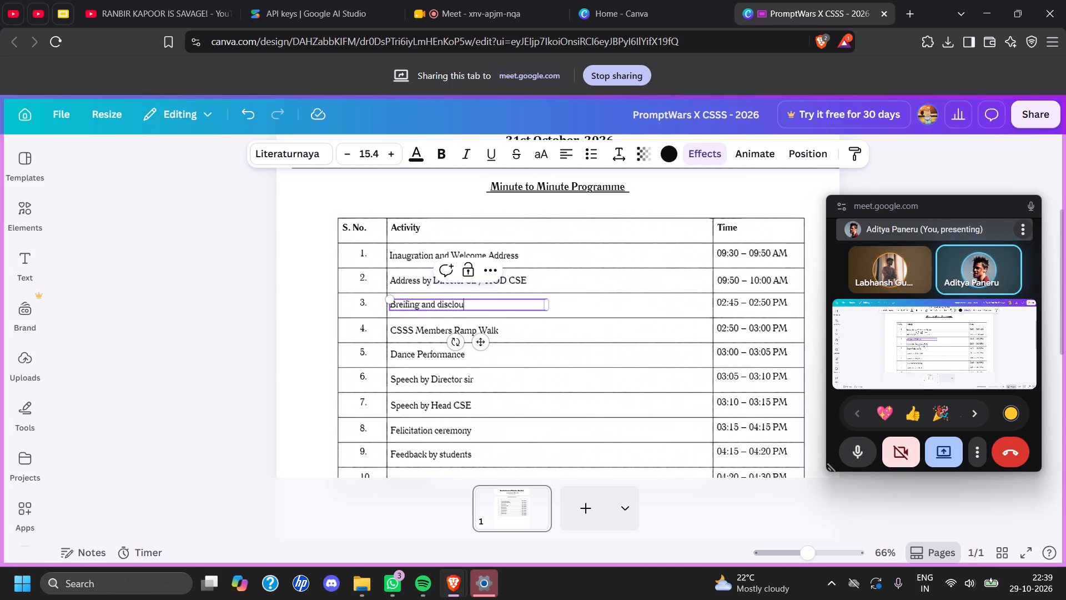
pyautogui.press('BackSpace')
pyautogui.press('BackSpace')
pyautogui.write('ousre')
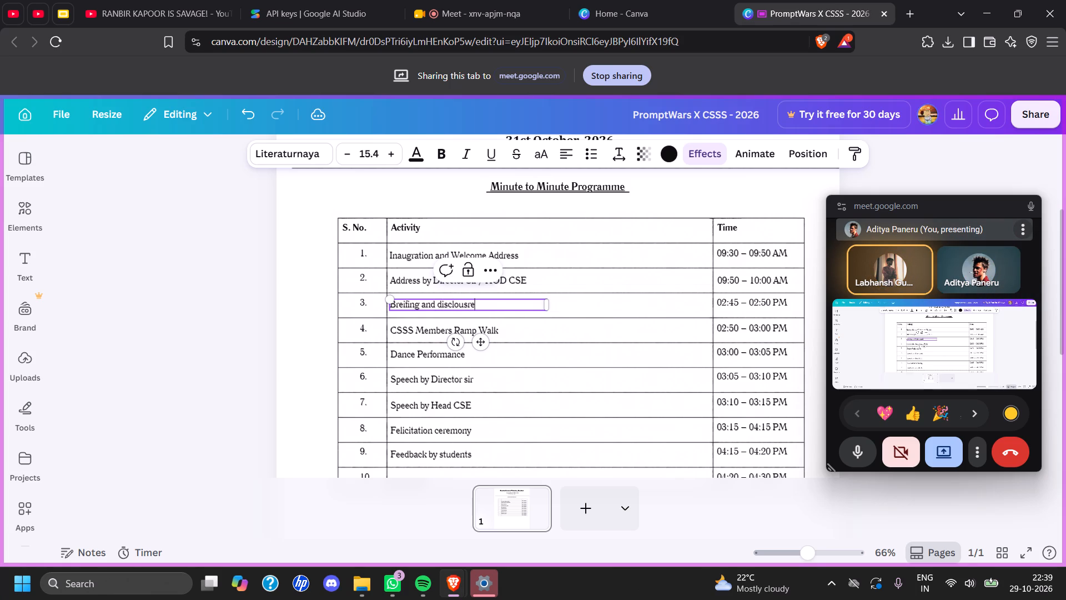
pyautogui.press('space')
pyautogui.write('of')
pyautogui.press('space')
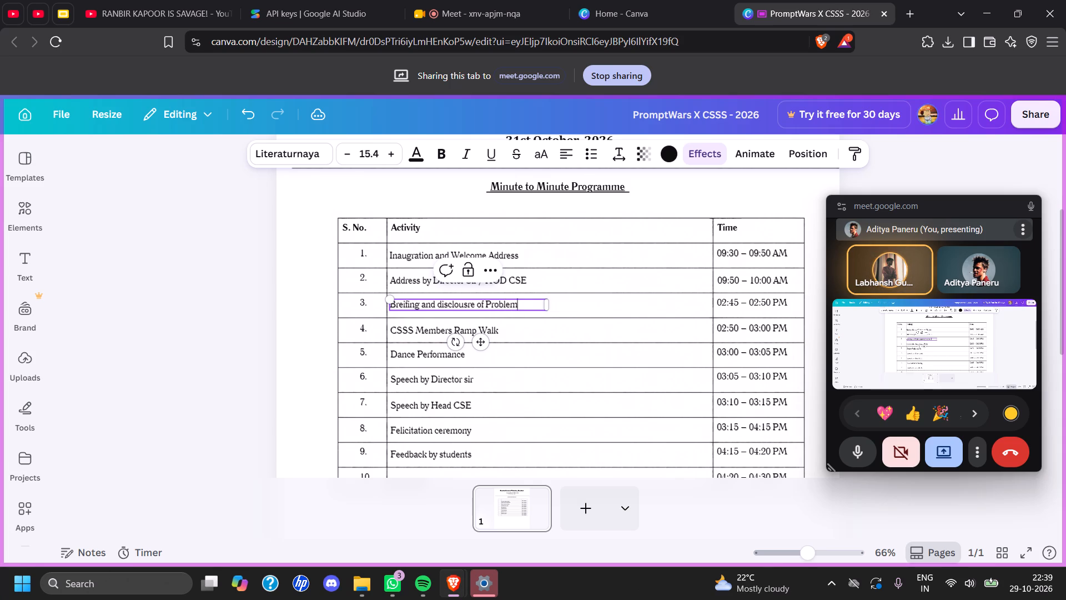
pyautogui.press('space')
pyautogui.write('S')
pyautogui.write('tateme')
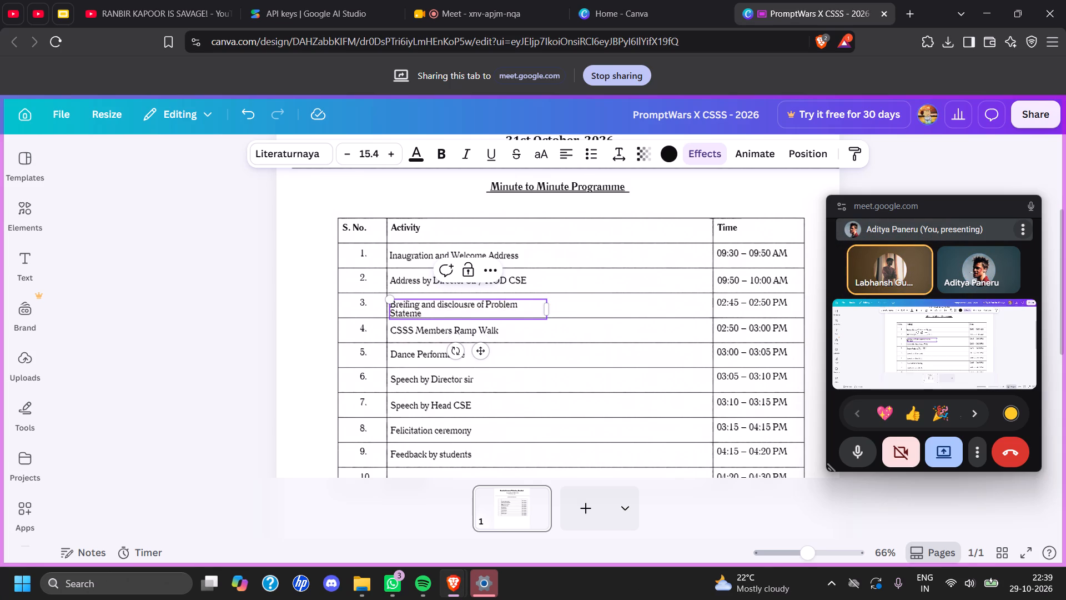
pyautogui.write('nt')
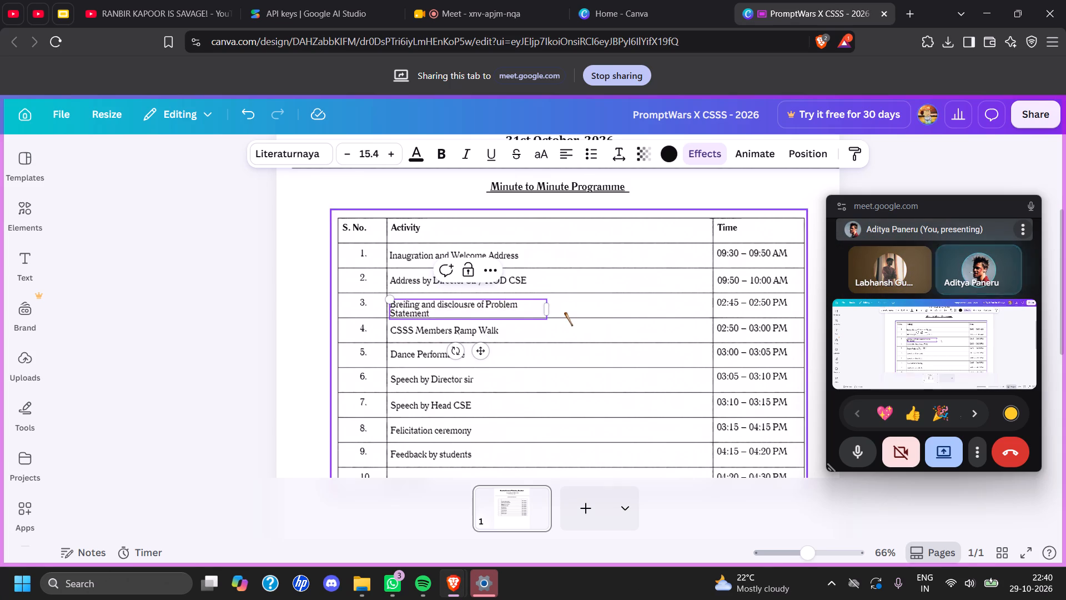
pyautogui.moveTo(547, 311); pyautogui.dragTo(565, 309)
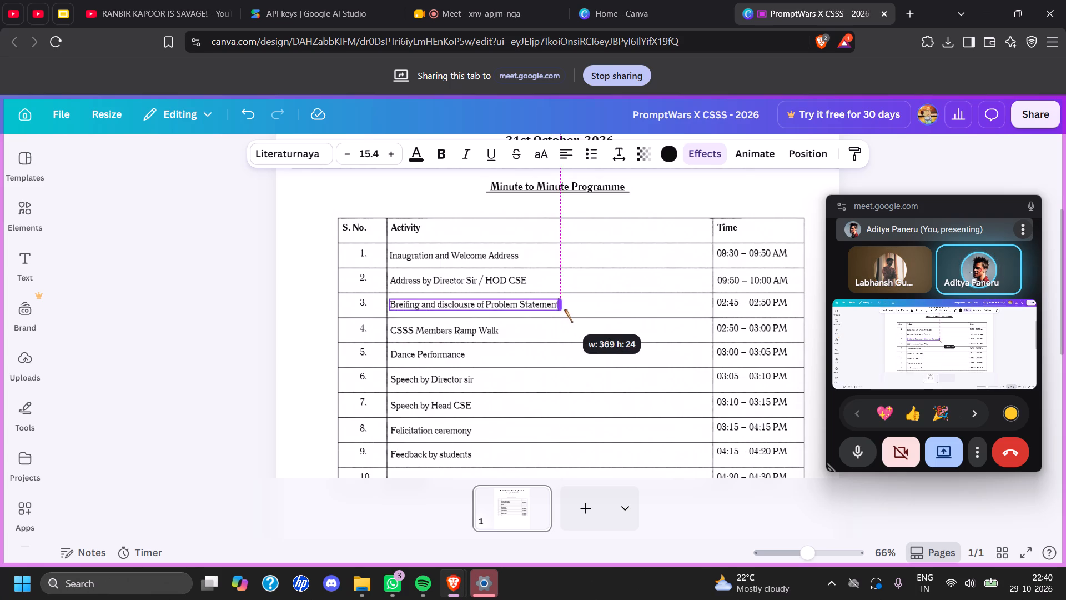
pyautogui.moveTo(565, 309); pyautogui.dragTo(566, 309)
# Capitalise the "d" of "disclousre" in the row 3 activity text.
pyautogui.click(443, 310)
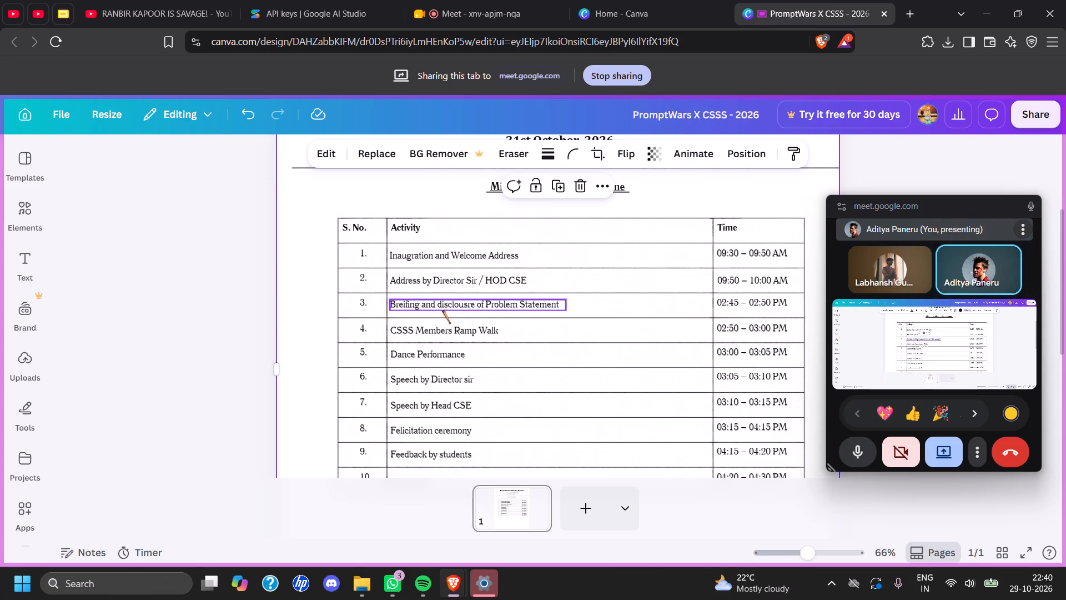
pyautogui.click(440, 305)
pyautogui.click(440, 304)
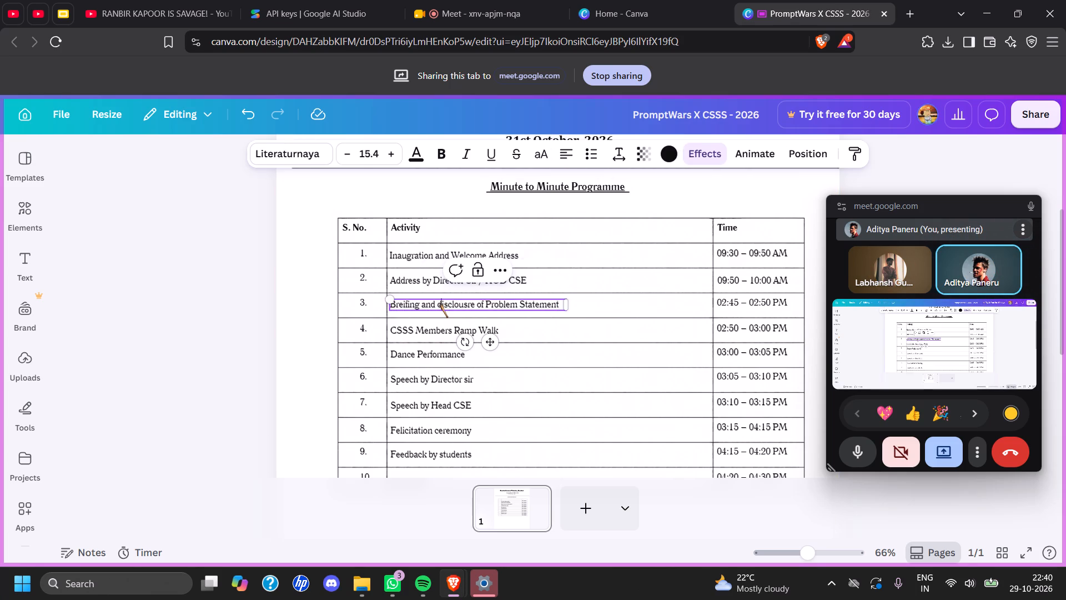
pyautogui.press('d')
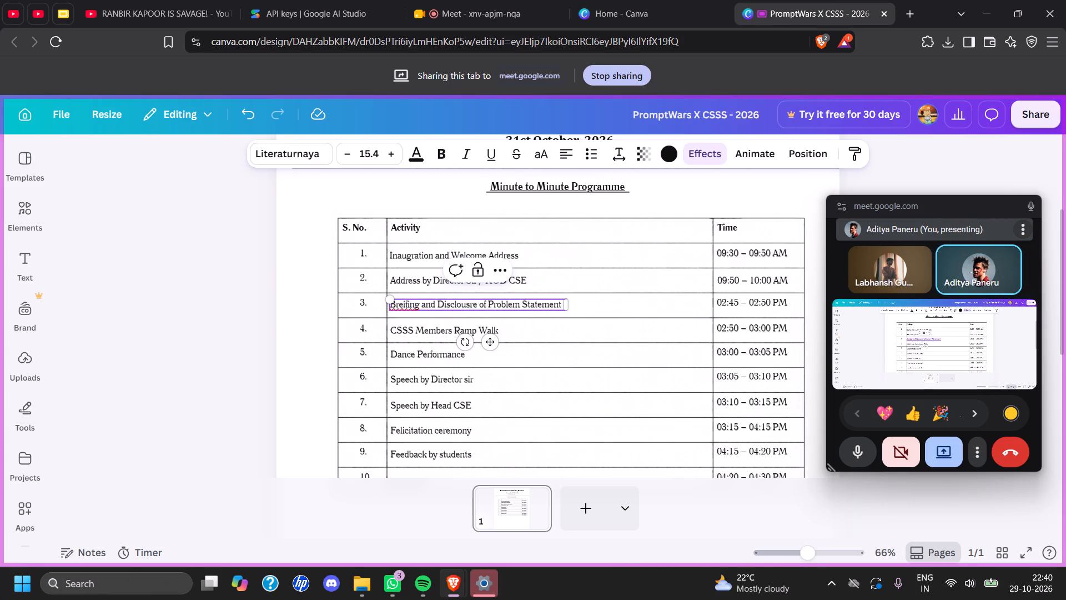
# Correct the first word of the row 3 activity to the suggested spelling "Briefing".
pyautogui.doubleClick(399, 306)
pyautogui.rightClick(399, 306)
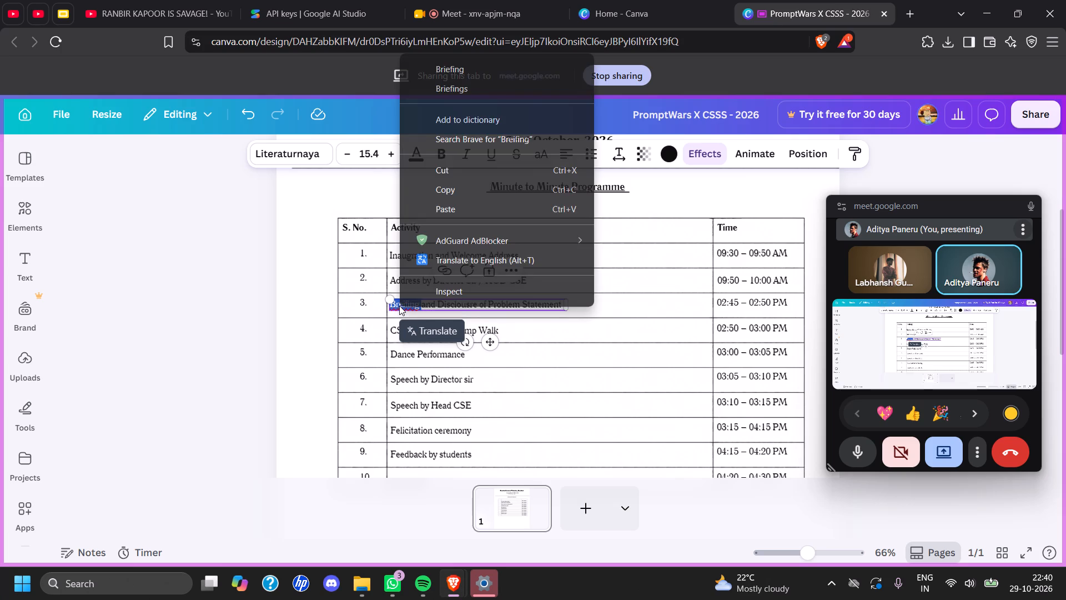
pyautogui.click(449, 74)
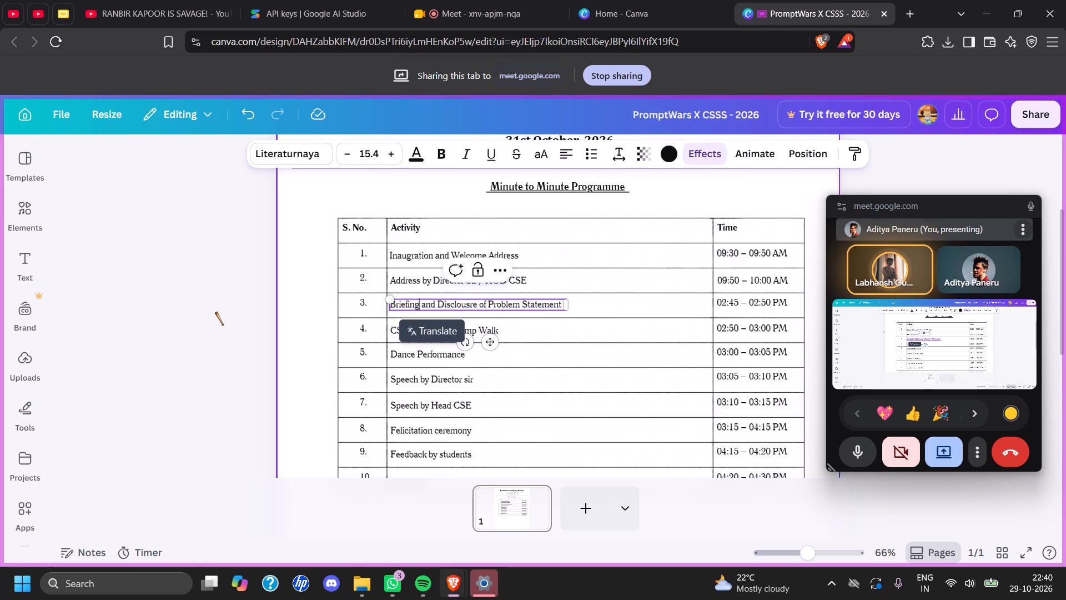
pyautogui.click(215, 312)
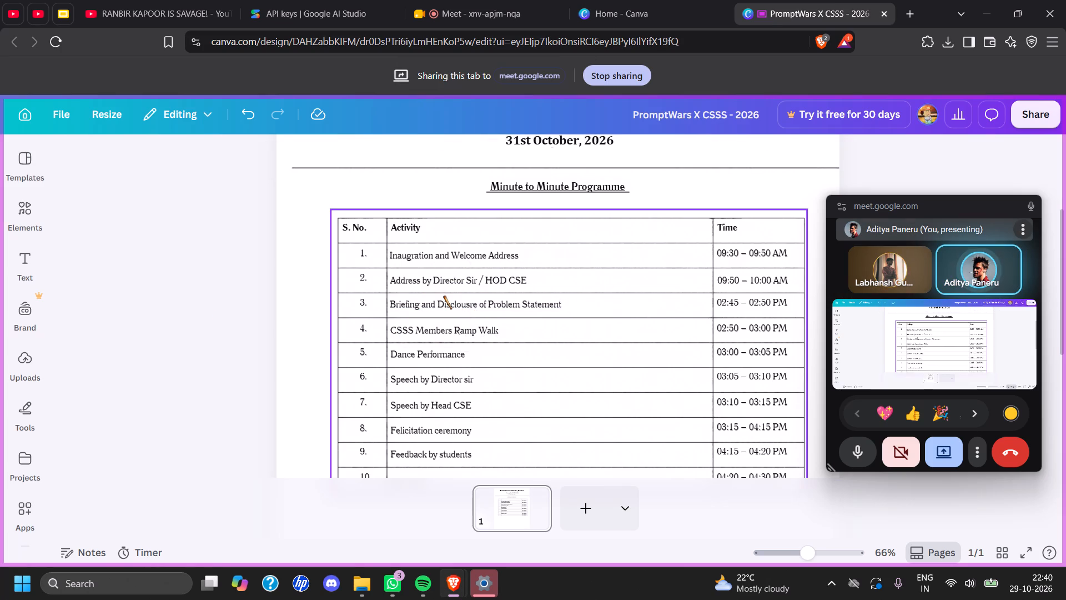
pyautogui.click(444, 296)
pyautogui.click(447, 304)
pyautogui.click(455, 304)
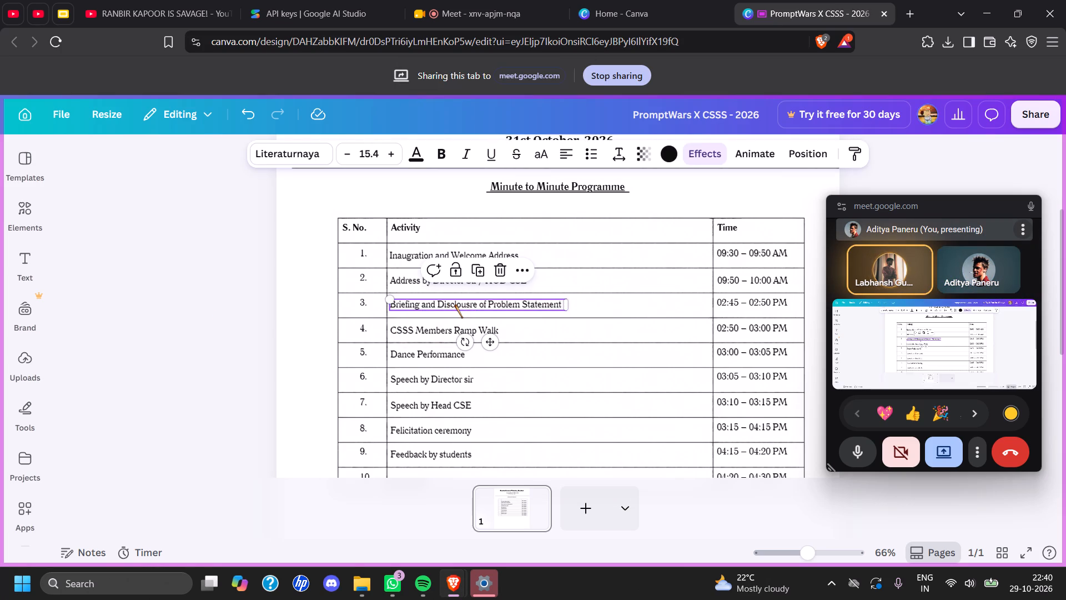
# Change the time in row 3 of the programme table to "10:00 – 10:30 AM".
pyautogui.click(736, 302)
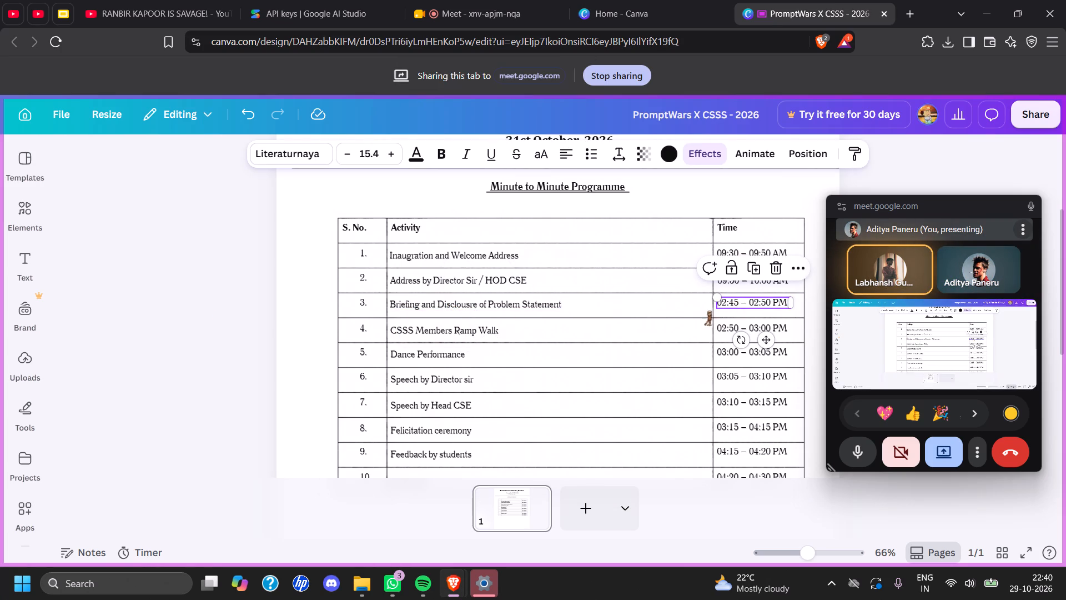
pyautogui.click(730, 304)
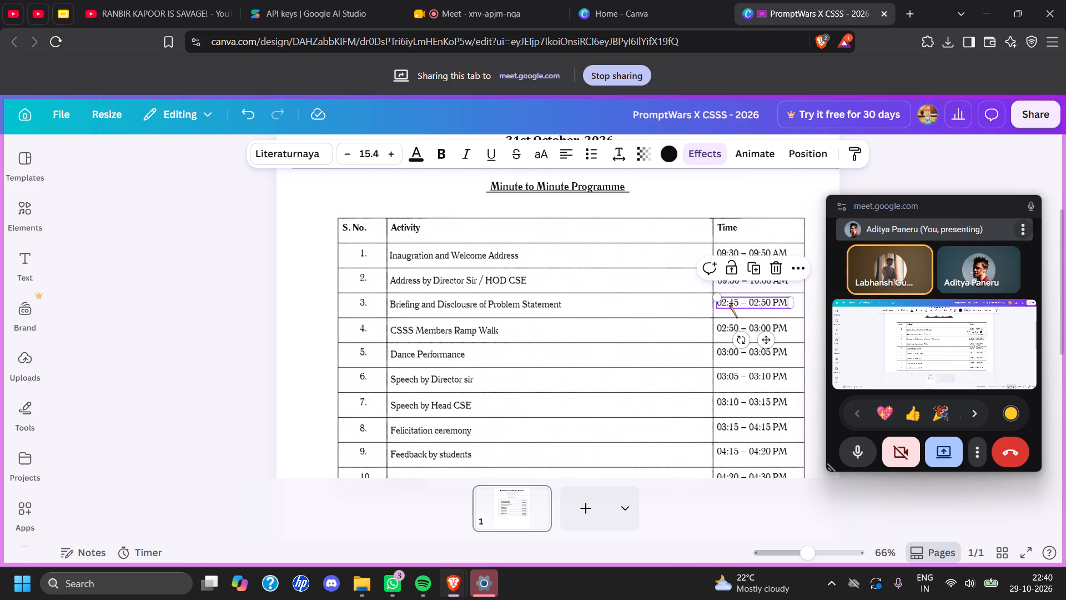
pyautogui.click(733, 303)
pyautogui.press('Right')
pyautogui.press('BackSpace')
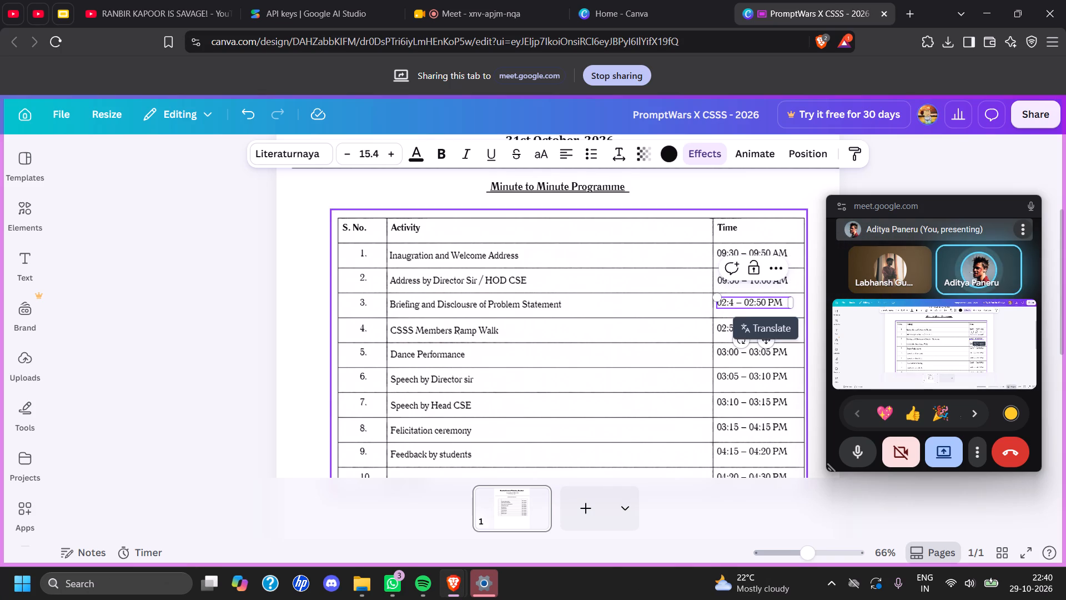
pyautogui.press('BackSpace')
pyautogui.press('BackSpace')
pyautogui.press('BackSpace')
pyautogui.press('BackSpace')
pyautogui.write('10:00')
pyautogui.press('Right')
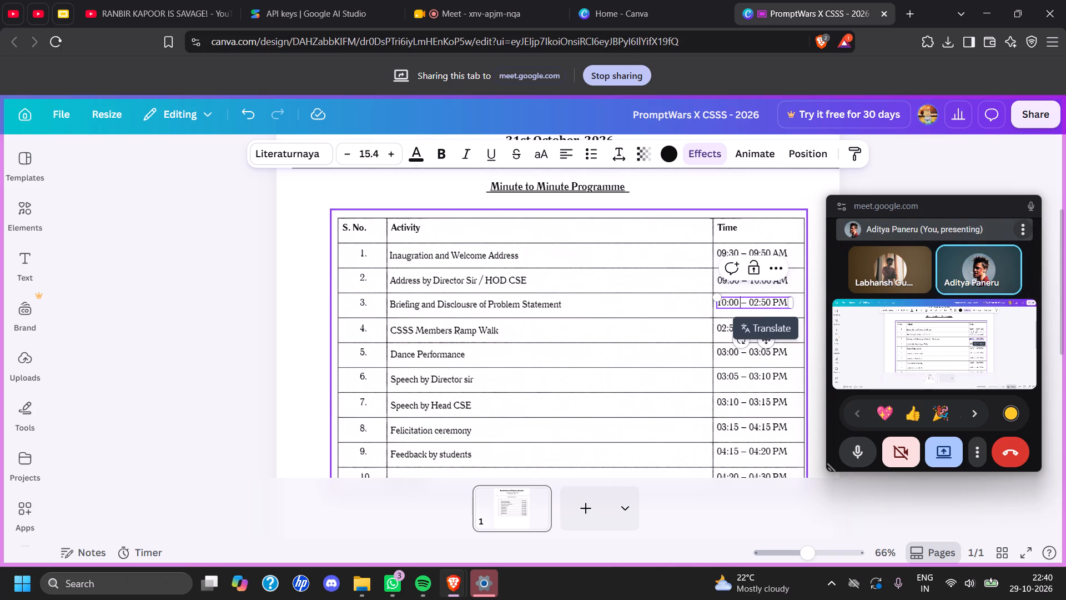
pyautogui.press('Right')
pyautogui.press('Right')
pyautogui.press('Right')
pyautogui.press('Right')
pyautogui.press('BackSpace')
pyautogui.press('BackSpace')
pyautogui.write('10')
pyautogui.press('Right')
pyautogui.press('Right')
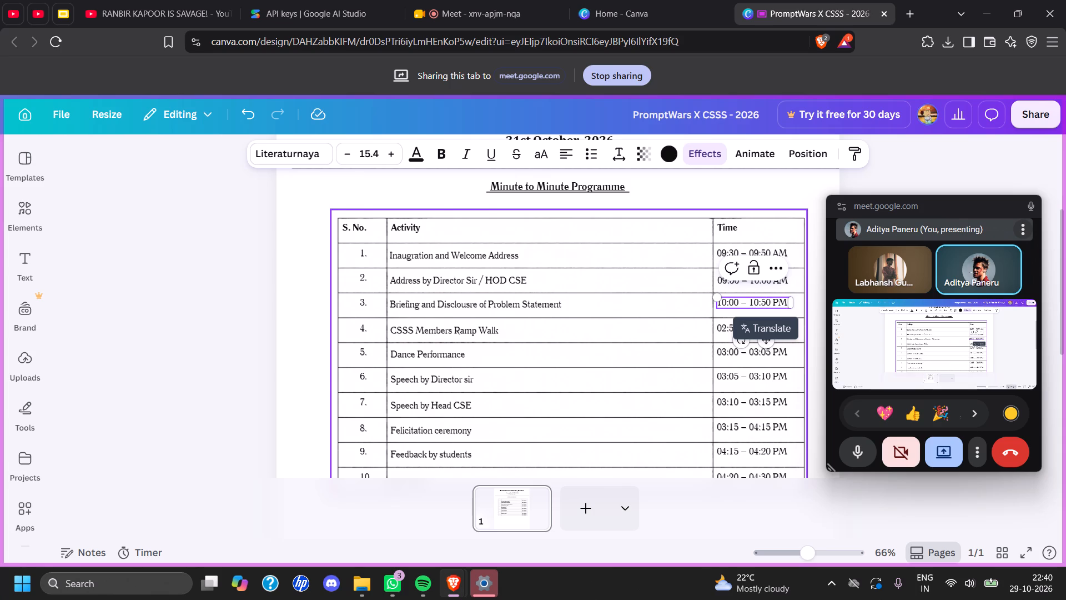
pyautogui.press('BackSpace')
pyautogui.press('3')
pyautogui.press('Right')
pyautogui.press('Right')
pyautogui.press('Right')
pyautogui.press('BackSpace')
pyautogui.press('a')
# Cut the serial number and the time from the "CSSS Members Ramp Walk" row.
pyautogui.click(480, 329)
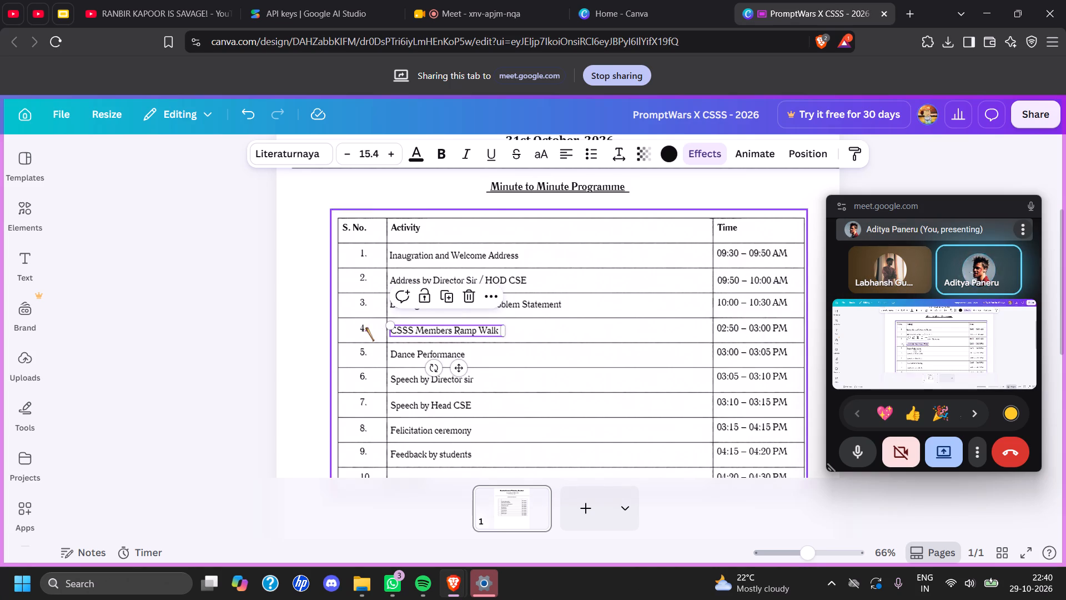
pyautogui.click(243, 313)
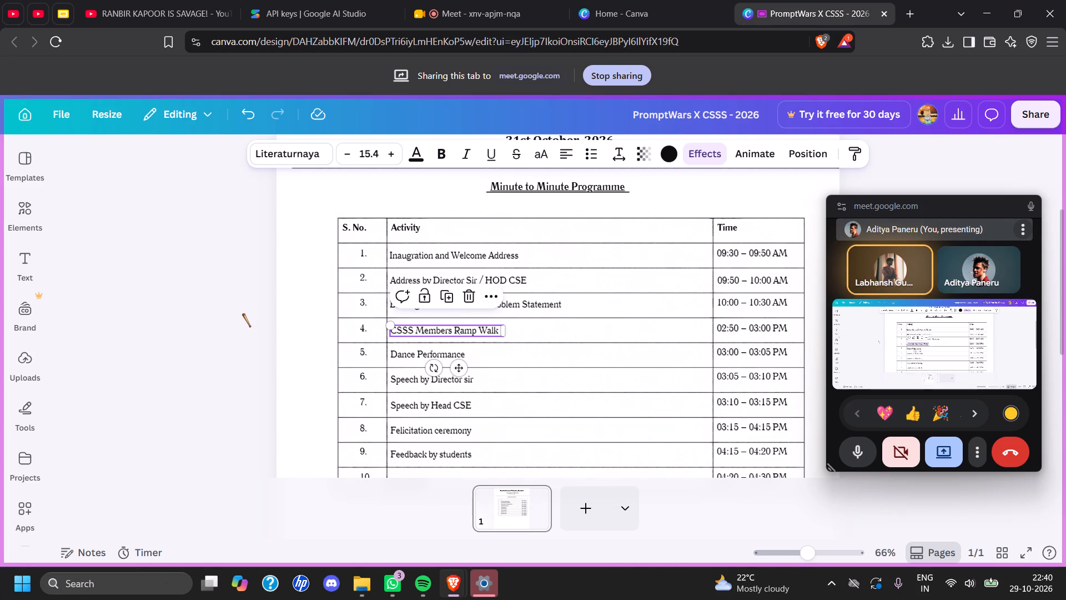
pyautogui.click(361, 331)
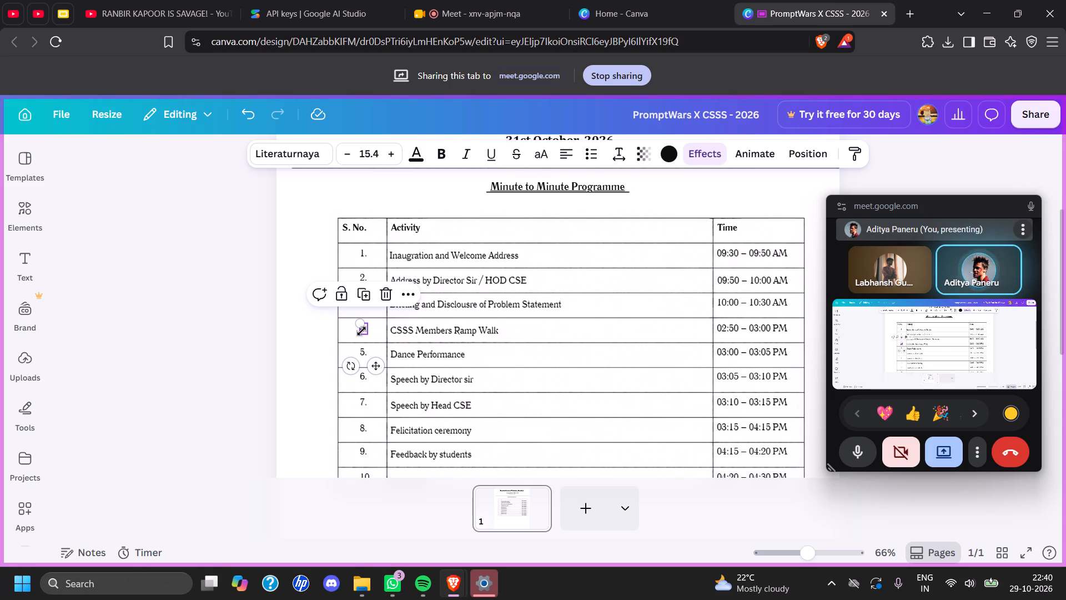
pyautogui.hotkey('ctrl', 'x')
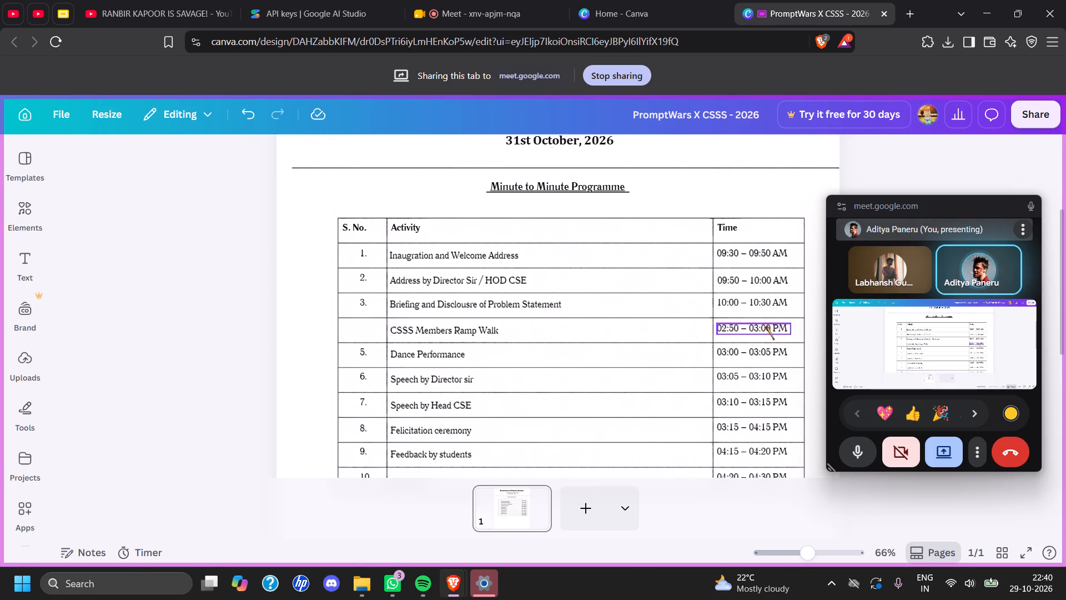
pyautogui.click(733, 329)
pyautogui.hotkey('ctrl', 'x')
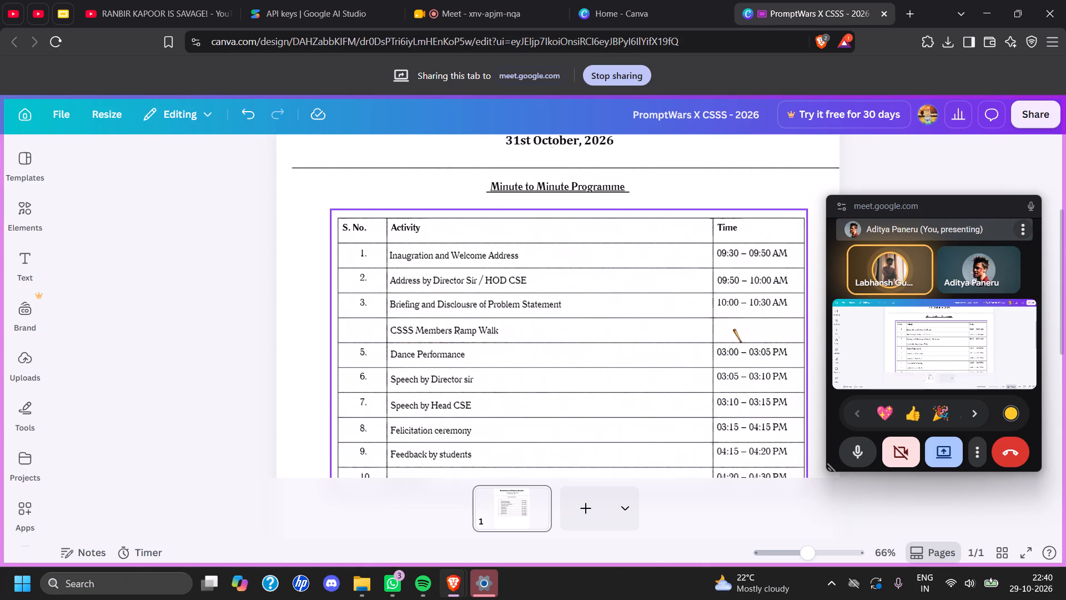
# Move the "CSSS Members Ramp Walk" text to the middle of its activity cell.
pyautogui.click(434, 328)
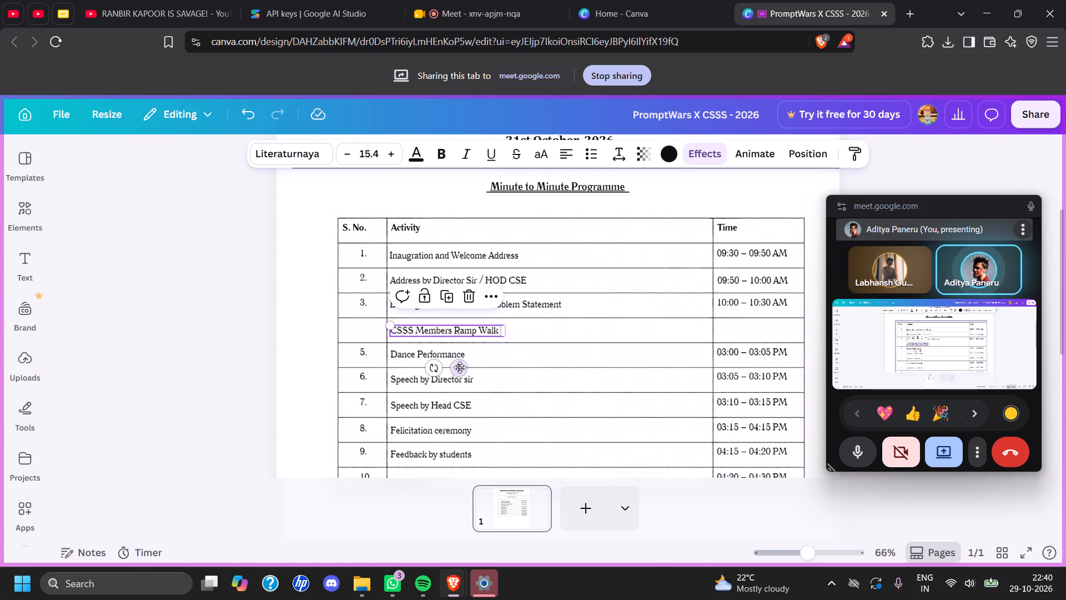
pyautogui.moveTo(460, 369); pyautogui.dragTo(558, 367)
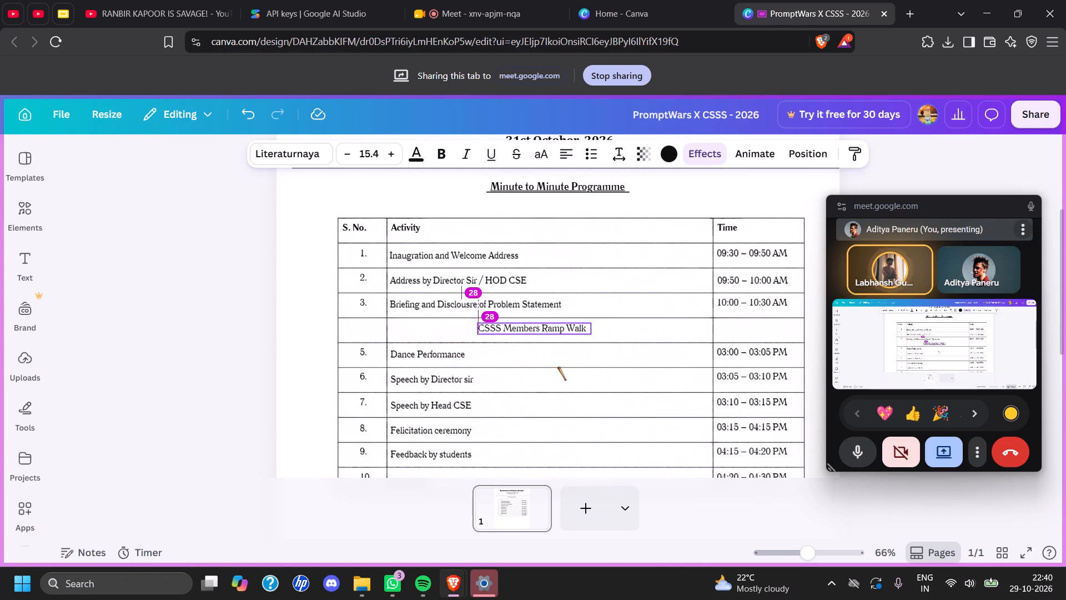
pyautogui.moveTo(558, 367); pyautogui.dragTo(574, 369)
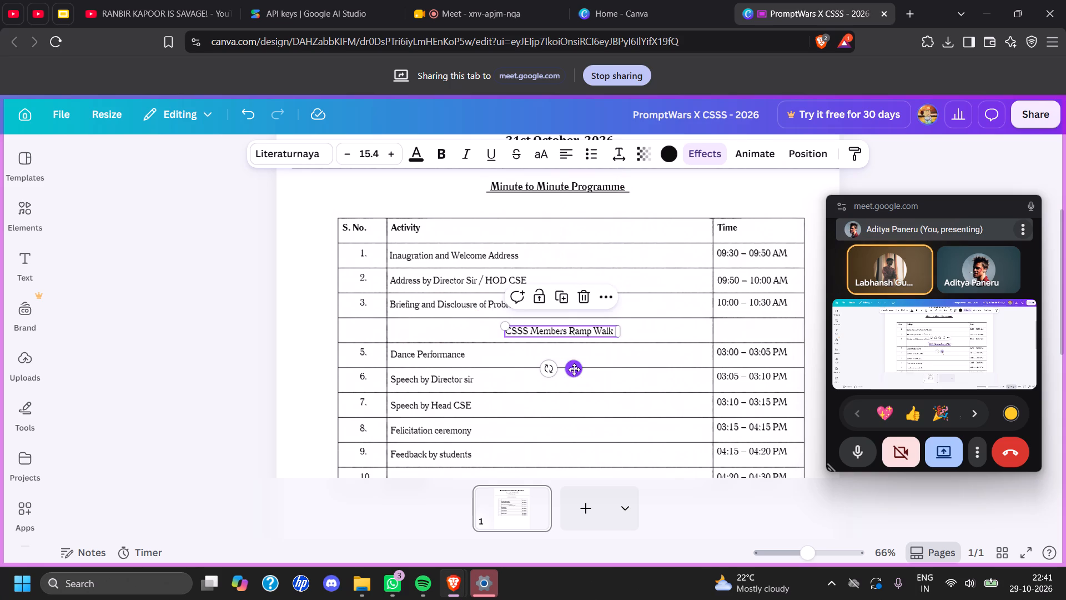
# Replace the "CSSS Members Ramp Walk" text with "All participants move to alloted labs".
pyautogui.click(555, 334)
pyautogui.doubleClick(555, 334)
pyautogui.press('BackSpace')
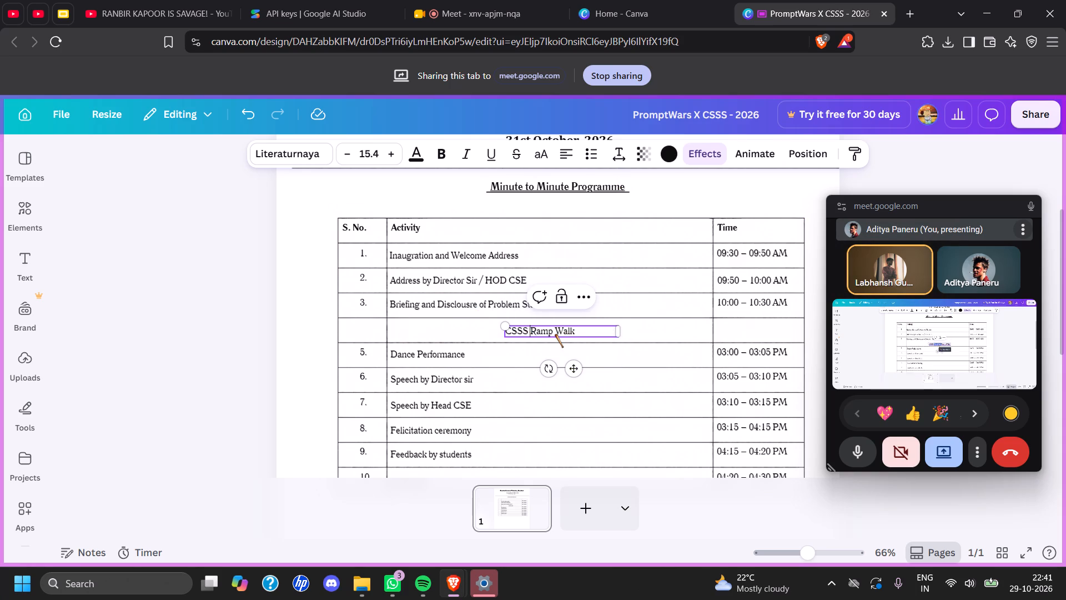
pyautogui.click(580, 329)
pyautogui.press('BackSpace')
pyautogui.press('BackSpace')
pyautogui.press('BackSpace')
pyautogui.press('BackSpace')
pyautogui.press('BackSpace')
pyautogui.press('BackSpace')
pyautogui.press('BackSpace')
pyautogui.press('BackSpace')
pyautogui.press('BackSpace')
pyautogui.press('BackSpace')
pyautogui.press('BackSpace')
pyautogui.press('BackSpace')
pyautogui.press('BackSpace')
pyautogui.press('BackSpace')
pyautogui.press('BackSpace')
pyautogui.press('BackSpace')
pyautogui.press('BackSpace')
pyautogui.press('BackSpace')
pyautogui.press('BackSpace')
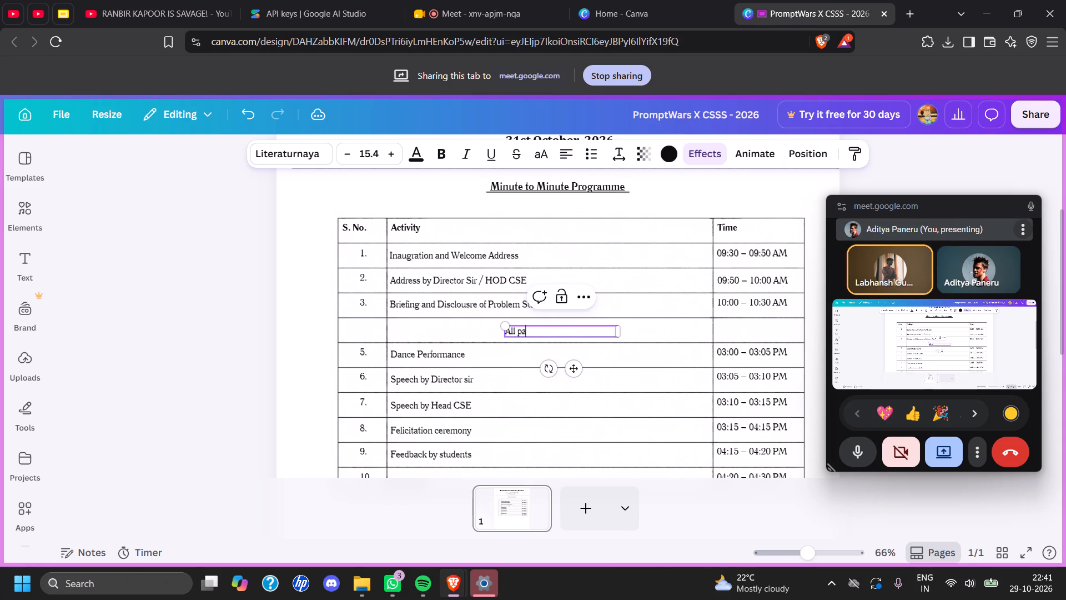
pyautogui.write('rticipants')
pyautogui.press('space')
pyautogui.write('movw')
pyautogui.press('space')
pyautogui.press('BackSpace')
pyautogui.press('BackSpace')
pyautogui.write('e to')
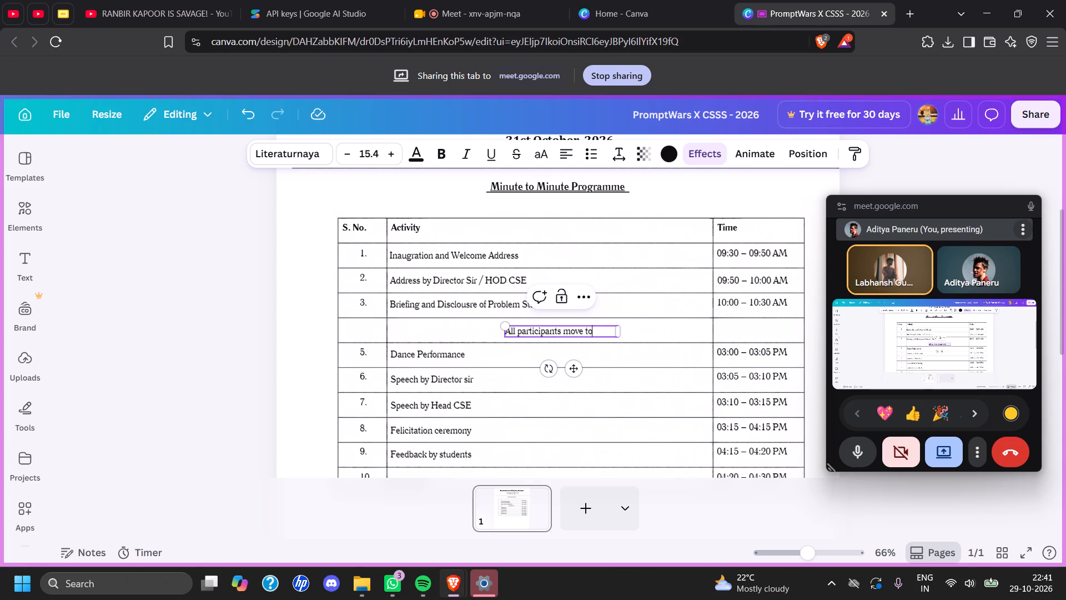
pyautogui.press('space')
pyautogui.write('llo')
pyautogui.press('BackSpace')
pyautogui.press('BackSpace')
pyautogui.press('BackSpace')
pyautogui.press('BackSpace')
pyautogui.press('BackSpace')
pyautogui.write('al')
pyautogui.press('BackSpace')
pyautogui.press('BackSpace')
pyautogui.press('space')
pyautogui.write('alo')
pyautogui.press('BackSpace')
pyautogui.write('loted labs')
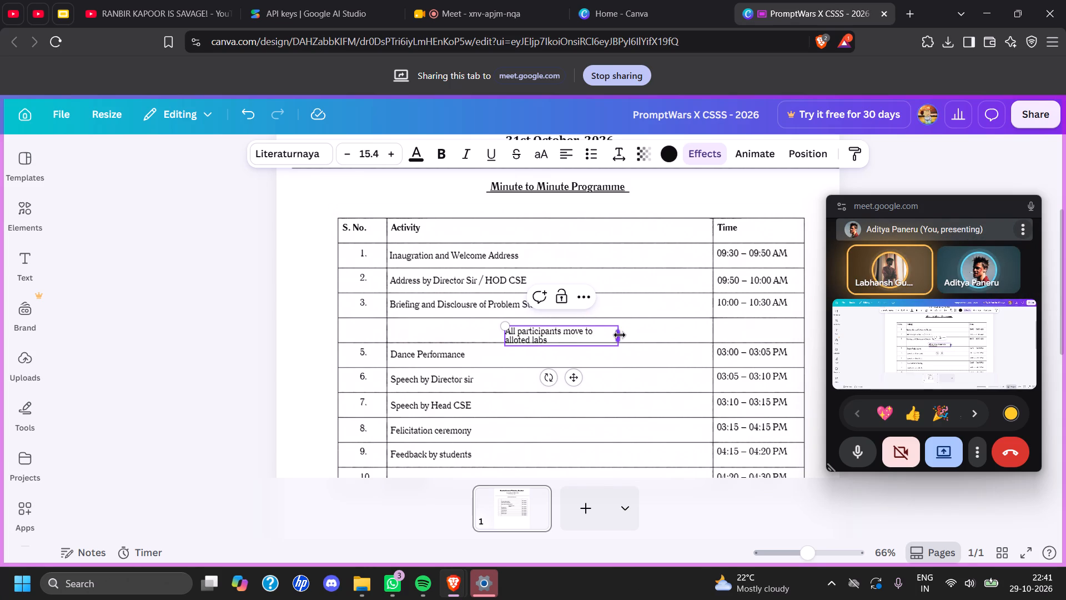
# Widen the "All participants move to alloted labs" text box to fit one line and recentre it in its row.
pyautogui.moveTo(620, 335); pyautogui.dragTo(645, 333)
pyautogui.click(586, 371)
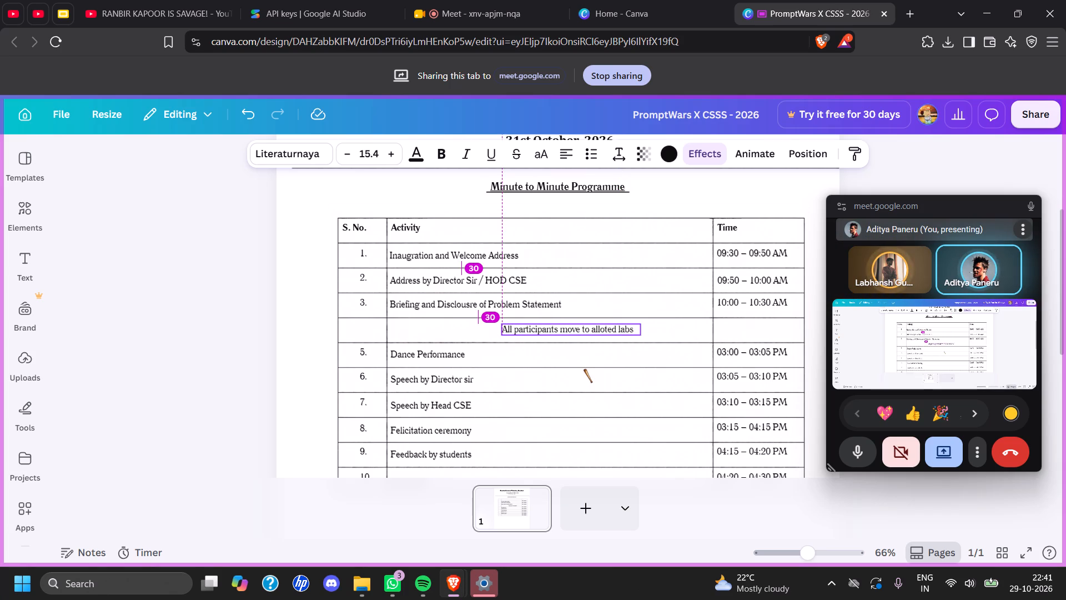
pyautogui.click(235, 314)
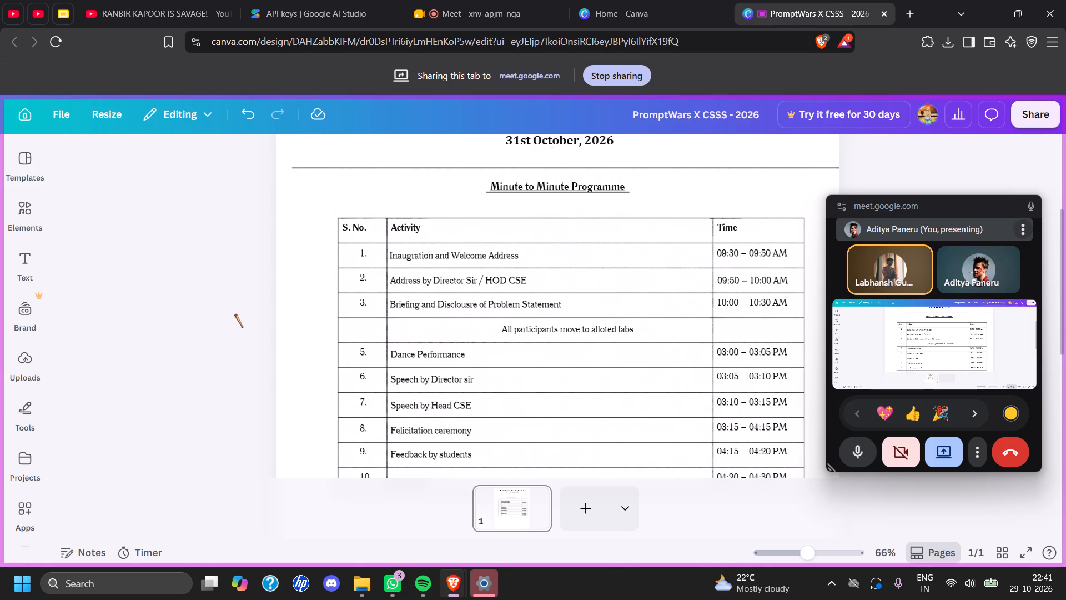
# Renumber the "Dance Performance" row as "4.".
pyautogui.click(465, 353)
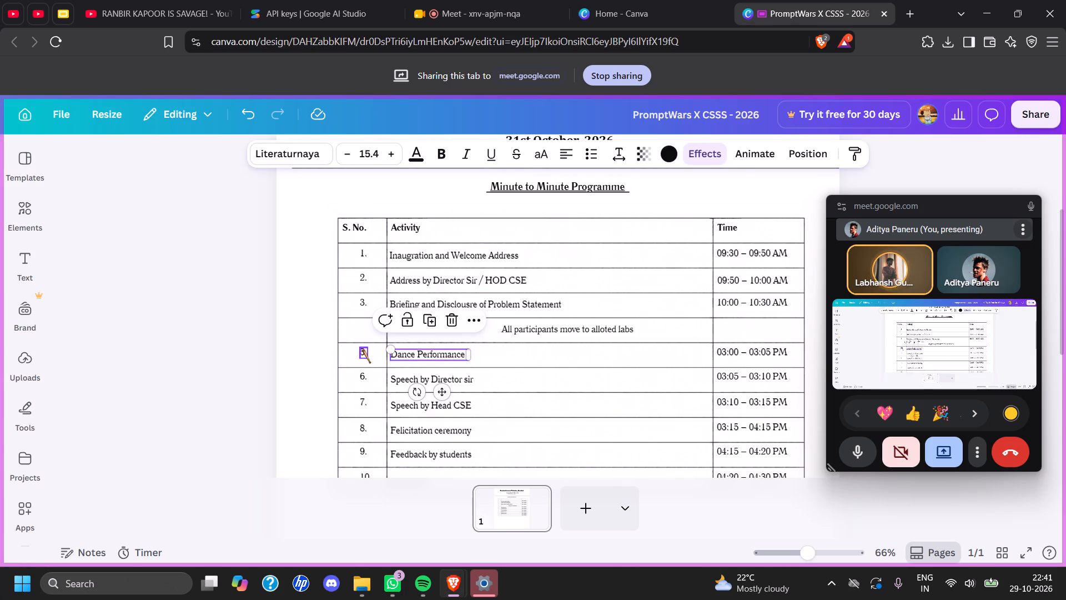
pyautogui.click(363, 349)
pyautogui.click(365, 357)
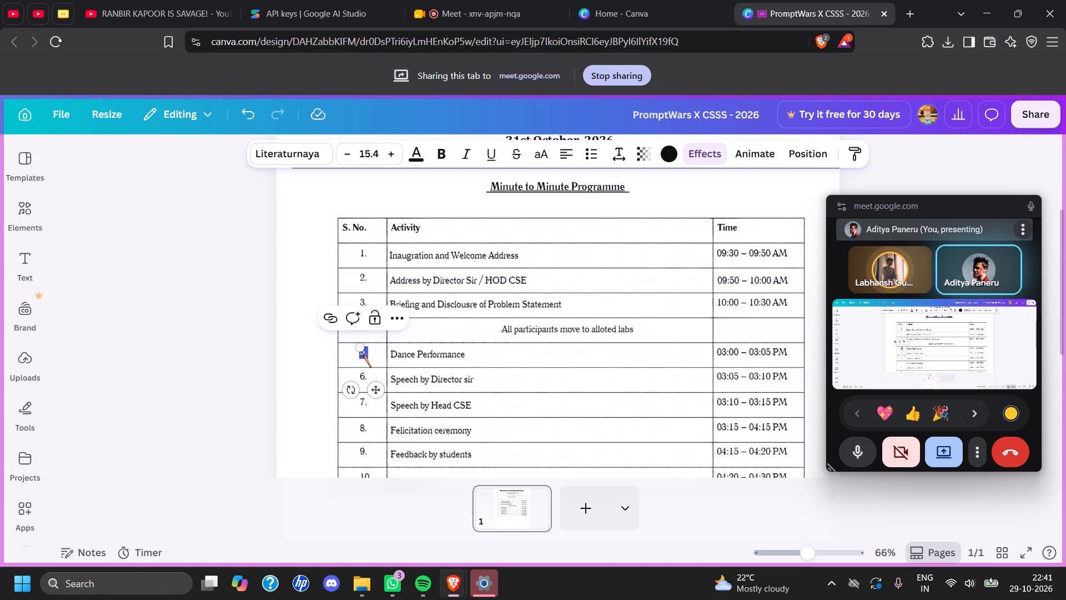
pyautogui.press('BackSpace')
pyautogui.write('4.')
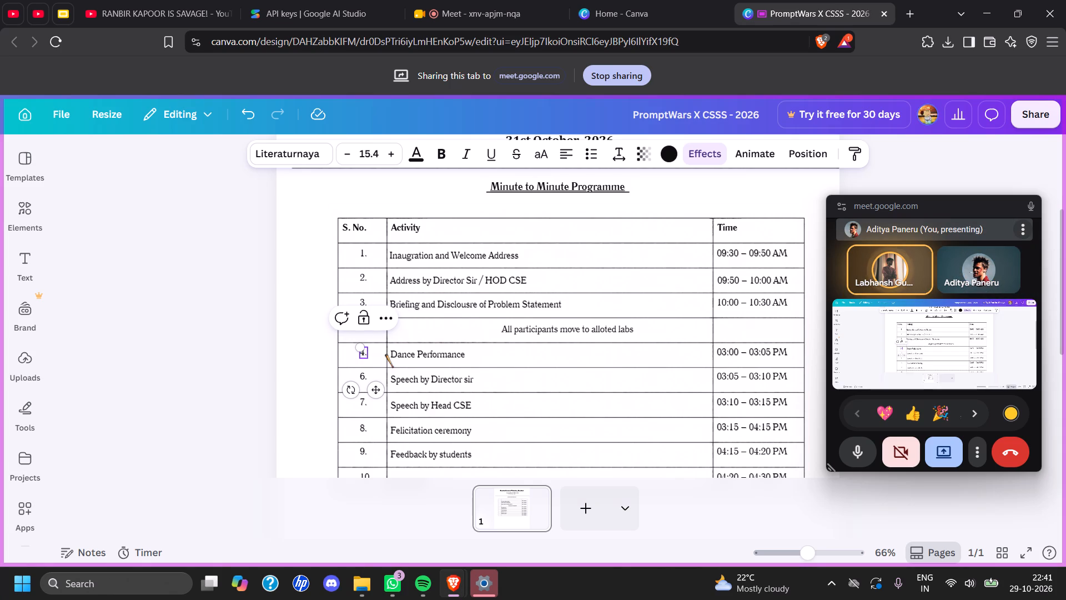
# Replace the "Dance Performance" activity with "Building and Deployment Phase" and widen its text box to fit one line.
pyautogui.click(440, 353)
pyautogui.click(440, 353)
pyautogui.click(440, 353)
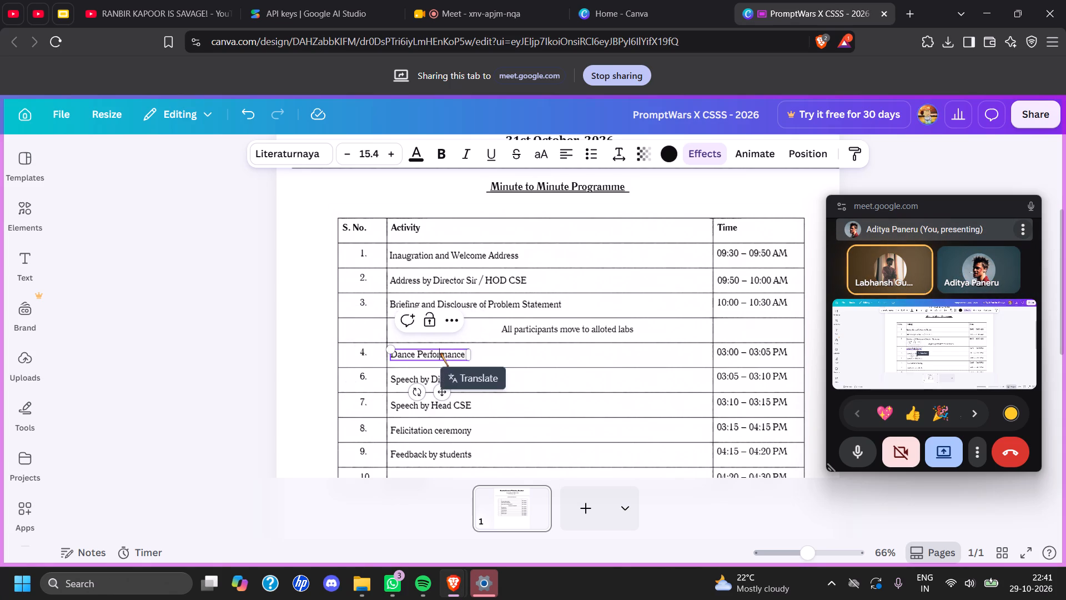
pyautogui.doubleClick(440, 353)
pyautogui.press('BackSpace')
pyautogui.press('BackSpace')
pyautogui.press('BackSpace')
pyautogui.press('BackSpace')
pyautogui.press('BackSpace')
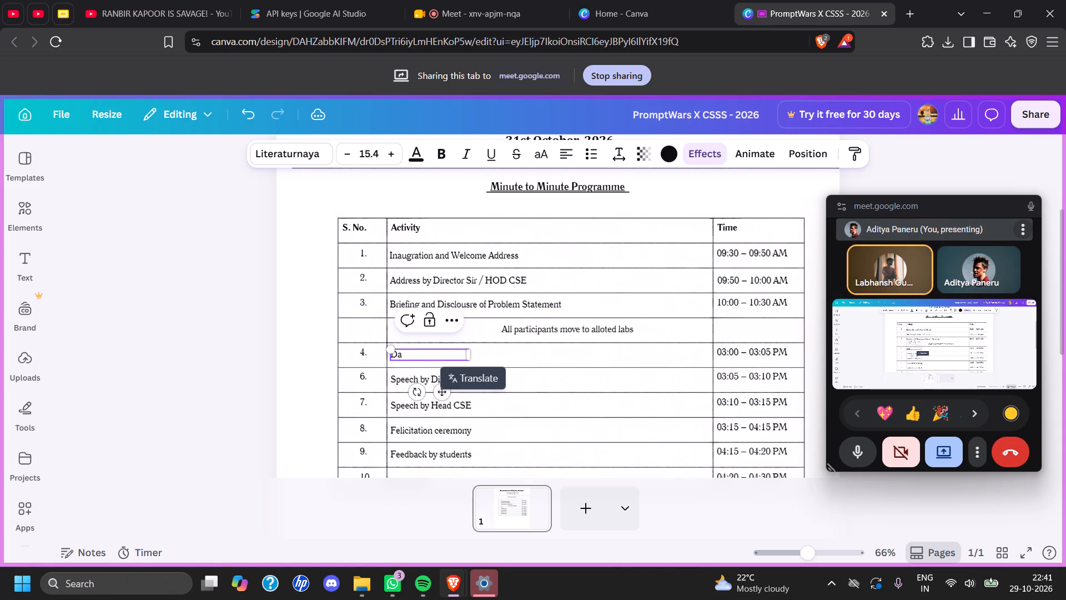
pyautogui.press('BackSpace')
pyautogui.press('BackSpace')
pyautogui.press('b')
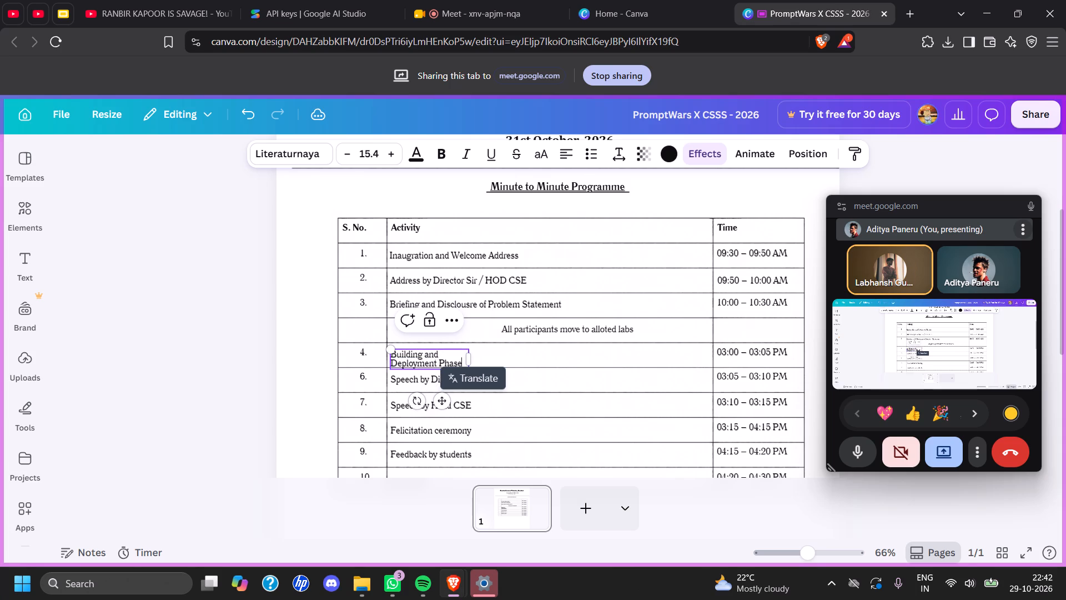
pyautogui.moveTo(469, 358); pyautogui.dragTo(489, 358)
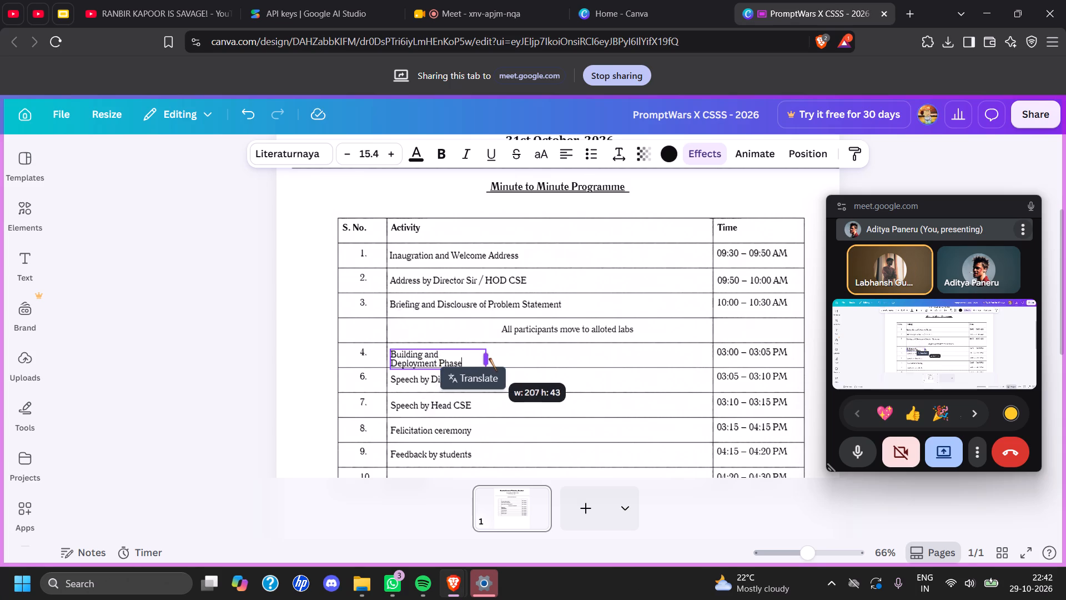
pyautogui.moveTo(489, 358); pyautogui.dragTo(520, 356)
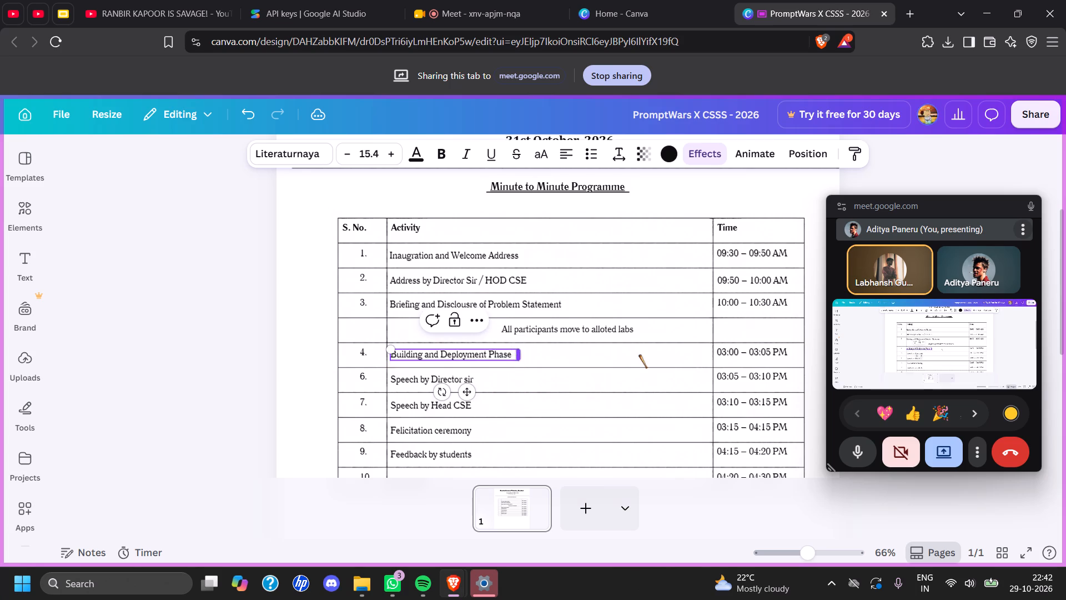
# Set the start time of the "Building and Deployment Phase" row to 10:30.
pyautogui.click(735, 353)
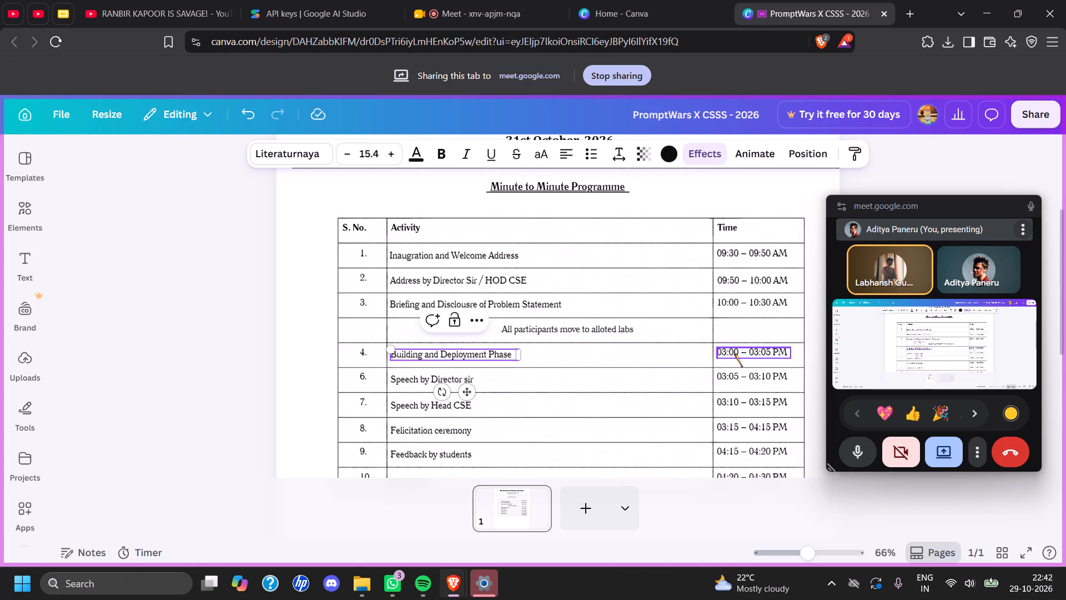
pyautogui.click(727, 354)
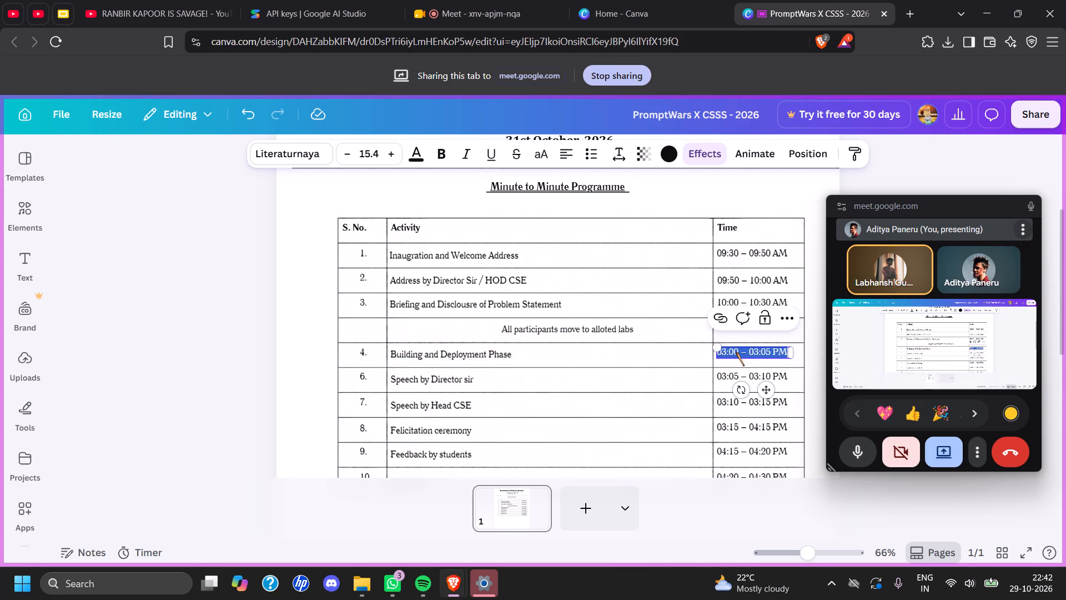
pyautogui.click(729, 354)
pyautogui.press('Left')
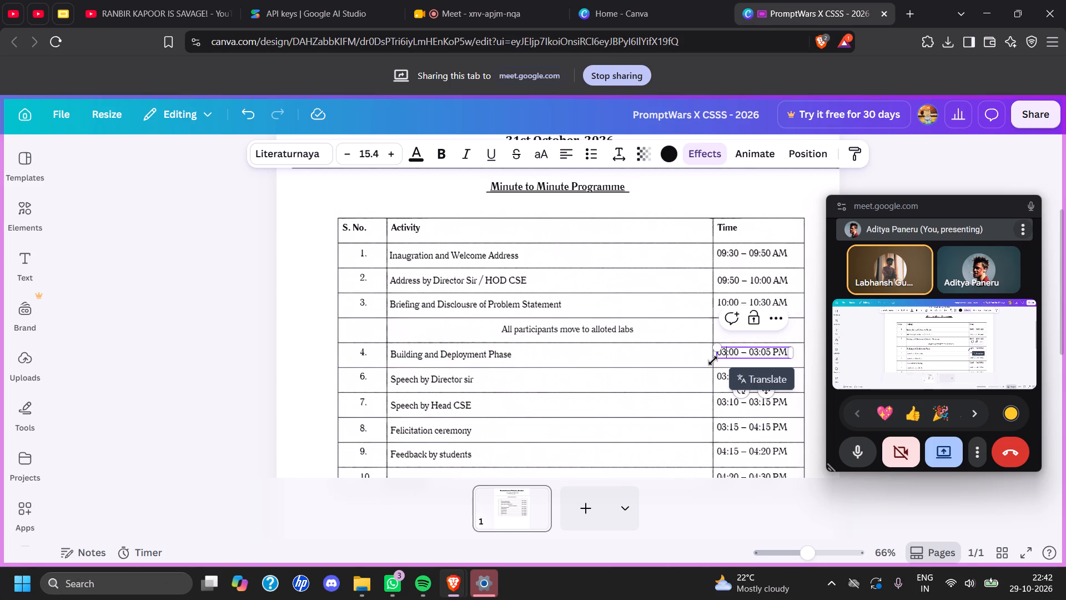
pyautogui.press('BackSpace')
pyautogui.press('BackSpace')
pyautogui.write('10')
pyautogui.press('Right')
pyautogui.press('Right')
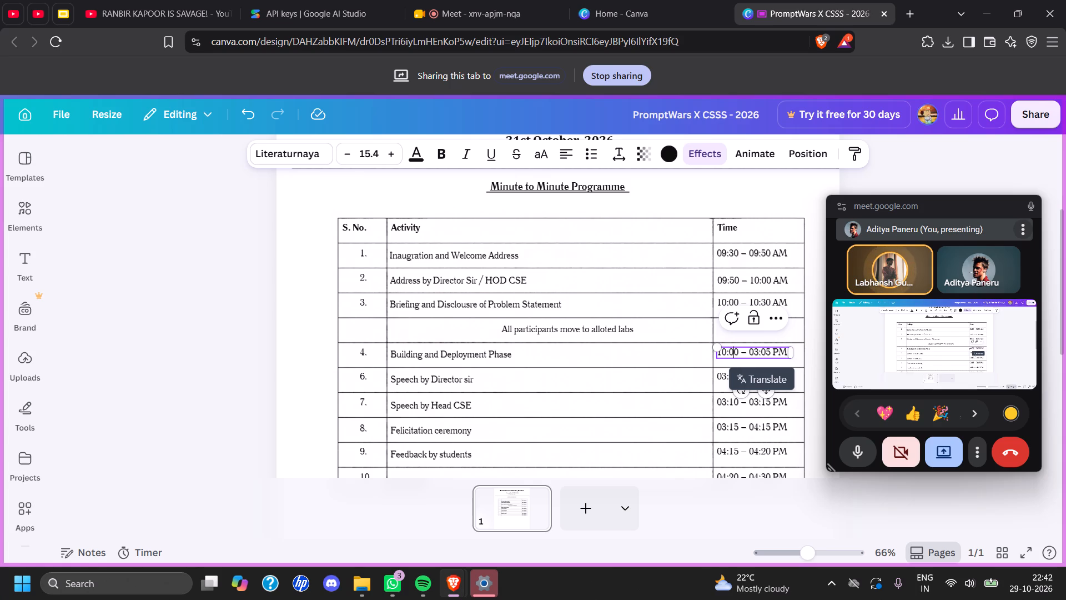
pyautogui.press('BackSpace')
pyautogui.press('3')
# Set the end time of the "Building and Deployment Phase" row to 01:30 PM.
pyautogui.press('Right')
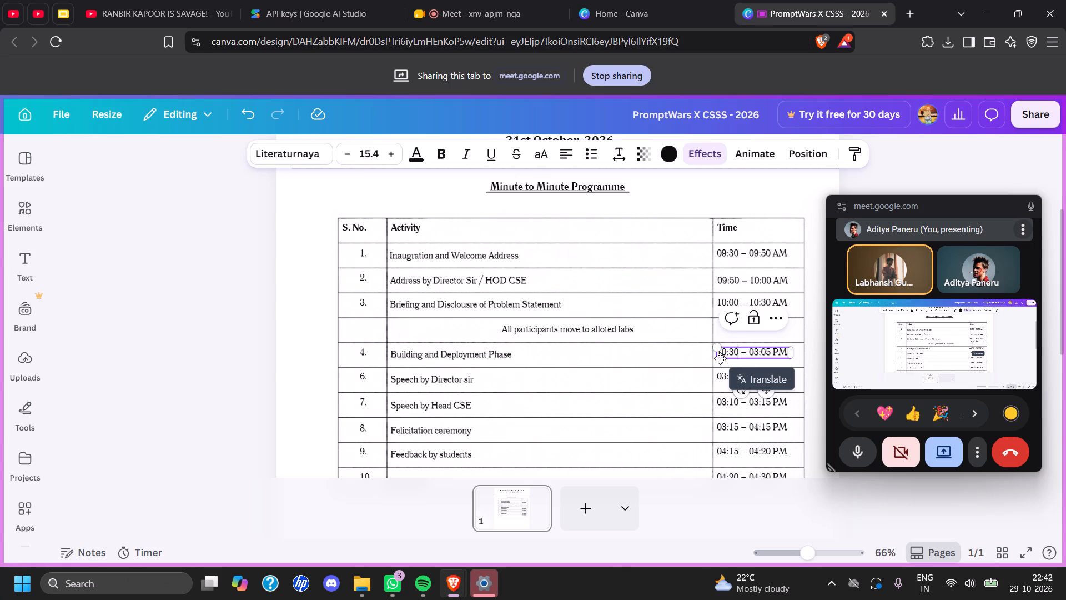
pyautogui.press('Right')
pyautogui.press('Right')
pyautogui.press('Right')
pyautogui.press('Right')
pyautogui.press('Right')
pyautogui.press('BackSpace')
pyautogui.press('BackSpace')
pyautogui.write('01')
pyautogui.press('Right')
pyautogui.press('Right')
pyautogui.press('BackSpace')
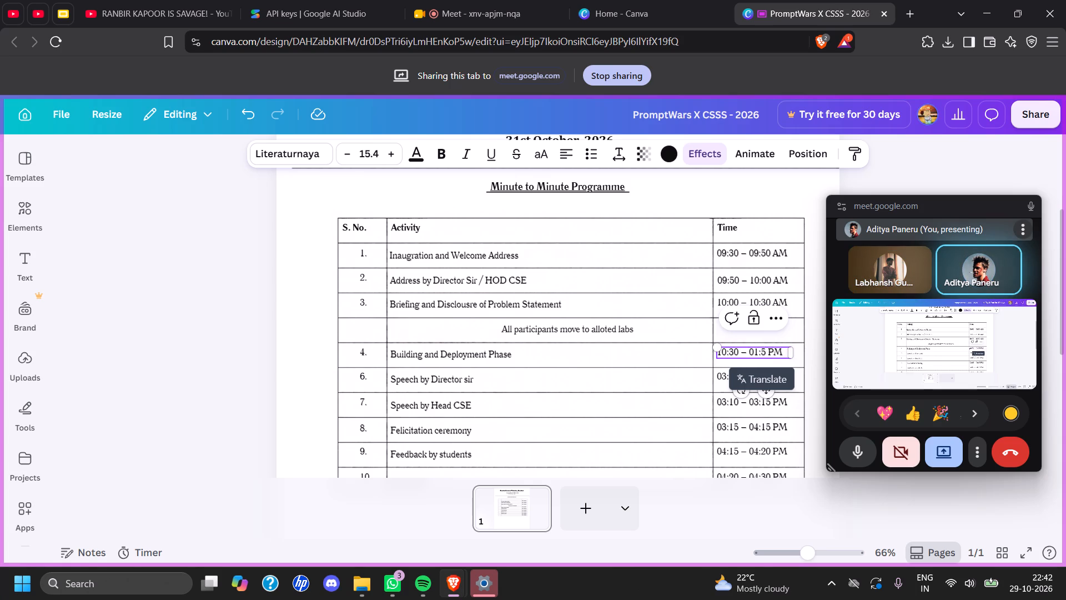
pyautogui.press('3')
pyautogui.press('Right')
pyautogui.press('BackSpace')
pyautogui.press('0')
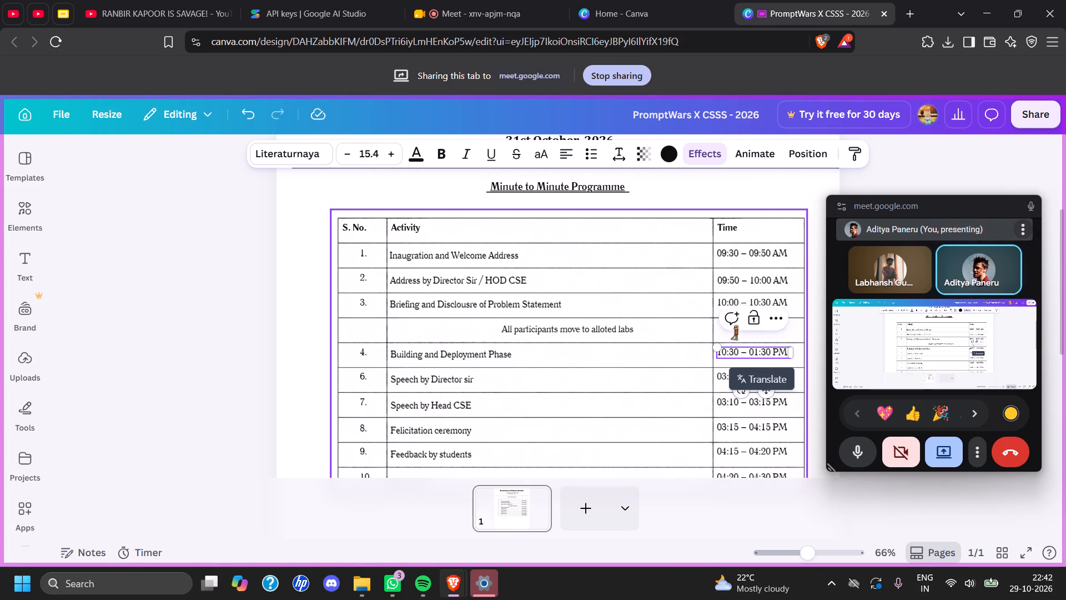
# Set the end time of the "Briefing and Disclousre of Problem Statement" row to 10:25 AM.
pyautogui.click(772, 299)
pyautogui.click(767, 301)
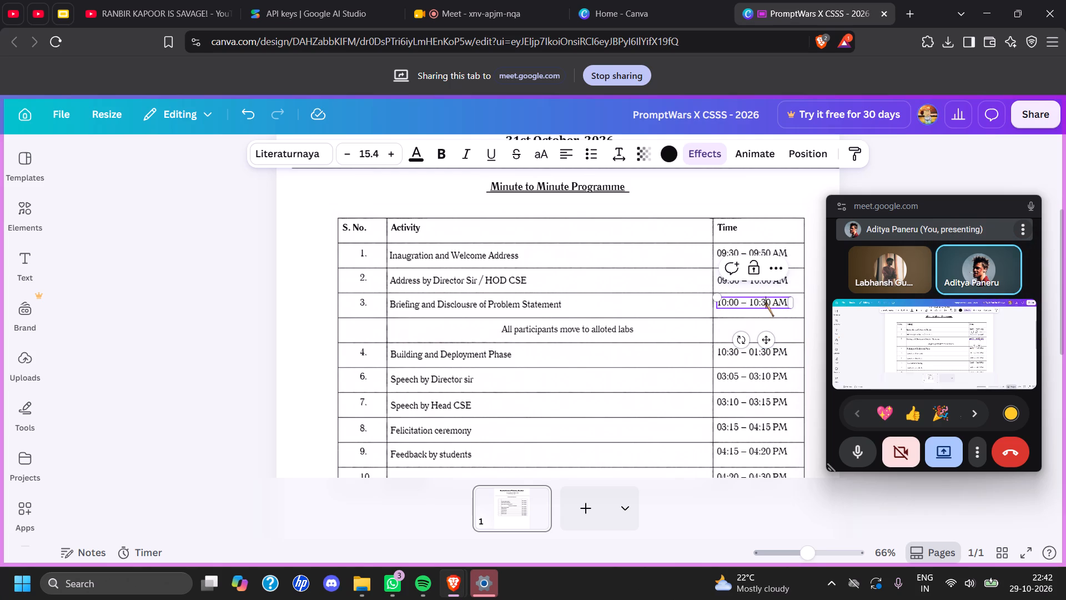
pyautogui.press('Right')
pyautogui.press('BackSpace')
pyautogui.press('BackSpace')
pyautogui.write('25')
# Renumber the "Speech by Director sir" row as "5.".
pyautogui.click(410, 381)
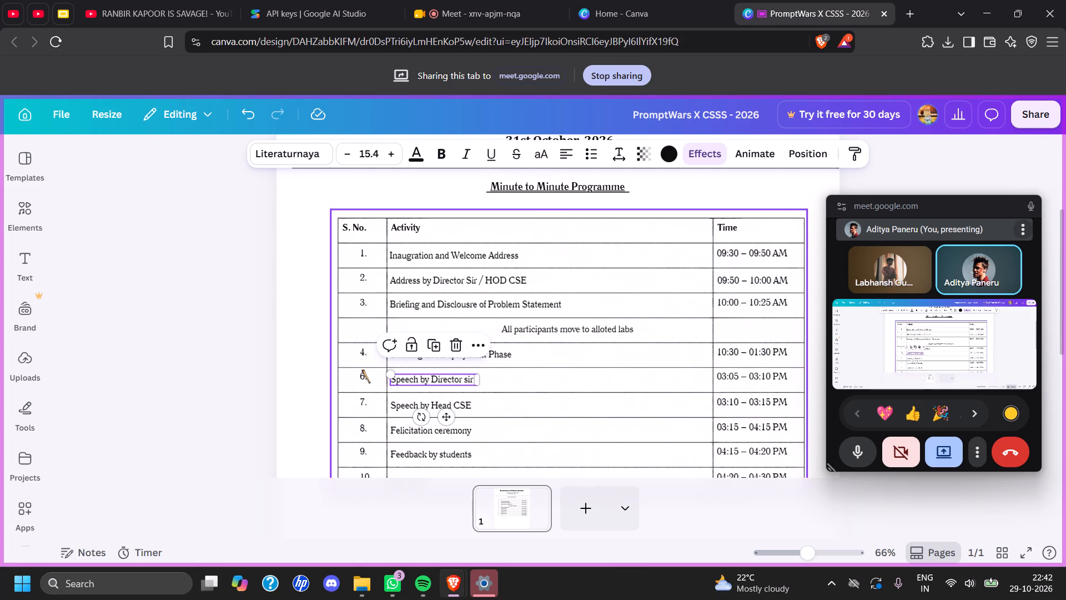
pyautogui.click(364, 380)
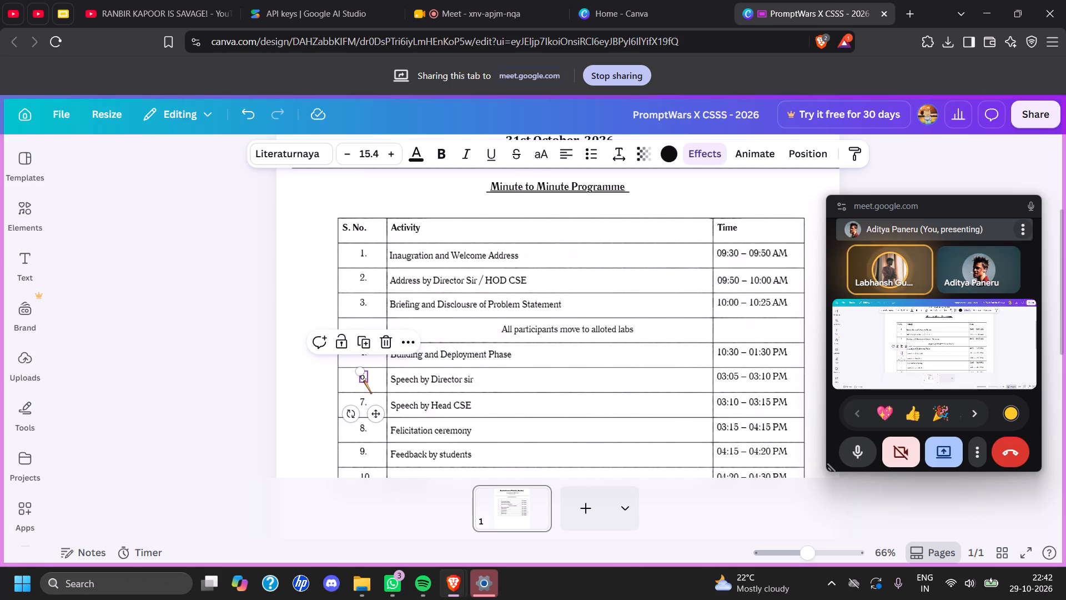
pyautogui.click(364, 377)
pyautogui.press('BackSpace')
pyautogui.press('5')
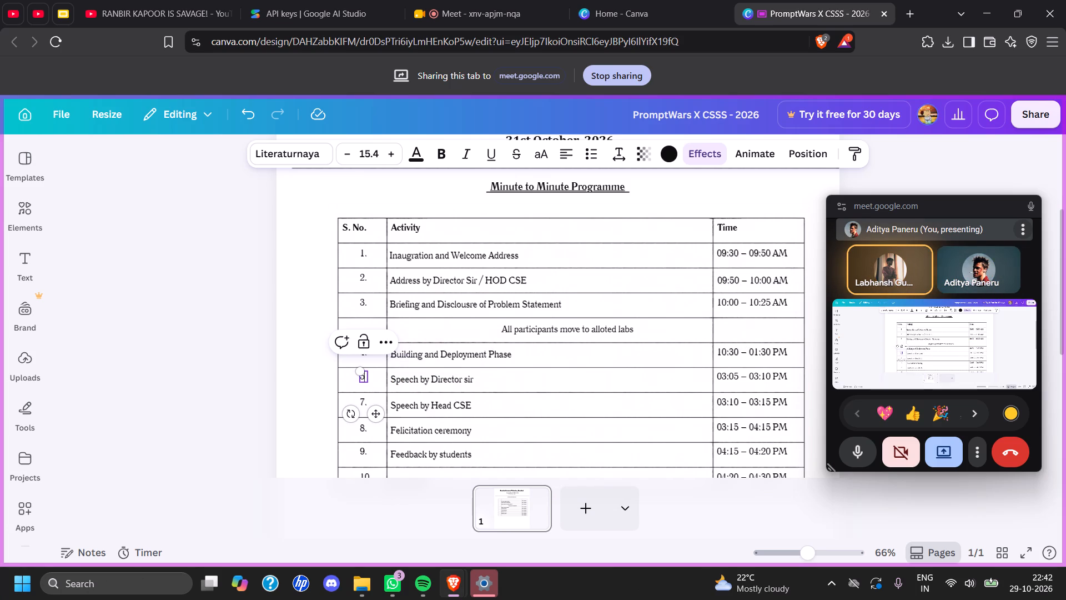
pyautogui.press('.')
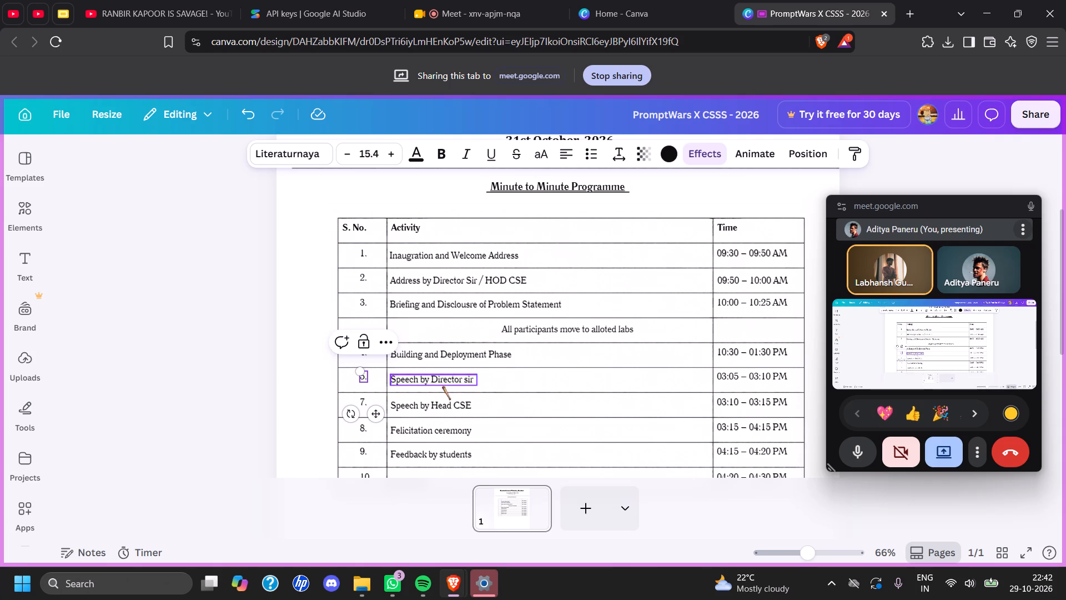
# Clear the "Speech by Director sir" activity text.
pyautogui.click(475, 384)
pyautogui.doubleClick(456, 382)
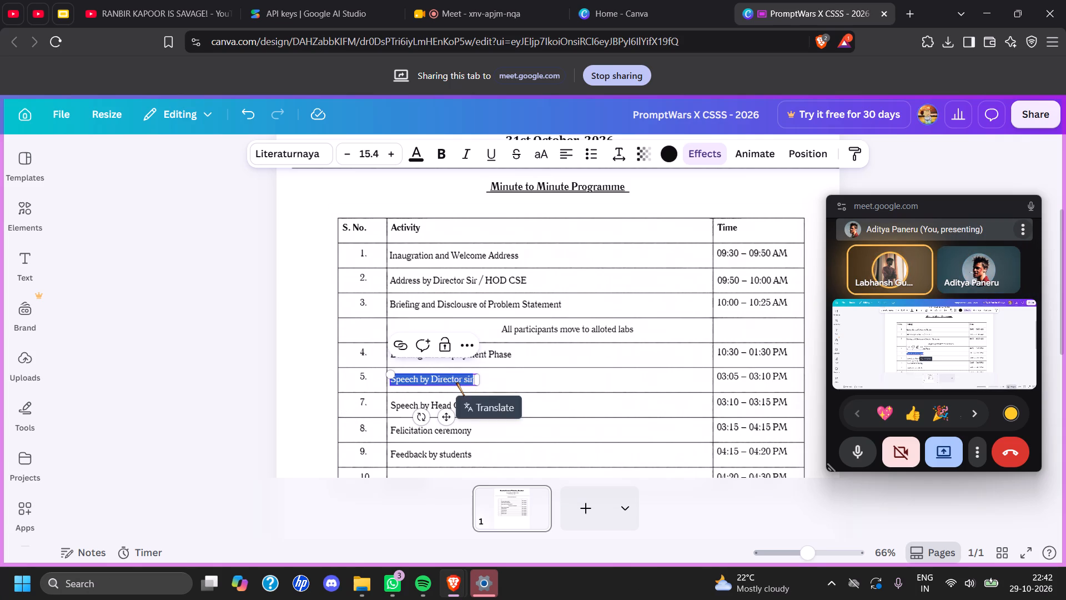
pyautogui.press('BackSpace')
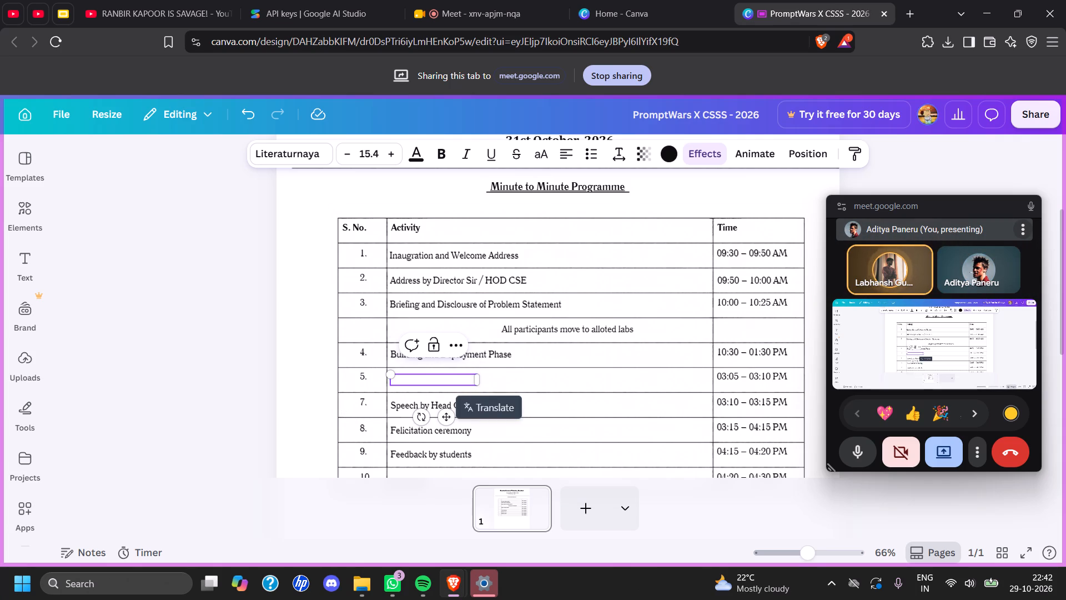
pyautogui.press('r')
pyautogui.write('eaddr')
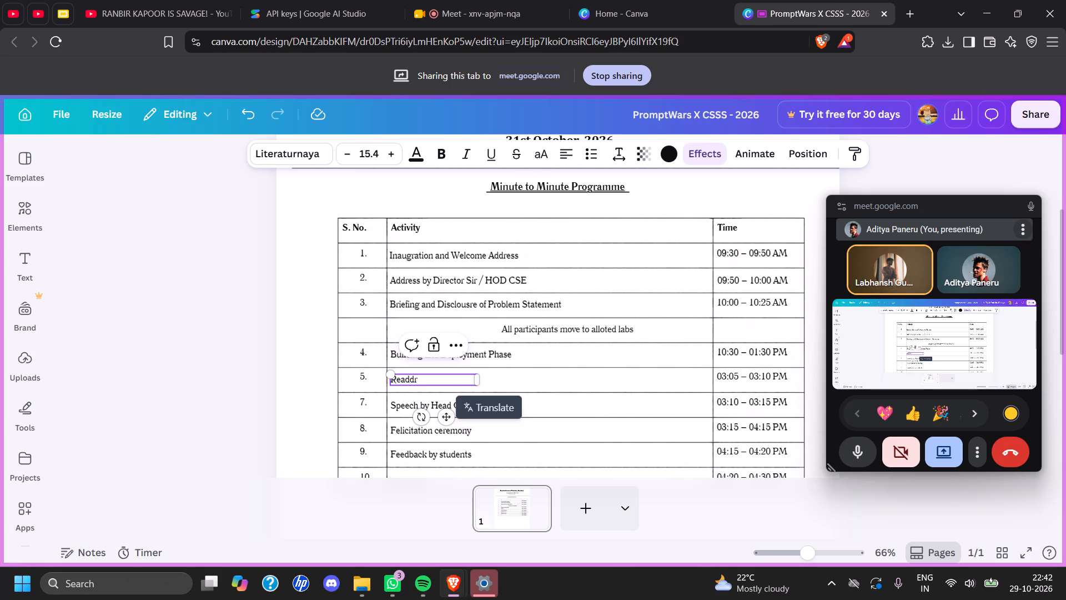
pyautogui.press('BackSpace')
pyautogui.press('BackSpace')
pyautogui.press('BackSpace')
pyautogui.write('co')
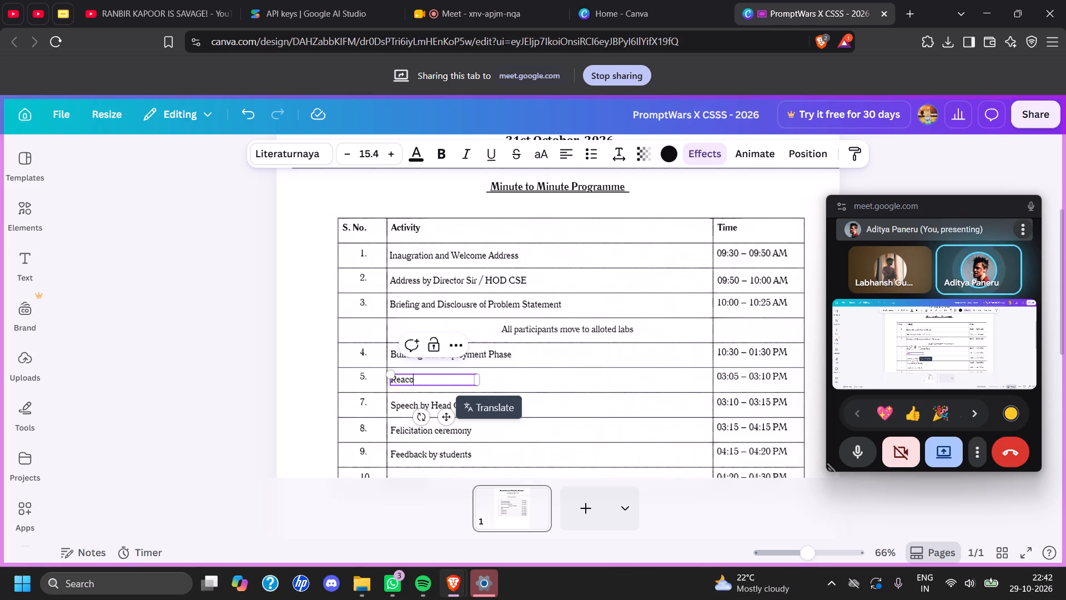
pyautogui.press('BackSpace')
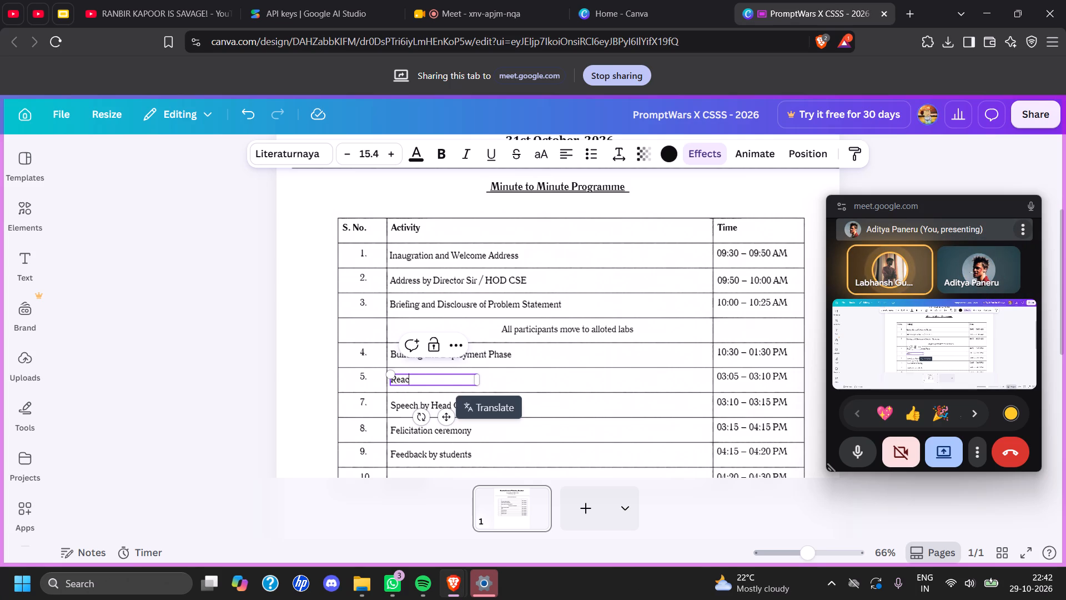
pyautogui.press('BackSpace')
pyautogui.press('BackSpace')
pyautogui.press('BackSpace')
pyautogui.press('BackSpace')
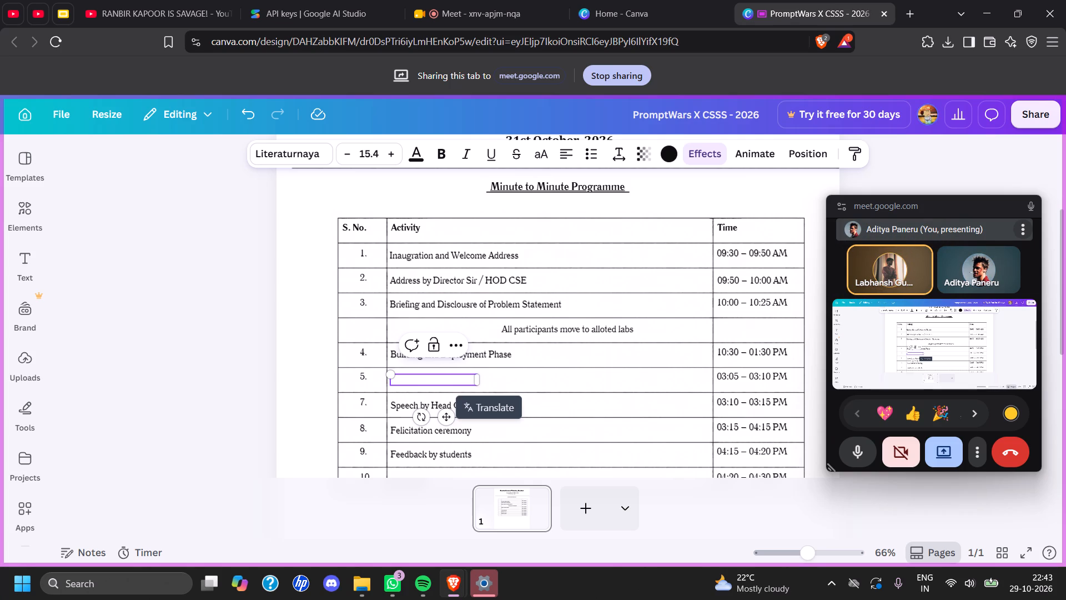
# Enter "Break" as the activity in the emptied row below "Building and Deployment Phase".
pyautogui.write('reak')
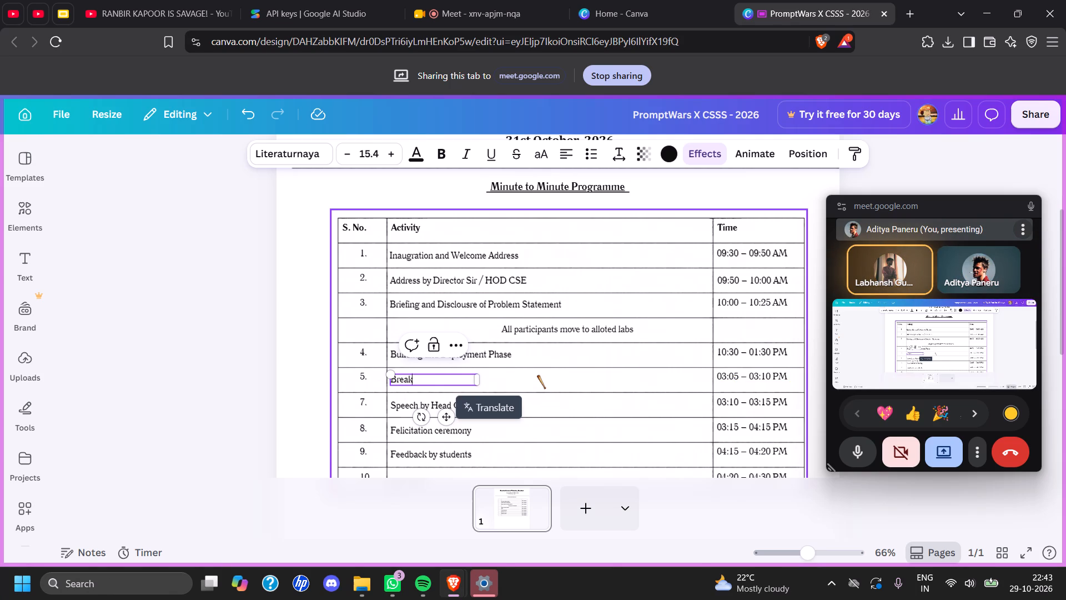
# Remove the serial number and the time from the "Break" row.
pyautogui.click(361, 377)
pyautogui.hotkey('ctrl', 'x')
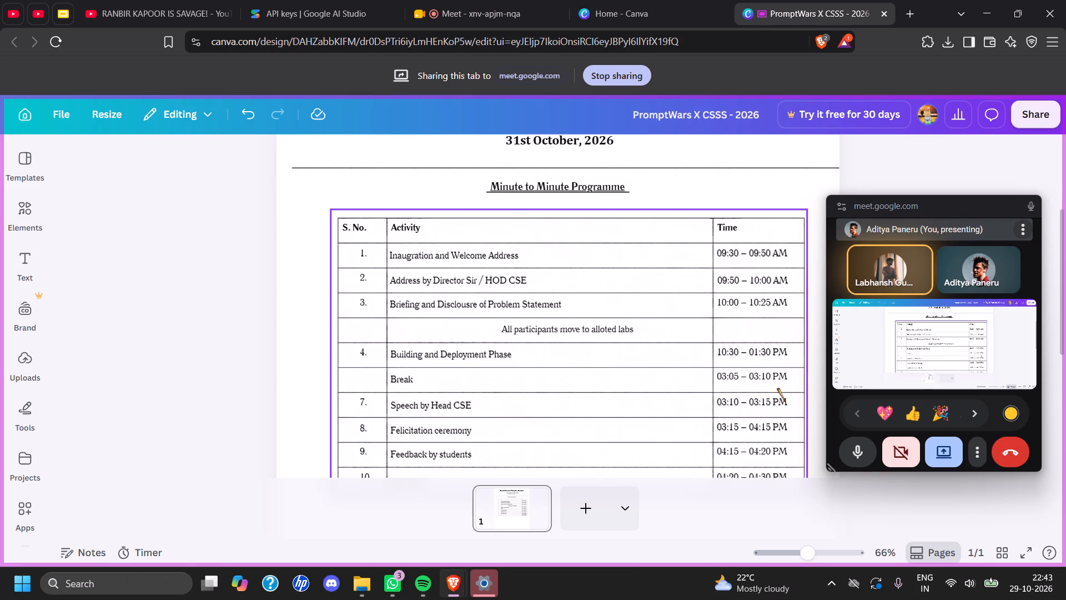
pyautogui.click(771, 381)
pyautogui.hotkey('ctrl', 'x')
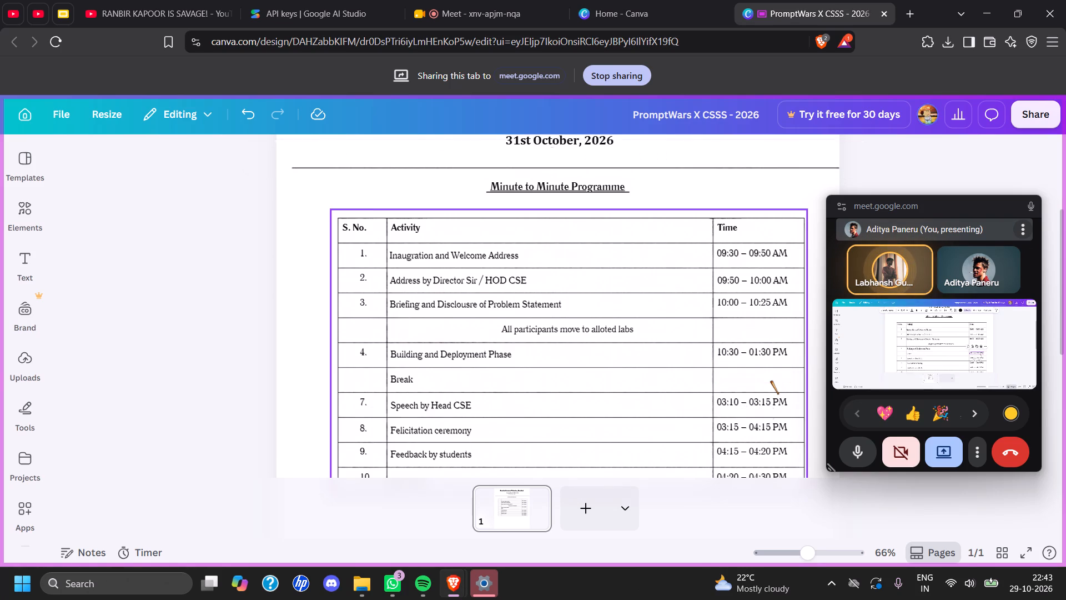
# Move the "Break" text box to the middle of its row, beneath the centred "All participants move to alloted labs" text.
pyautogui.click(406, 378)
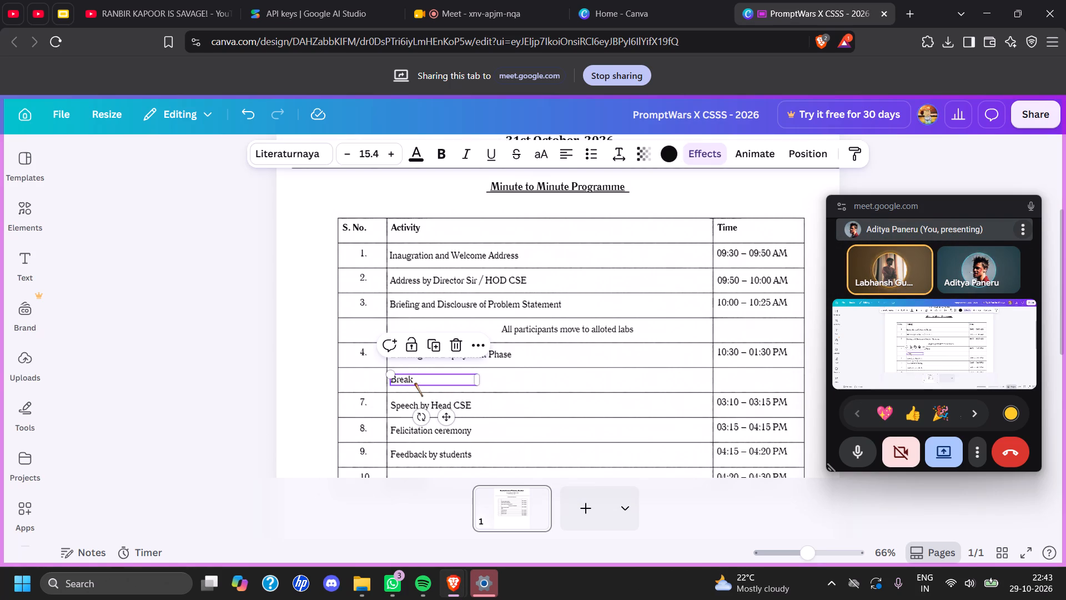
pyautogui.moveTo(446, 421); pyautogui.dragTo(570, 419)
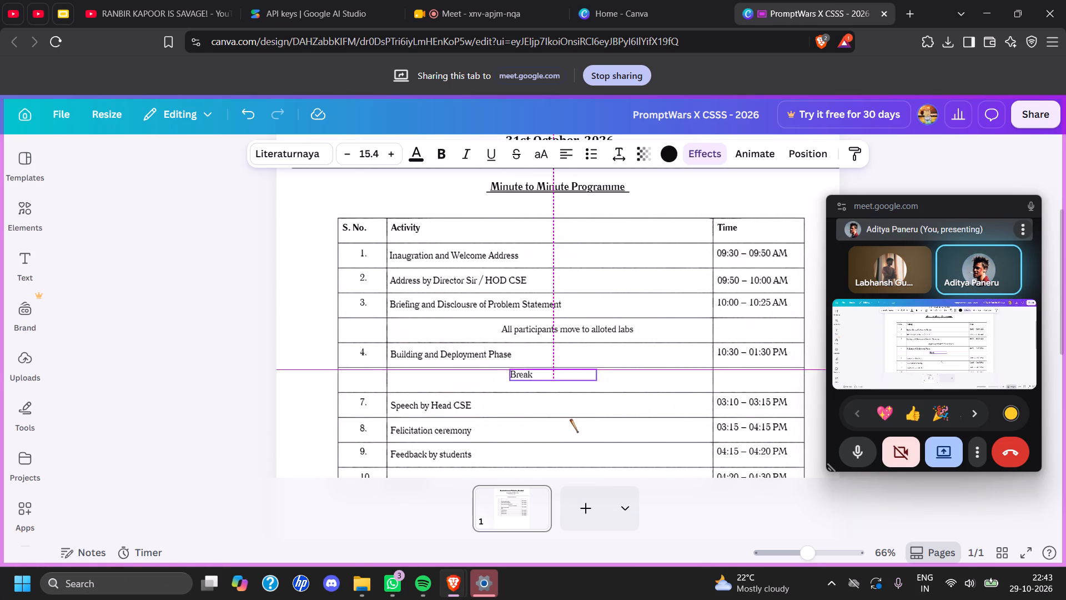
pyautogui.moveTo(570, 419); pyautogui.dragTo(569, 421)
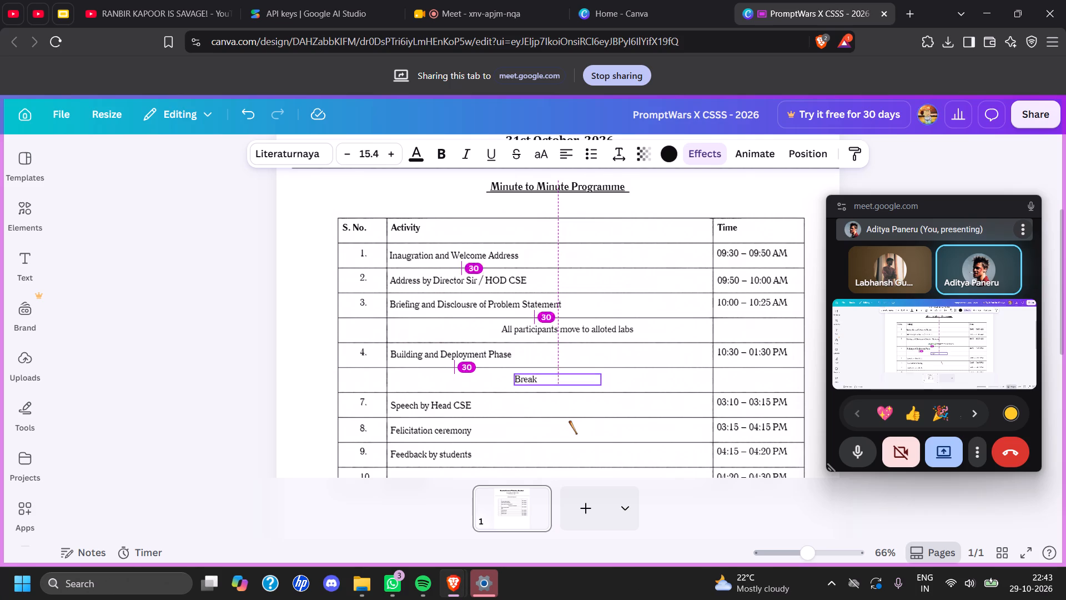
pyautogui.moveTo(569, 421); pyautogui.dragTo(569, 421)
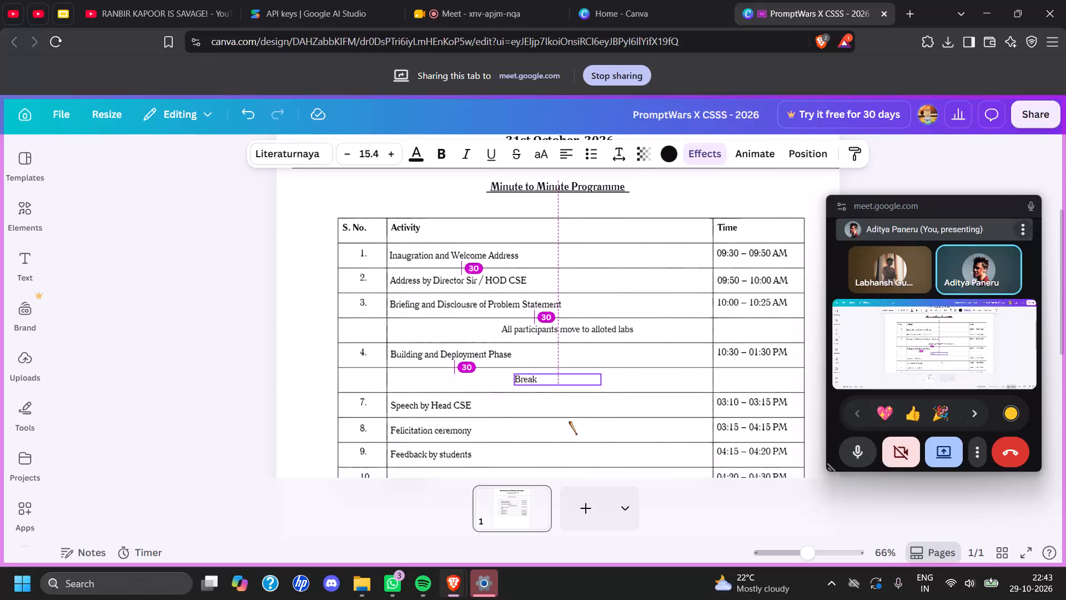
pyautogui.moveTo(569, 421); pyautogui.dragTo(569, 422)
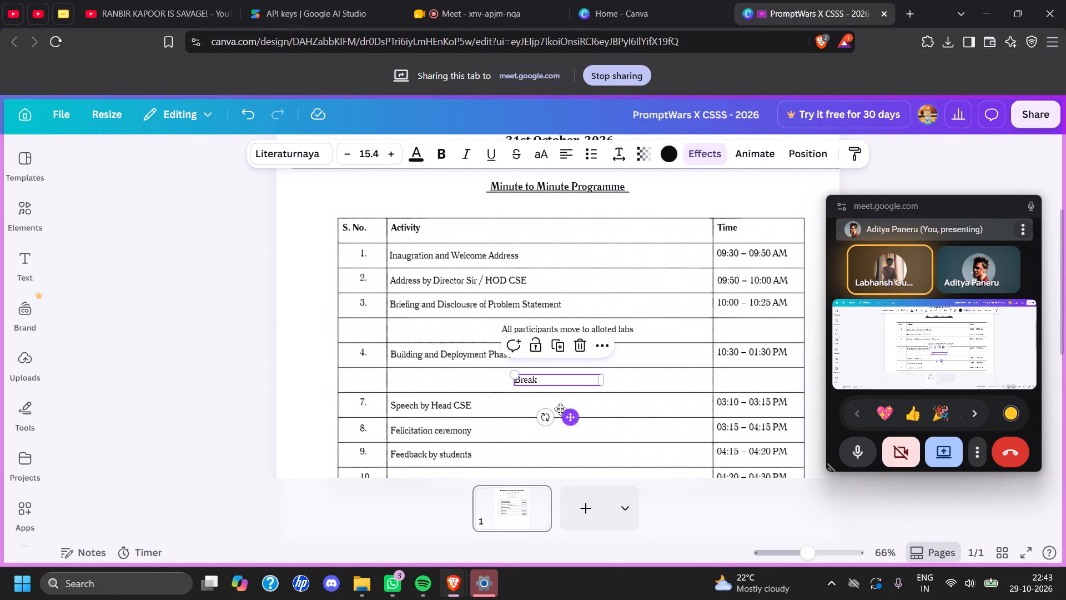
# Extend the "Break" text to read "Break for 30 mins".
pyautogui.click(540, 383)
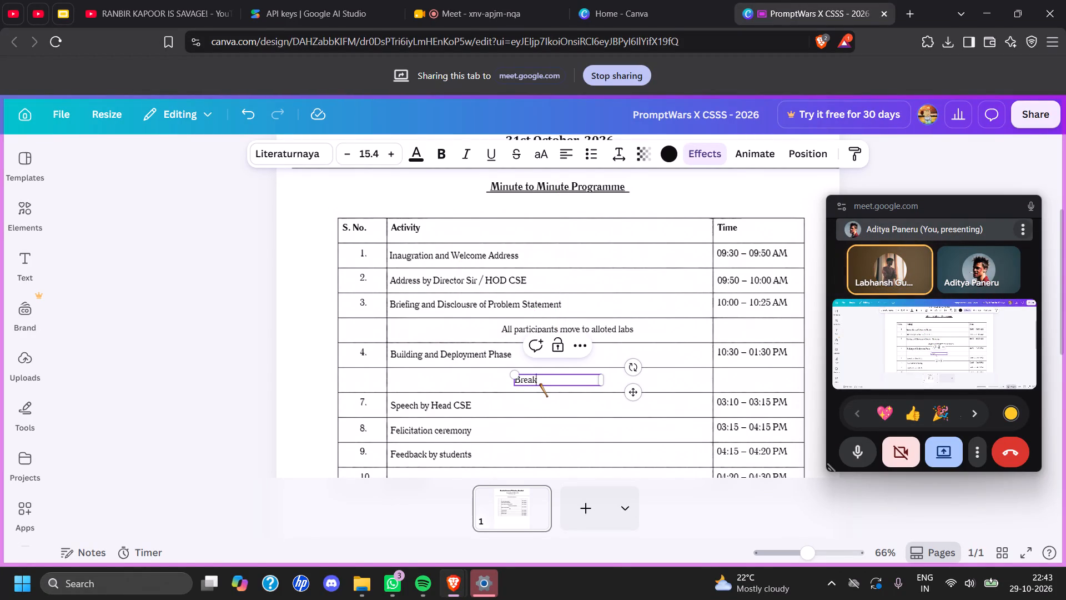
pyautogui.press('space')
pyautogui.write('for 30 mins')
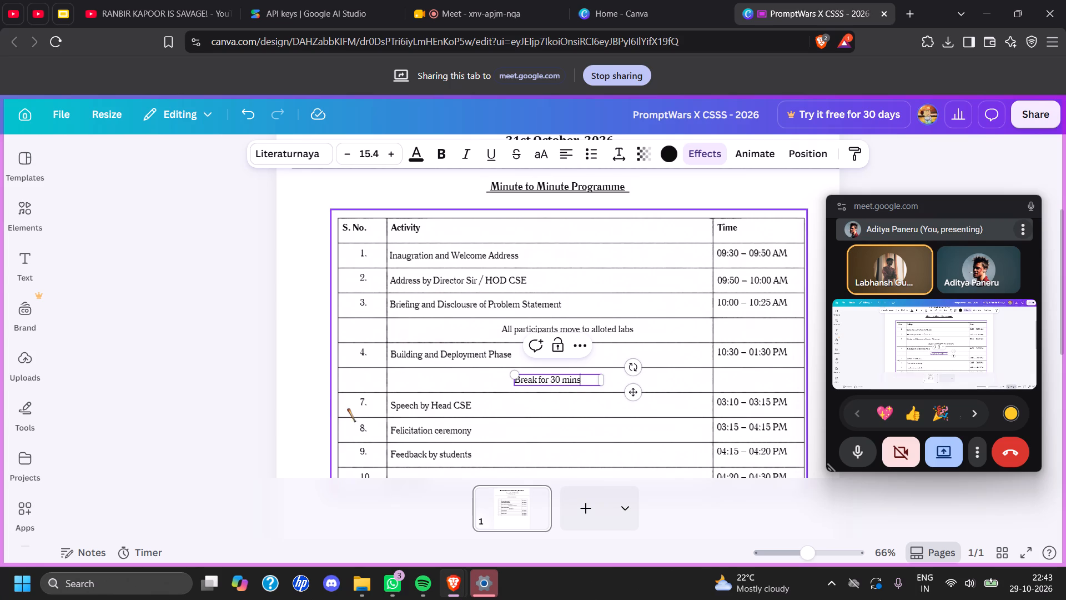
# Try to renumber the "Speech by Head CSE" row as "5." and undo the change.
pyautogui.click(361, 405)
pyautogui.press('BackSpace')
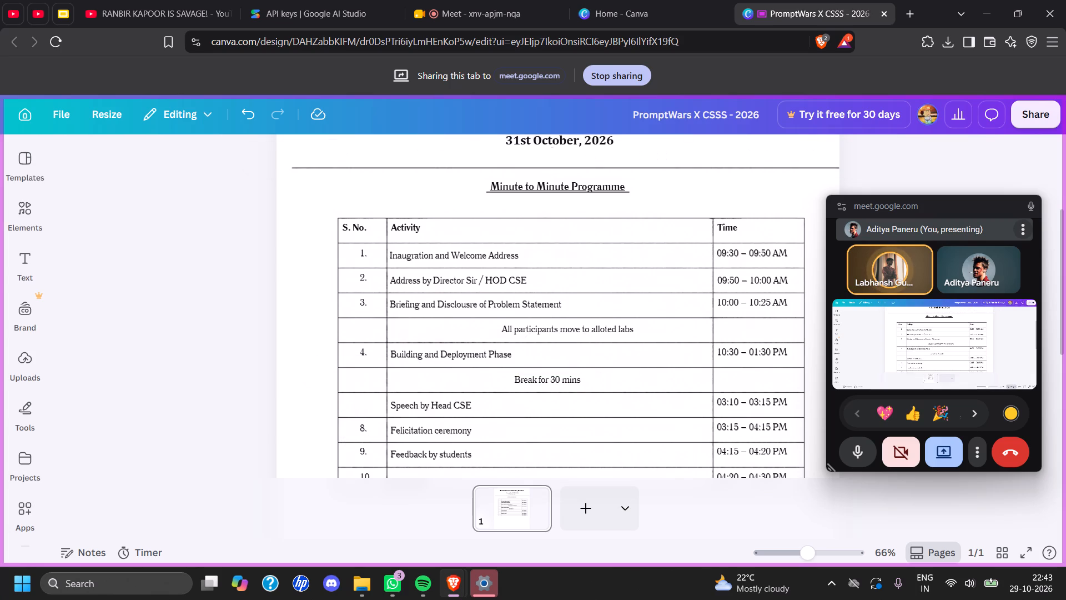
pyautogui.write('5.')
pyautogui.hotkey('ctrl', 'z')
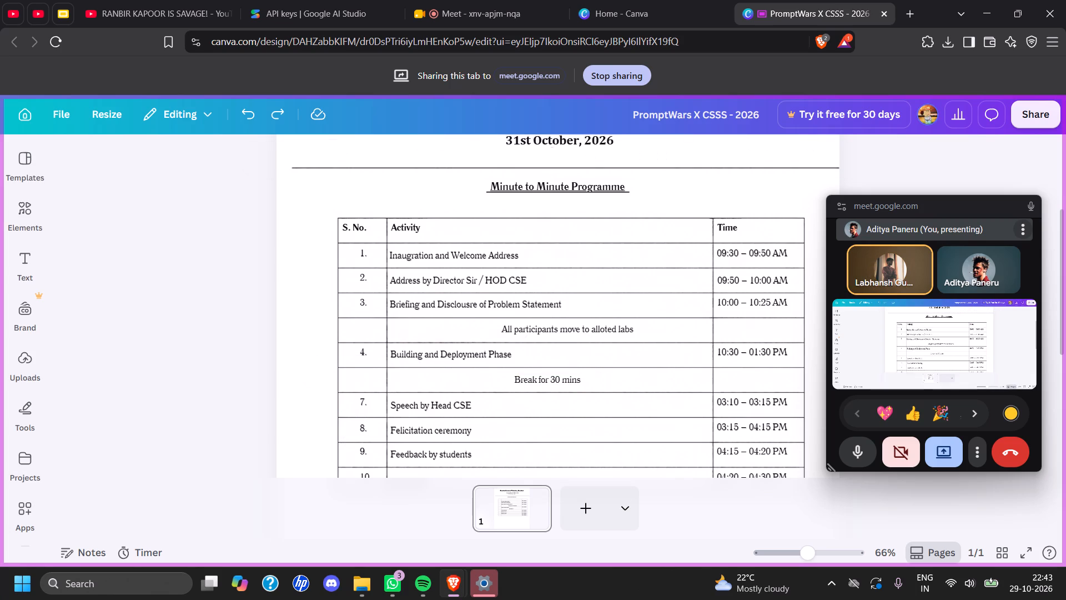
# Change the break row's text to read "Break for 30 minutes".
pyautogui.click(577, 380)
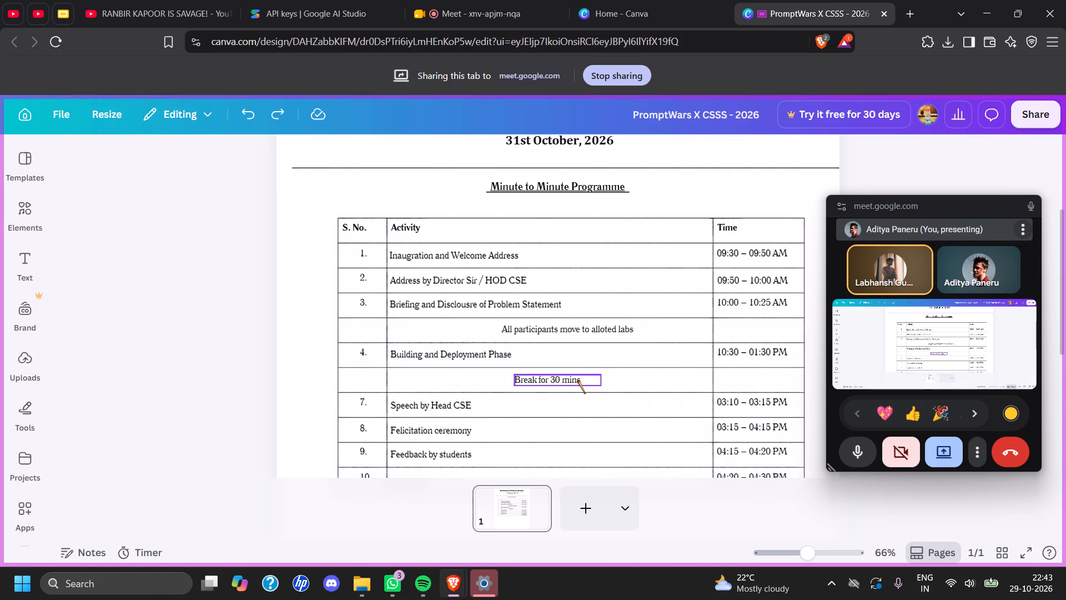
pyautogui.click(580, 379)
pyautogui.press('Right')
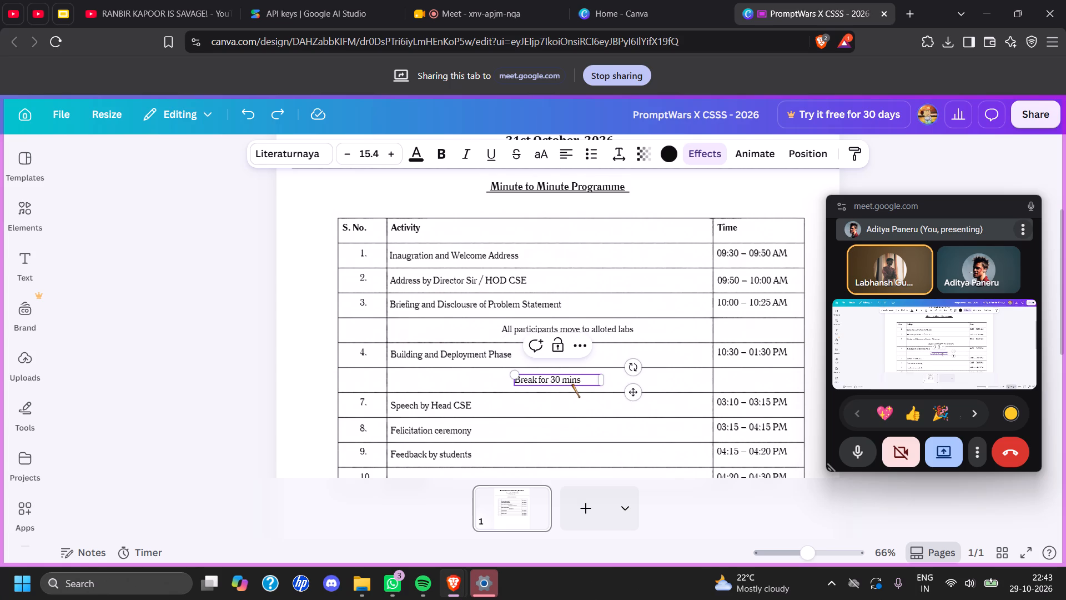
pyautogui.press('BackSpace')
pyautogui.write('utes')
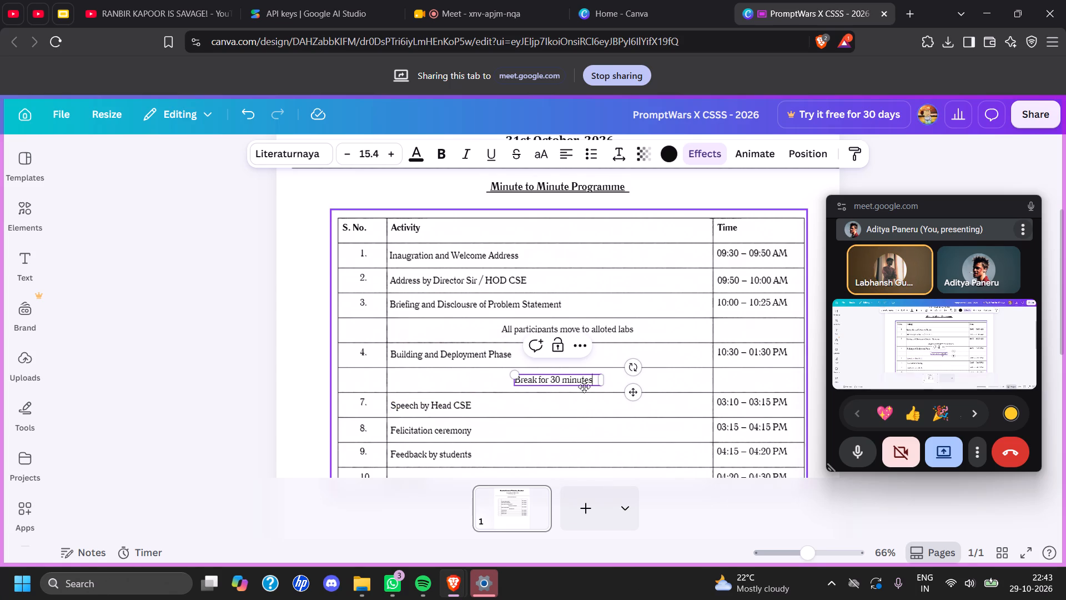
# Reposition the "Break for 30 minutes" text box so it is centred in its row beneath "All participants move to alloted labs".
pyautogui.click(635, 394)
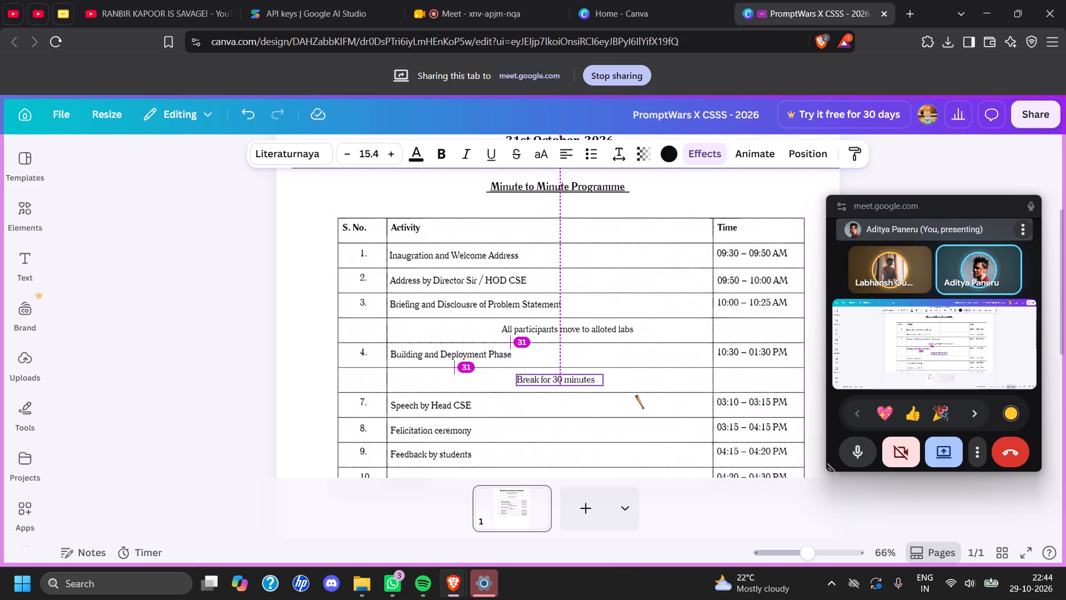
pyautogui.click(247, 334)
pyautogui.scroll(-1, 247, 334)
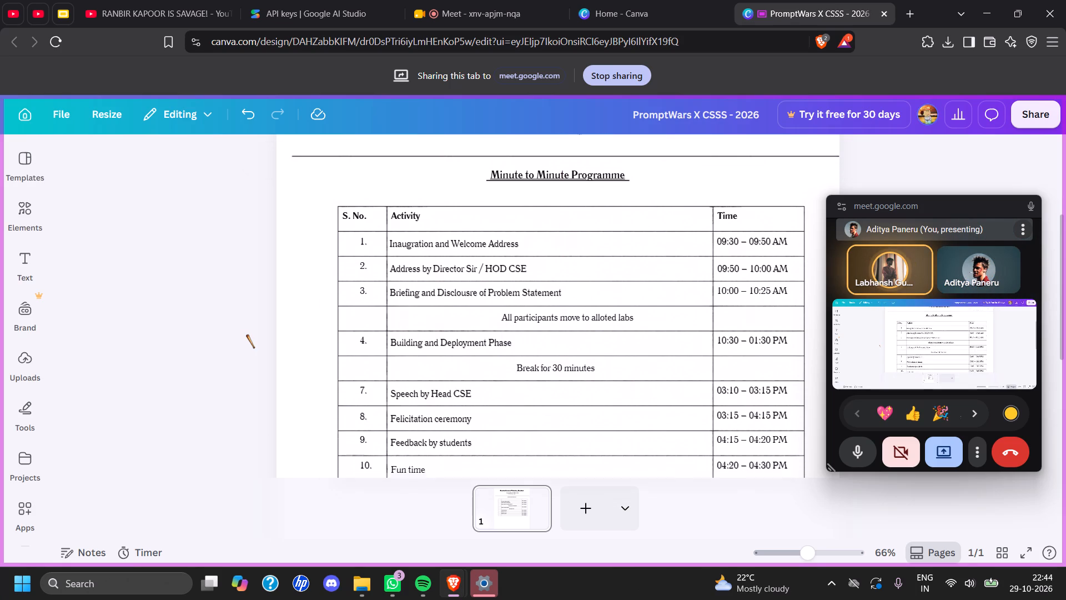
pyautogui.scroll(-2, 247, 334)
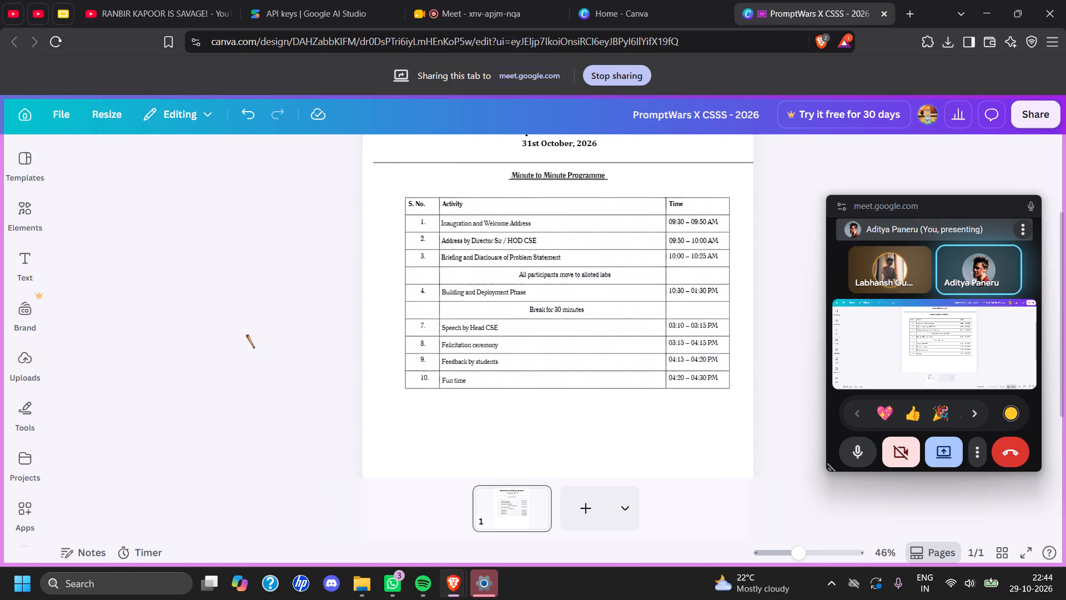
pyautogui.scroll(1, 247, 334)
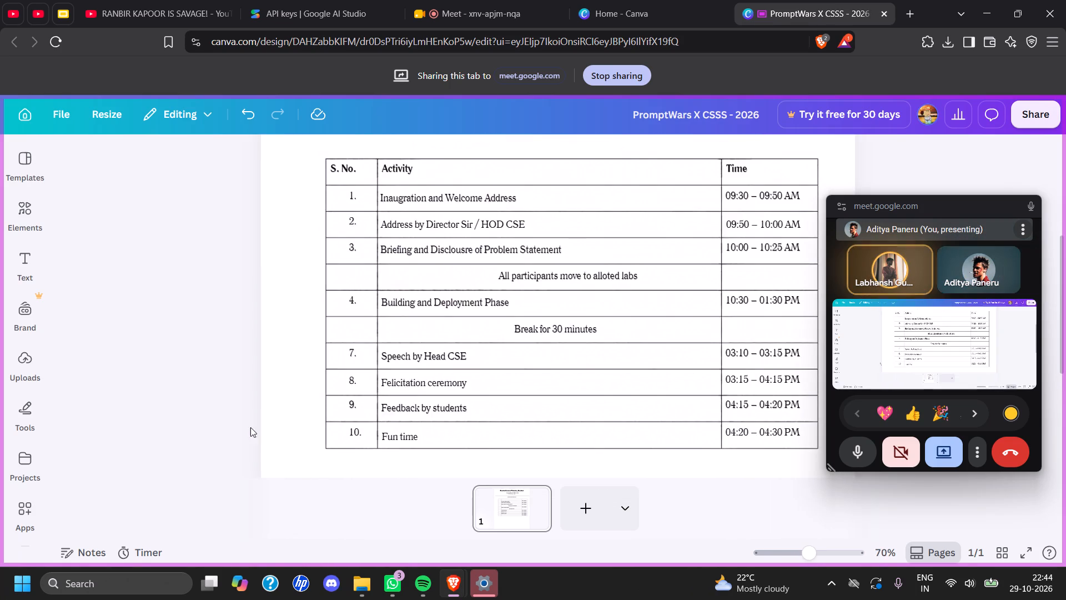
pyautogui.hscroll(-2, 250, 427)
pyautogui.click(530, 302)
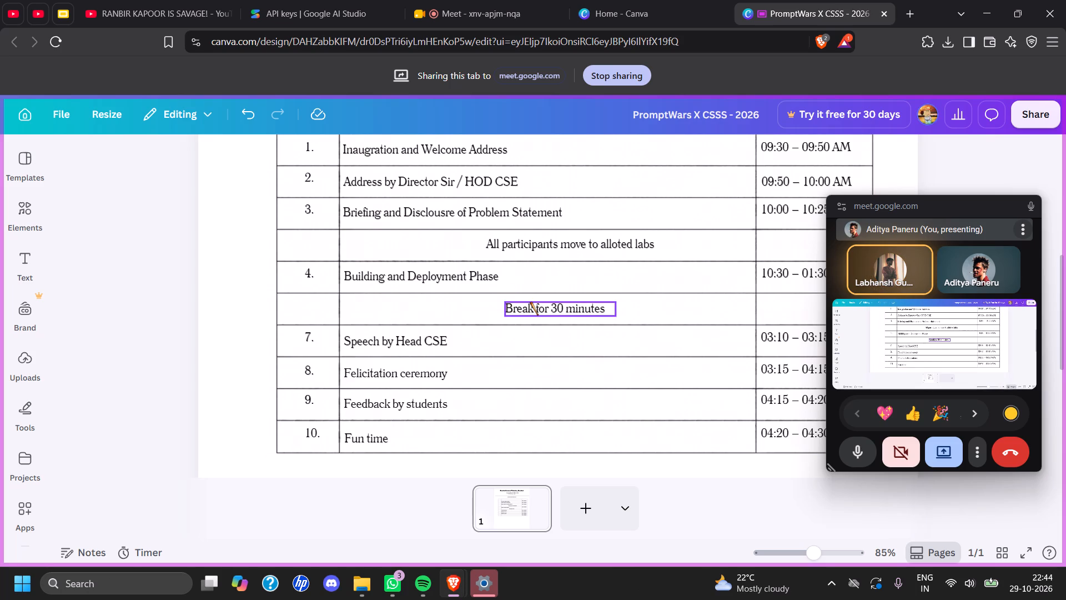
pyautogui.moveTo(576, 349); pyautogui.dragTo(572, 349)
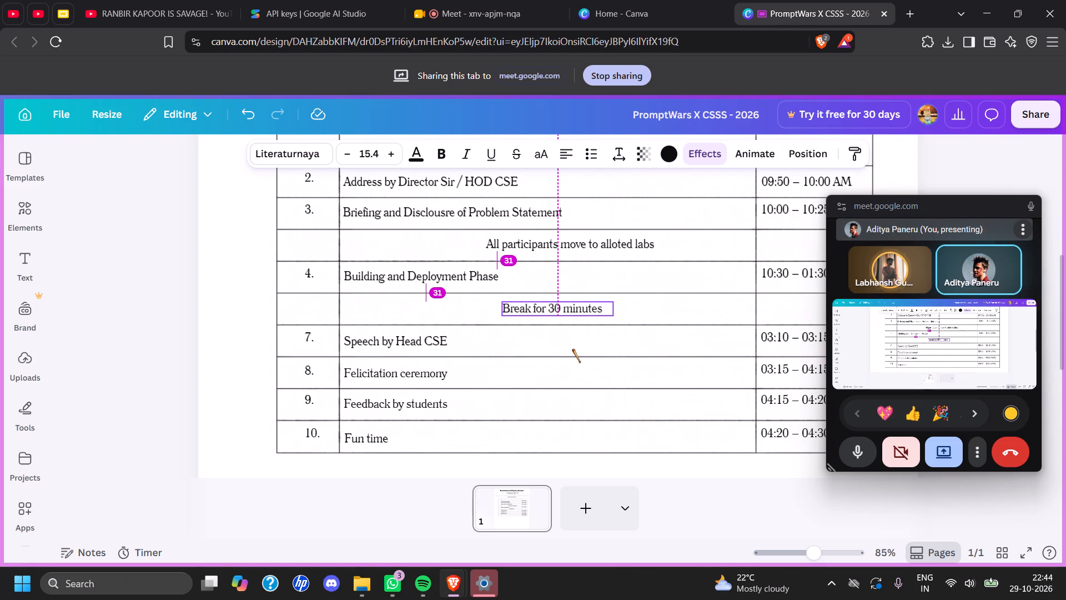
pyautogui.moveTo(572, 349); pyautogui.dragTo(578, 349)
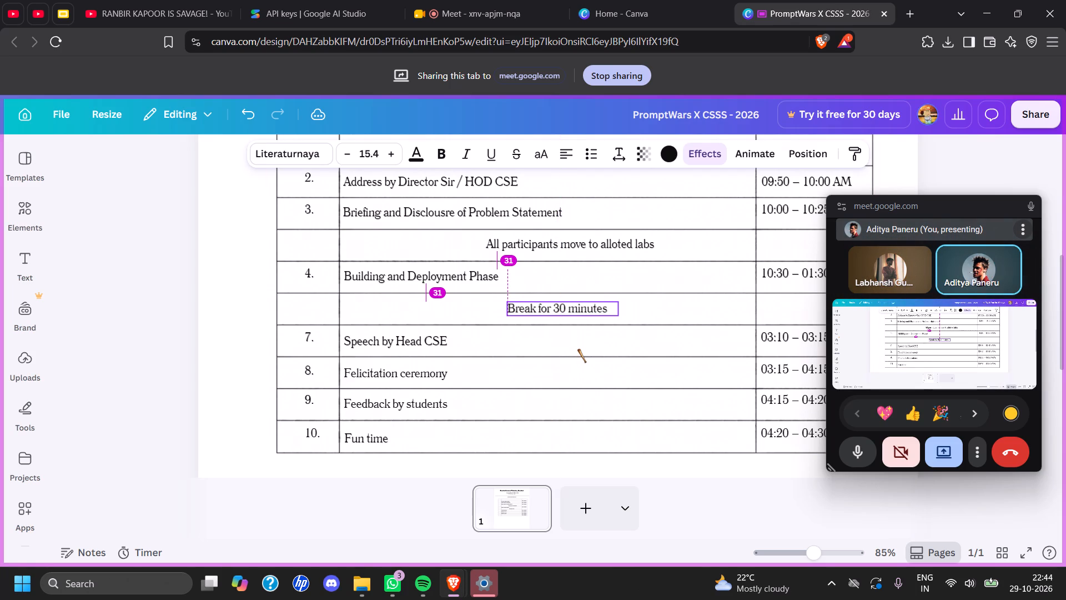
pyautogui.moveTo(578, 349); pyautogui.dragTo(584, 351)
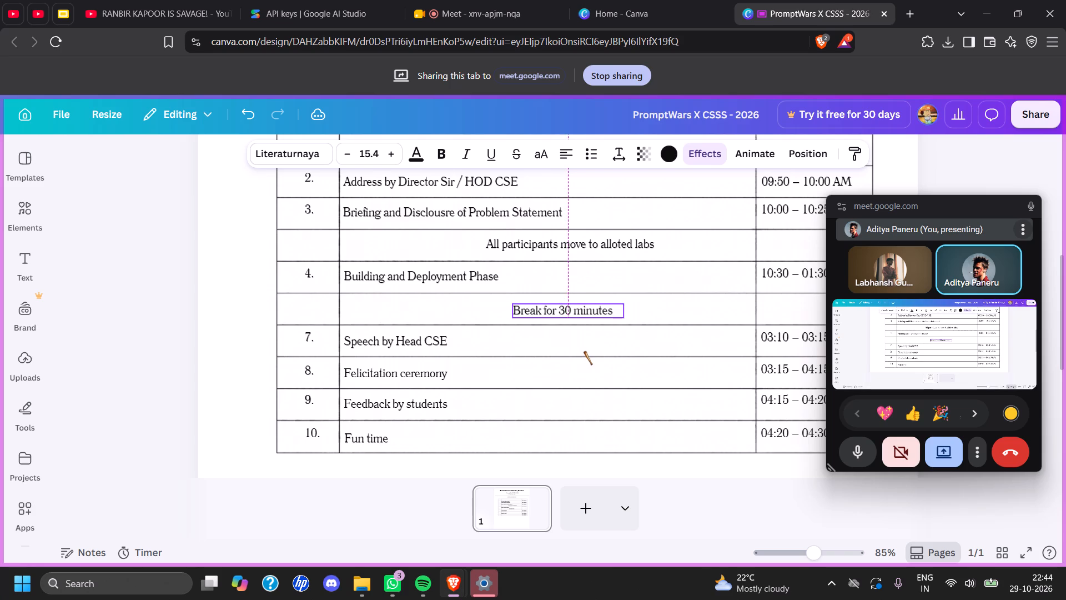
pyautogui.moveTo(584, 351); pyautogui.dragTo(584, 349)
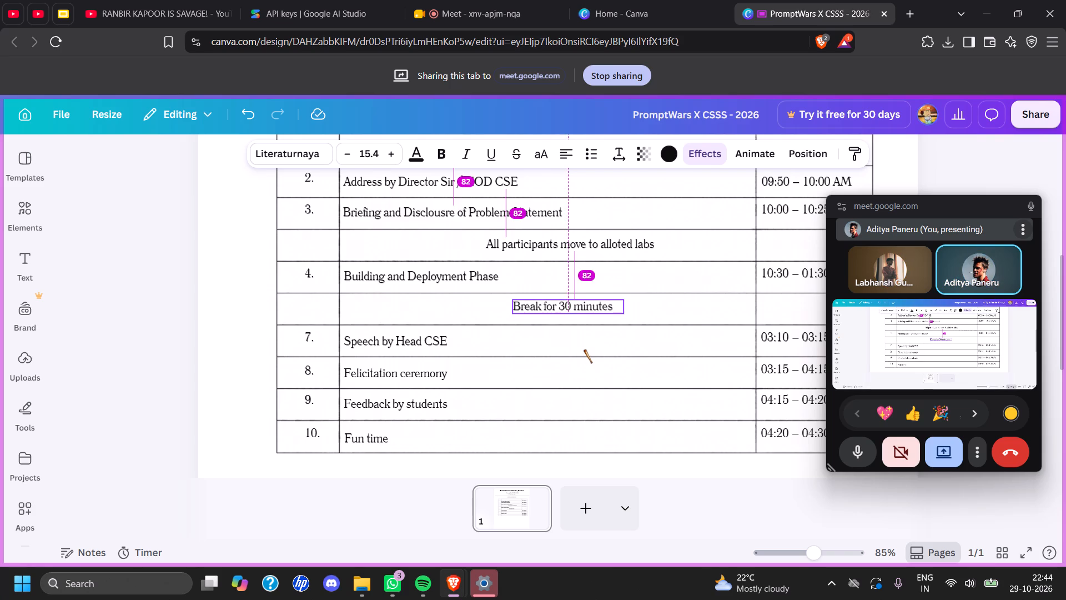
pyautogui.moveTo(584, 349); pyautogui.dragTo(584, 350)
pyautogui.click(202, 273)
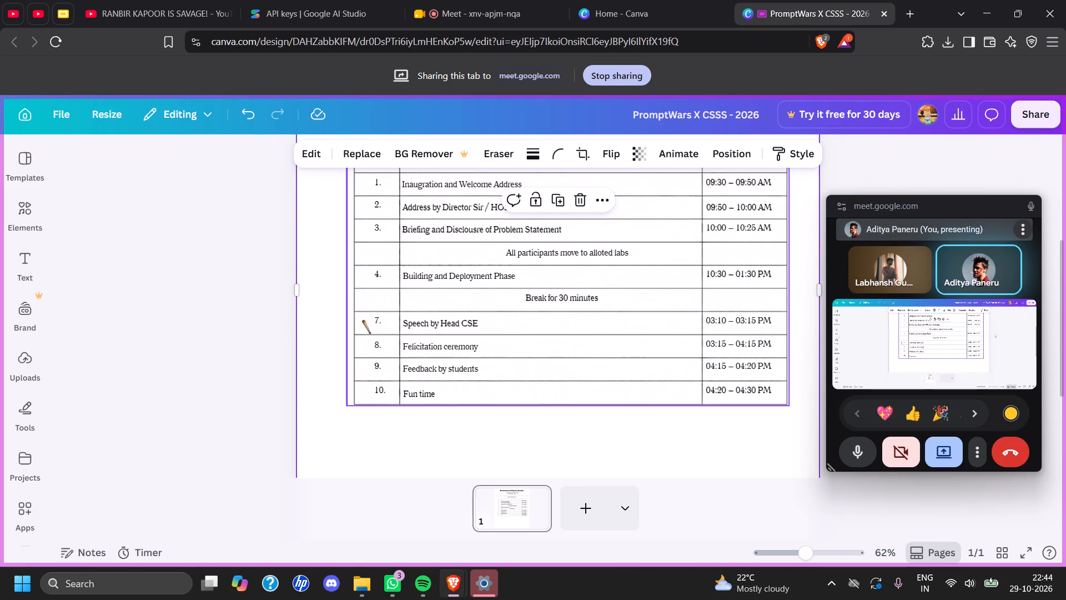
# Renumber the "Speech by Head CSE" row as "5.".
pyautogui.click(376, 322)
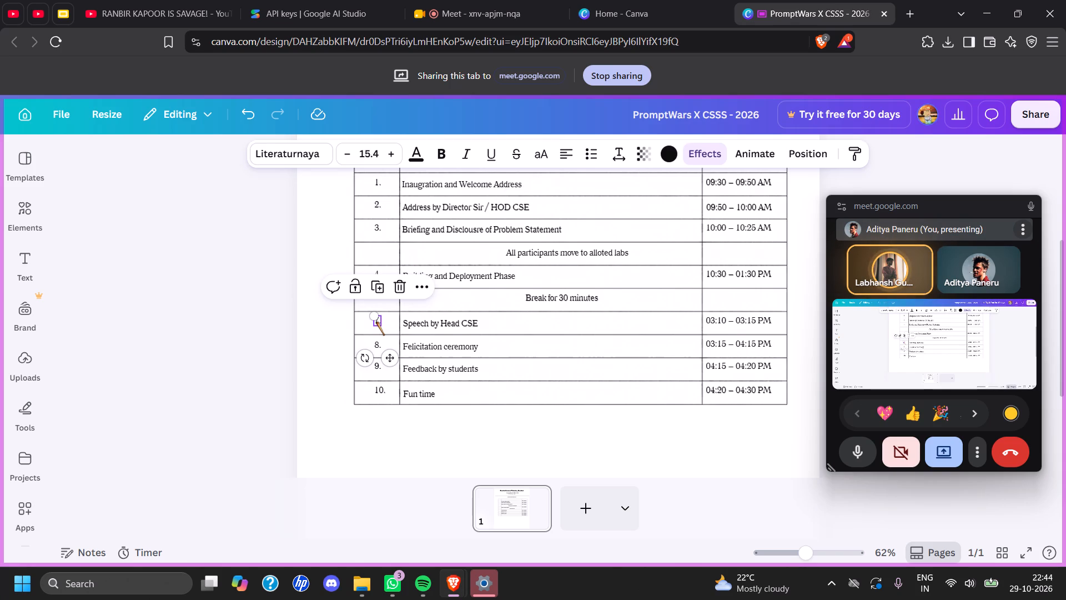
pyautogui.click(466, 323)
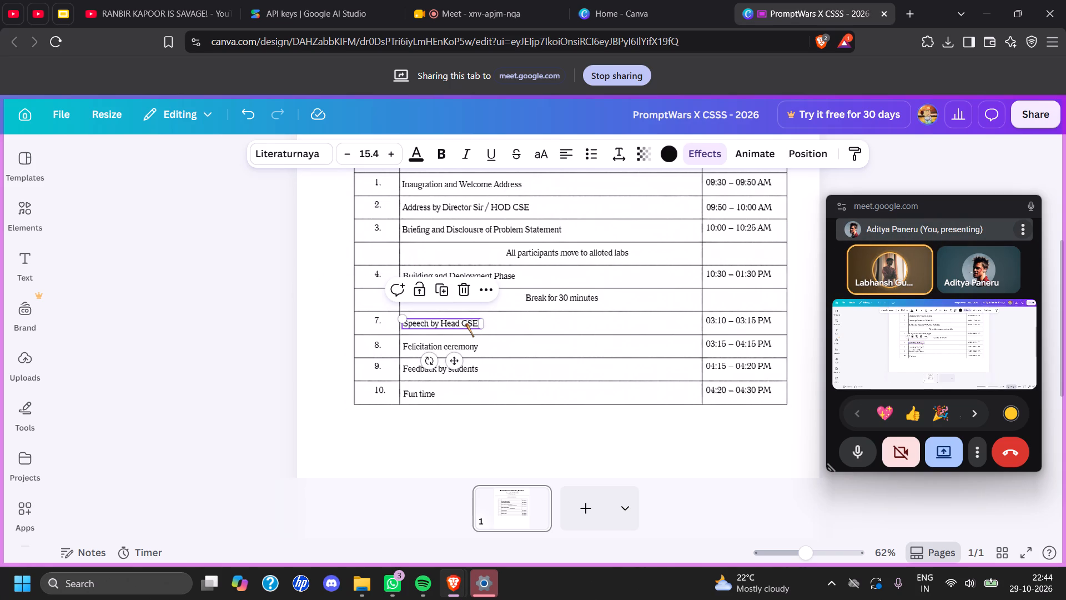
pyautogui.click(379, 322)
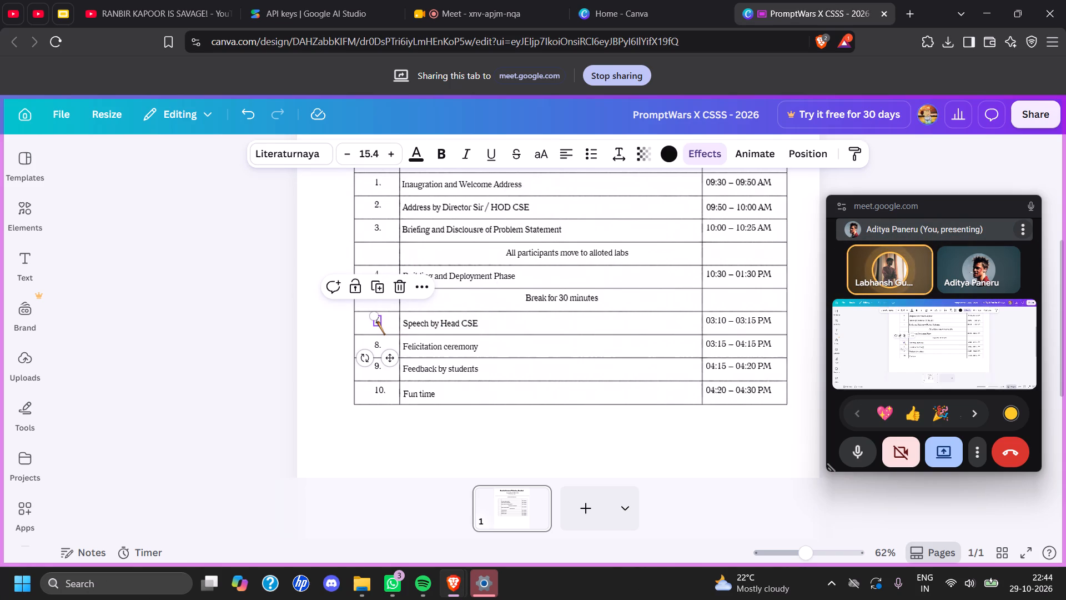
pyautogui.click(377, 321)
pyautogui.press('BackSpace')
pyautogui.write('5.')
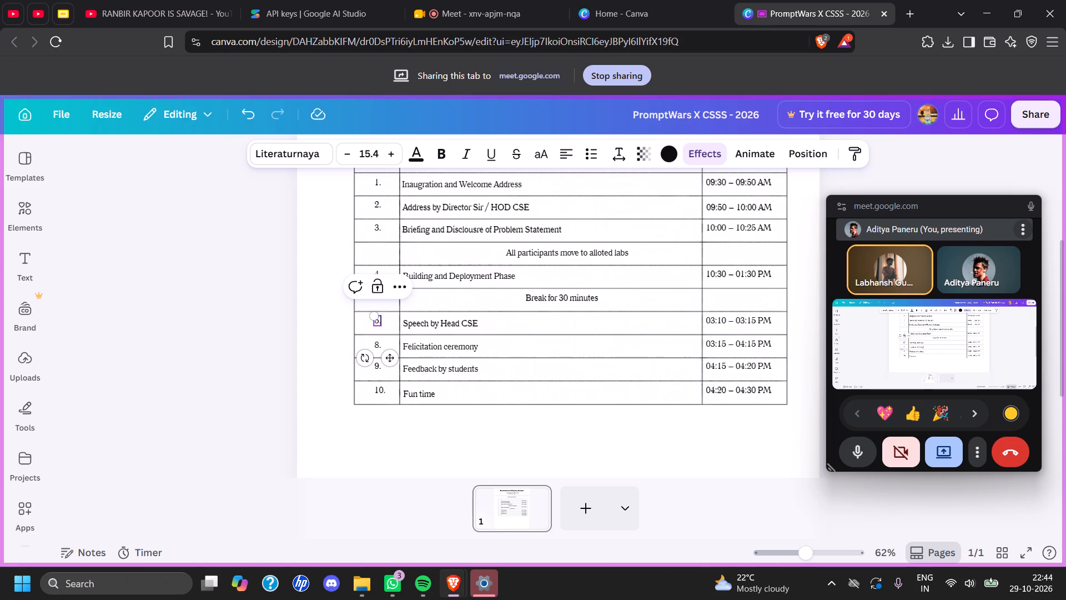
# Replace the "Speech by Head CSE" activity text with "Recontinuation and introduction of Jury".
pyautogui.click(449, 321)
pyautogui.doubleClick(454, 322)
pyautogui.press('BackSpace')
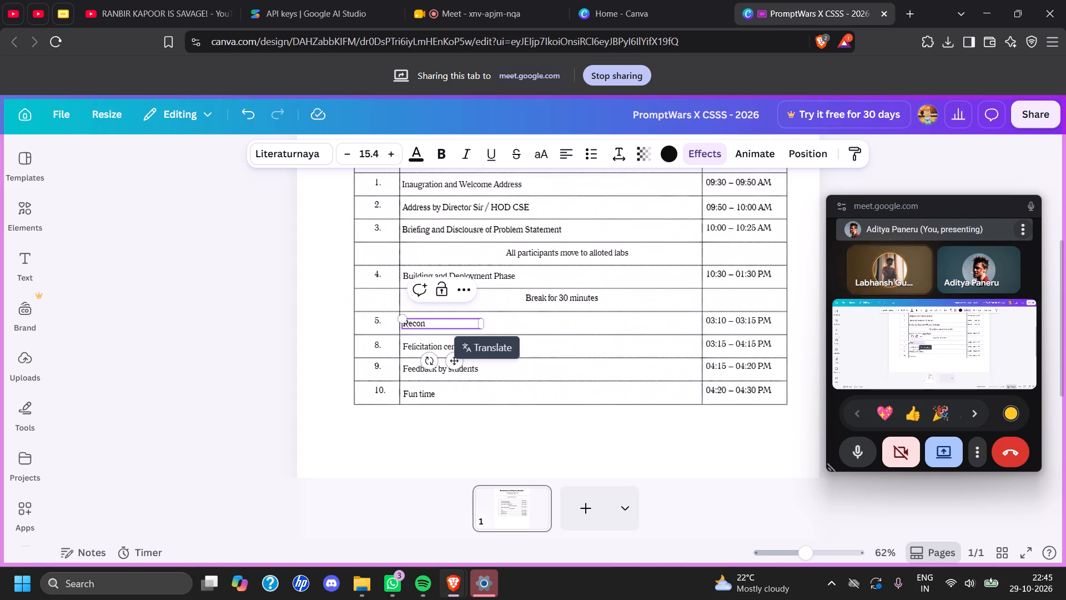
pyautogui.write('ti')
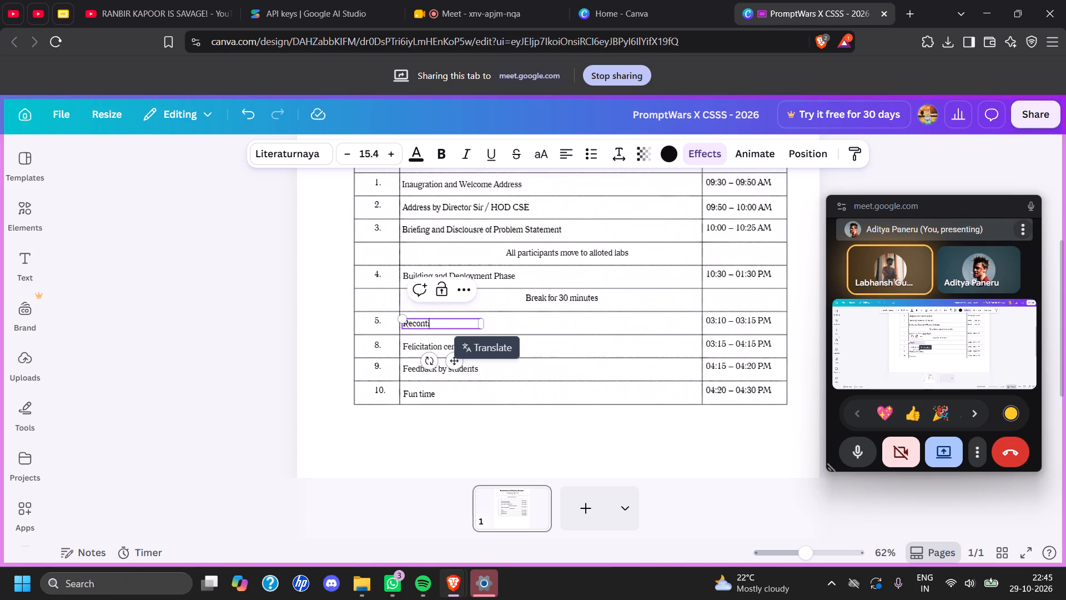
pyautogui.write('nua')
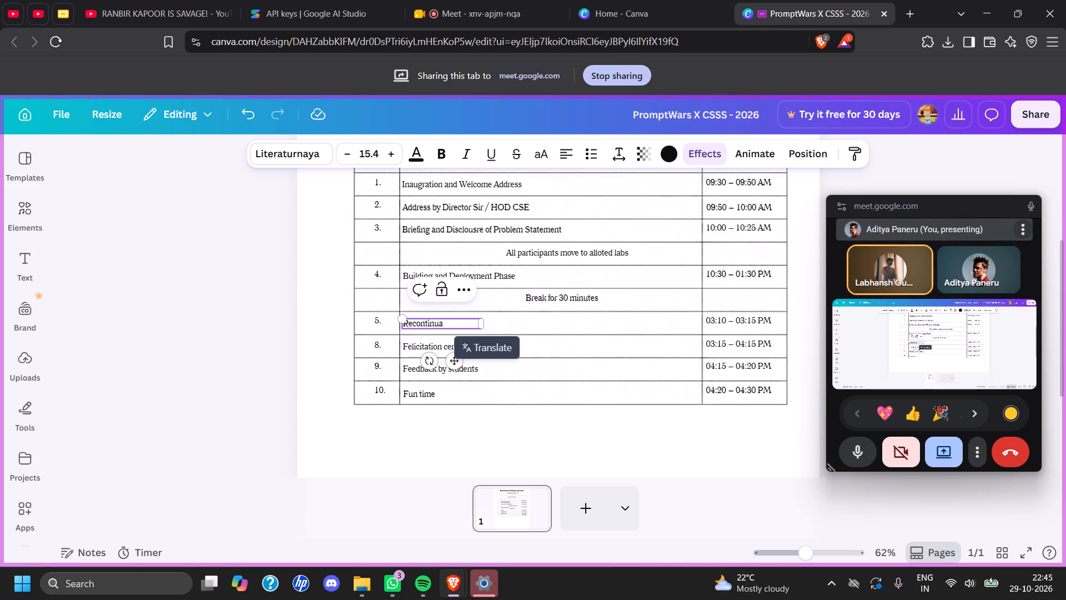
pyautogui.write('tation')
pyautogui.press('BackSpace')
pyautogui.press('BackSpace')
pyautogui.press('BackSpace')
pyautogui.press('BackSpace')
pyautogui.press('BackSpace')
pyautogui.press('BackSpace')
pyautogui.write('tion')
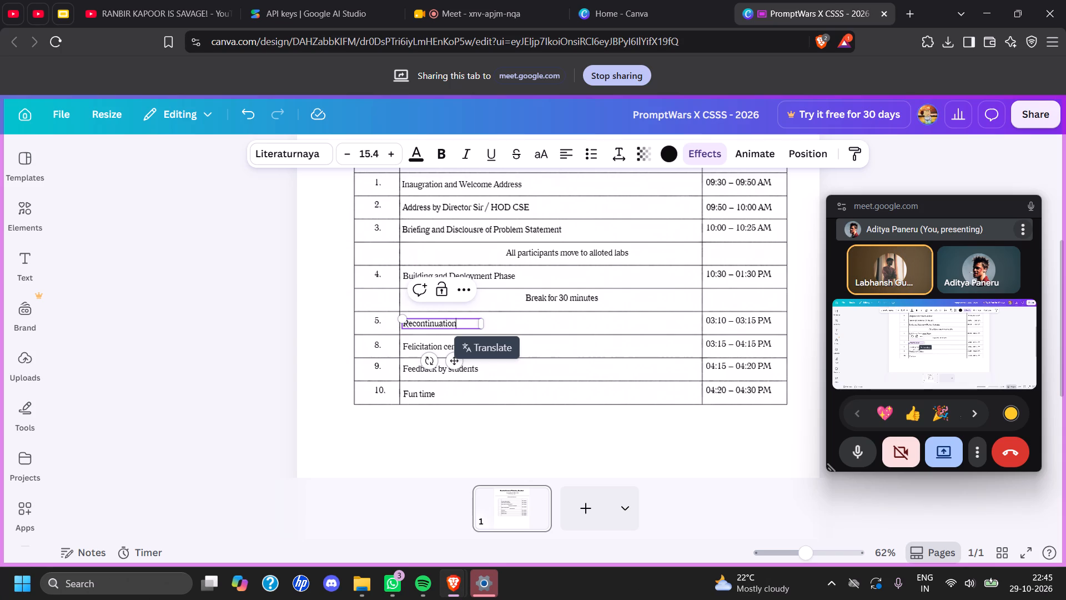
pyautogui.press('space')
pyautogui.write('and')
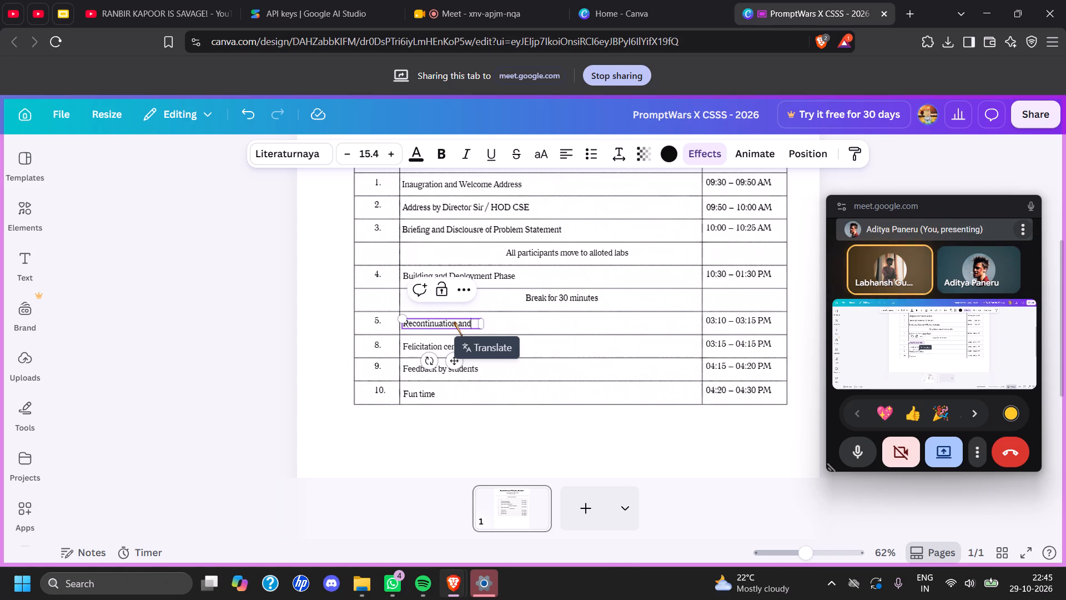
pyautogui.press('space')
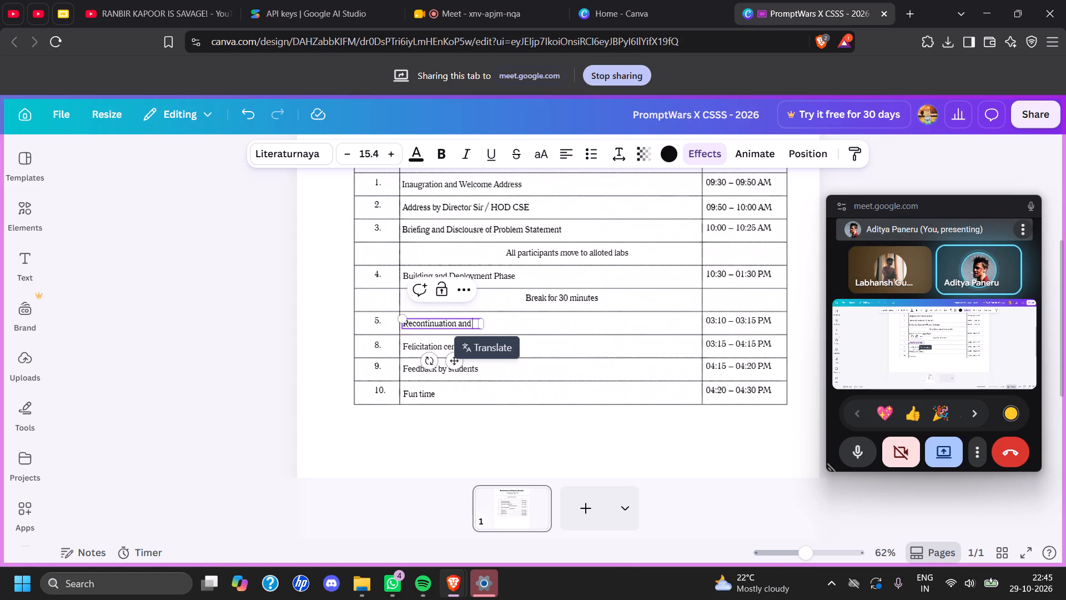
pyautogui.write('introductin')
pyautogui.press('BackSpace')
pyautogui.write('on of j')
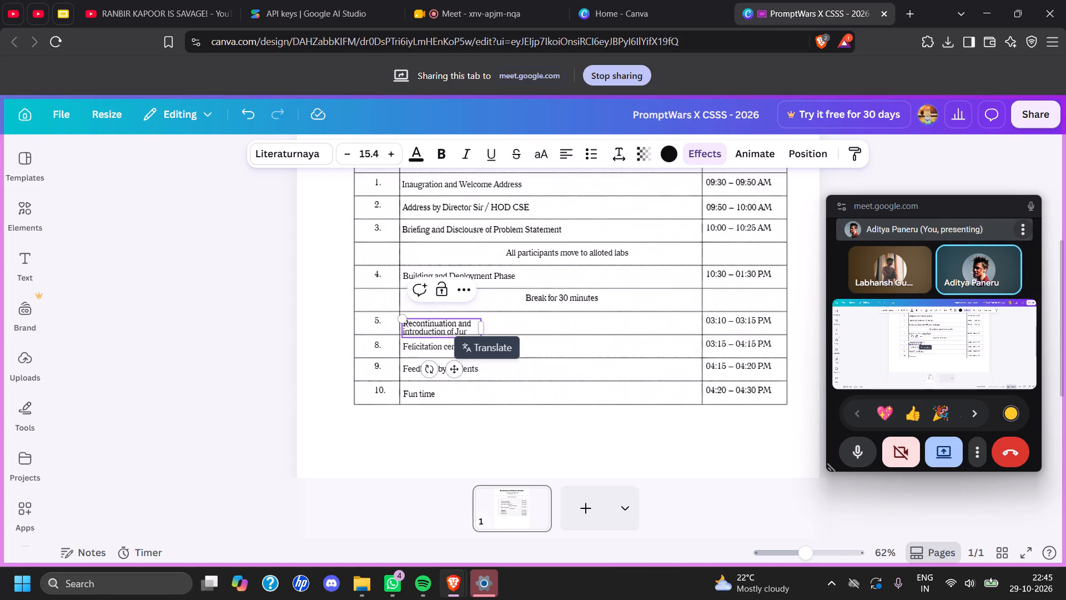
pyautogui.press('y')
# Widen the "Recontinuation and introduction of Jury" text box so its text fits on one line.
pyautogui.moveTo(481, 332); pyautogui.dragTo(559, 326)
pyautogui.click(235, 324)
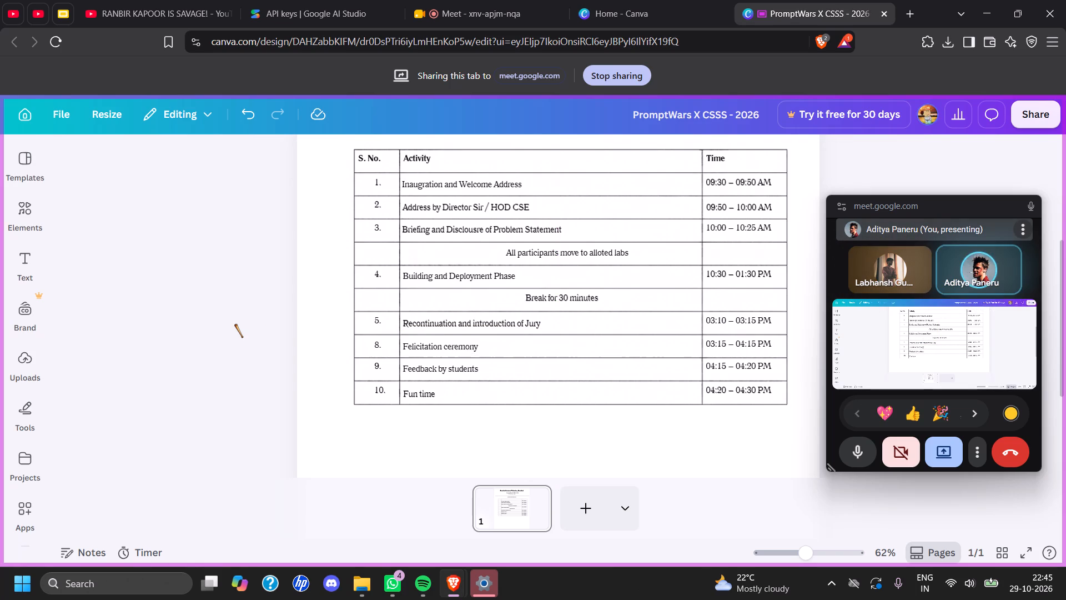
# Set the time of the "Recontinuation and introduction of Jury" row to 02:00 – 02:15 PM.
pyautogui.click(723, 322)
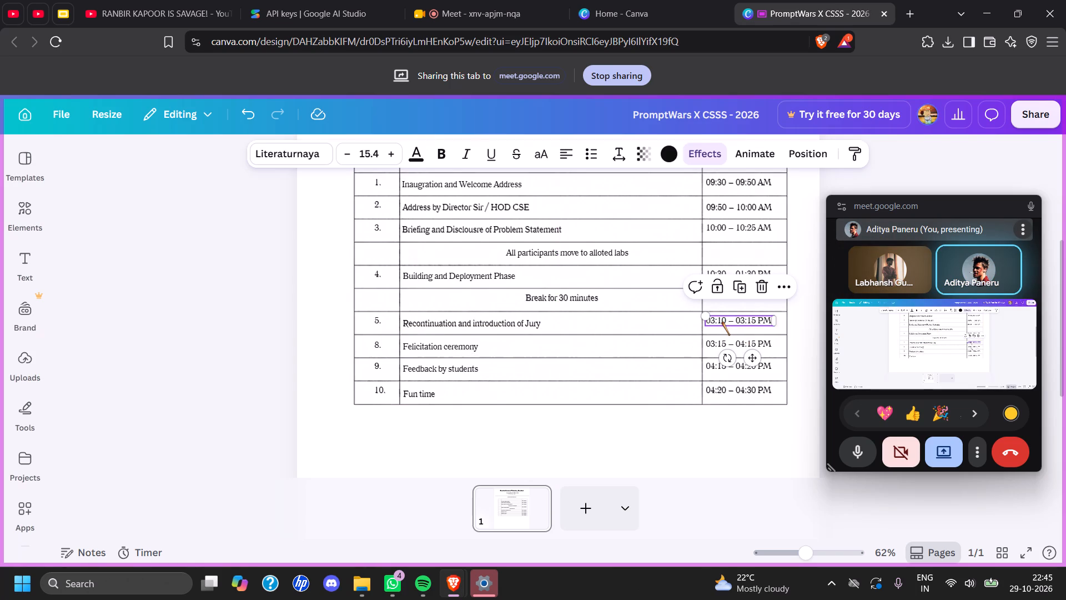
pyautogui.click(722, 322)
pyautogui.click(721, 321)
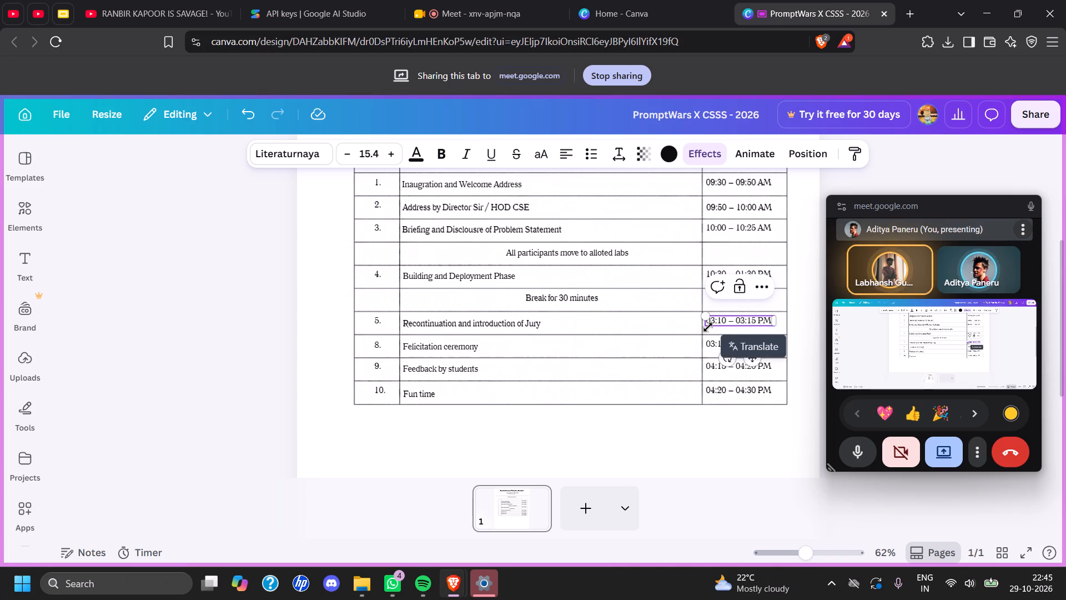
pyautogui.press('Left')
pyautogui.press('BackSpace')
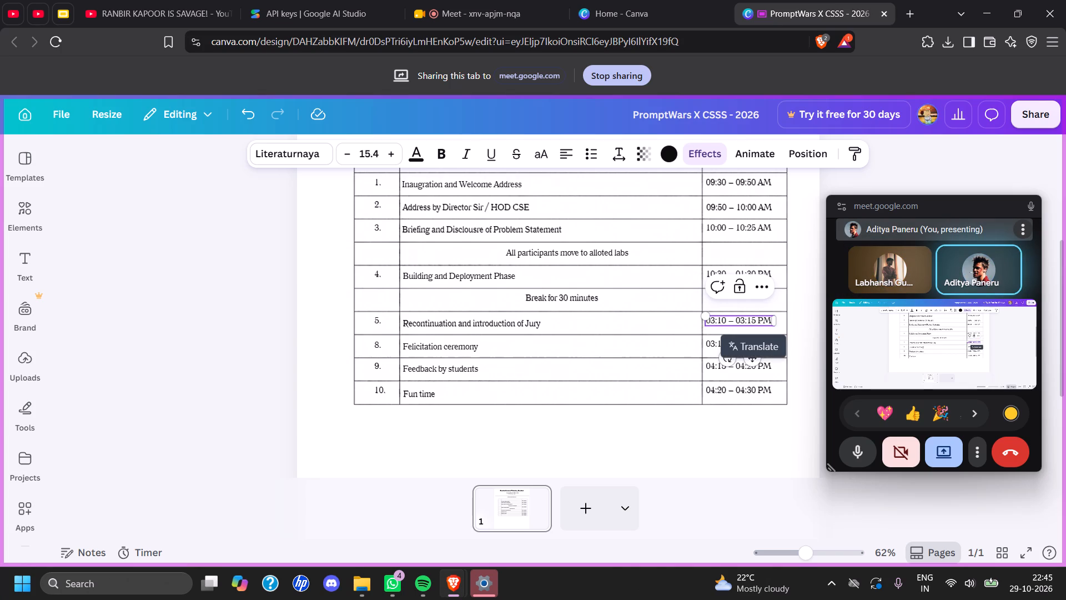
pyautogui.press('BackSpace')
pyautogui.press('BackSpace')
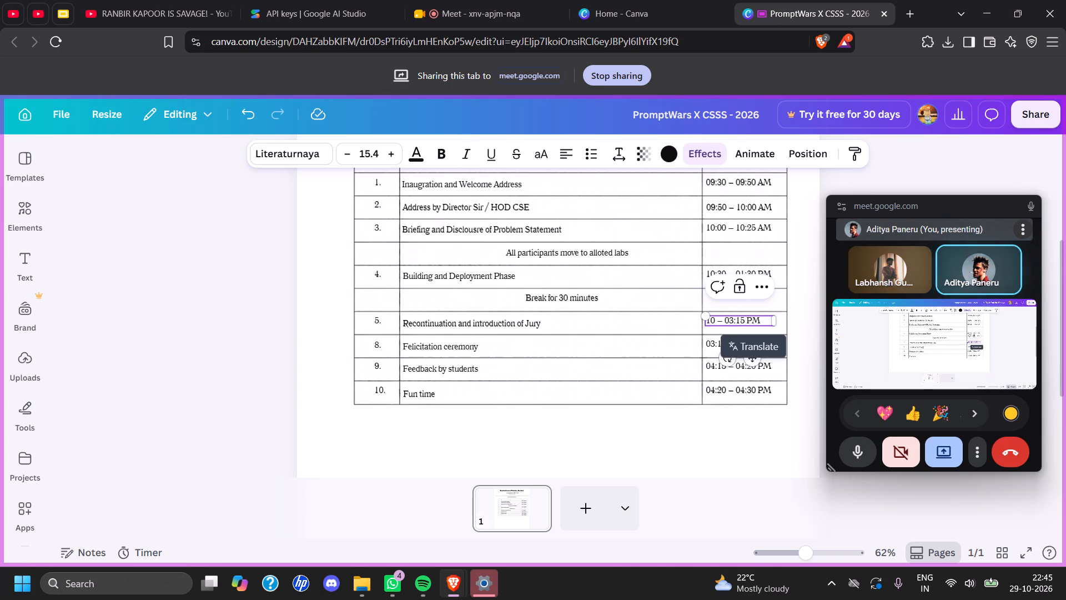
pyautogui.press('0')
pyautogui.write('2:')
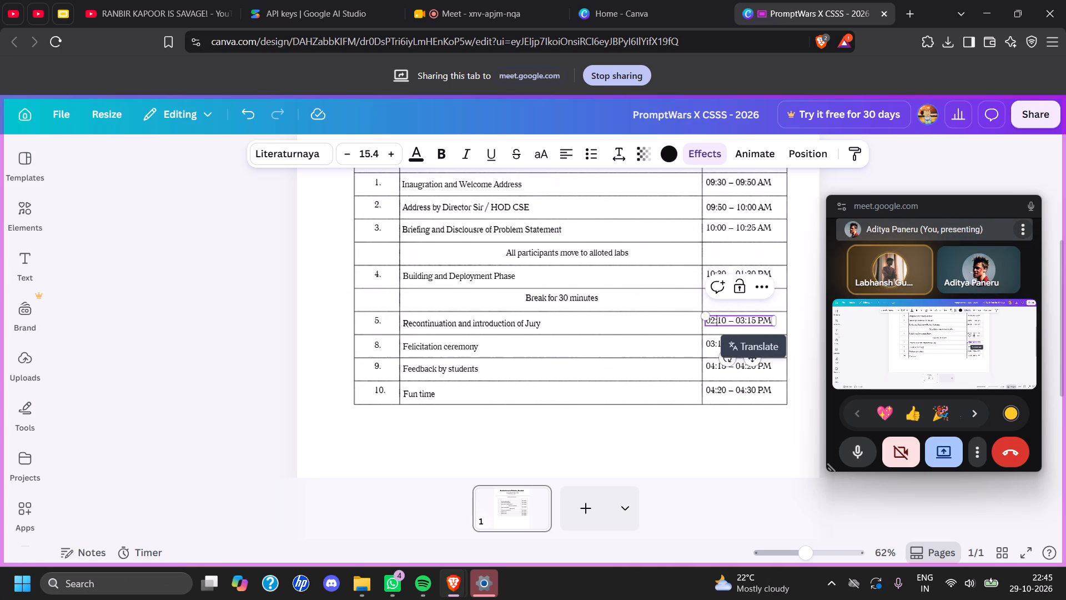
pyautogui.press('Right')
pyautogui.press('Right')
pyautogui.press('BackSpace')
pyautogui.press('BackSpace')
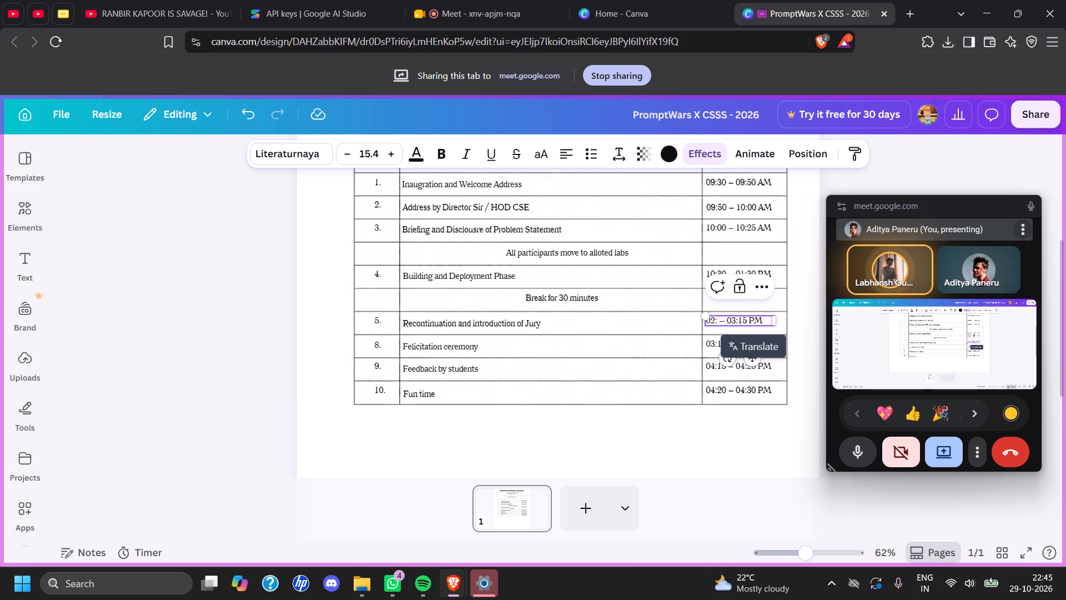
pyautogui.press('0')
pyautogui.press('0')
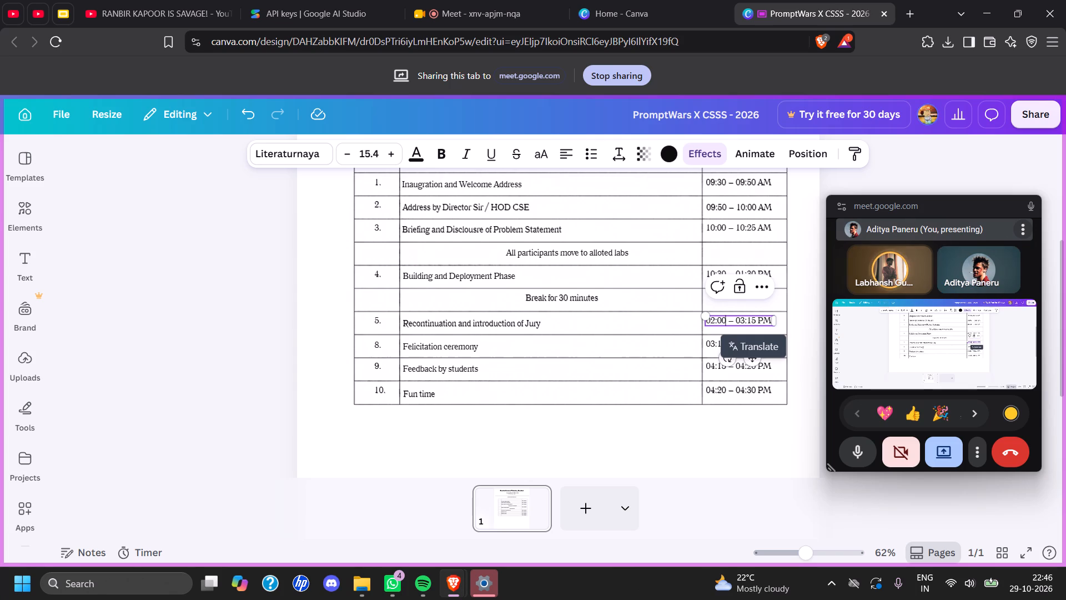
pyautogui.press('Right')
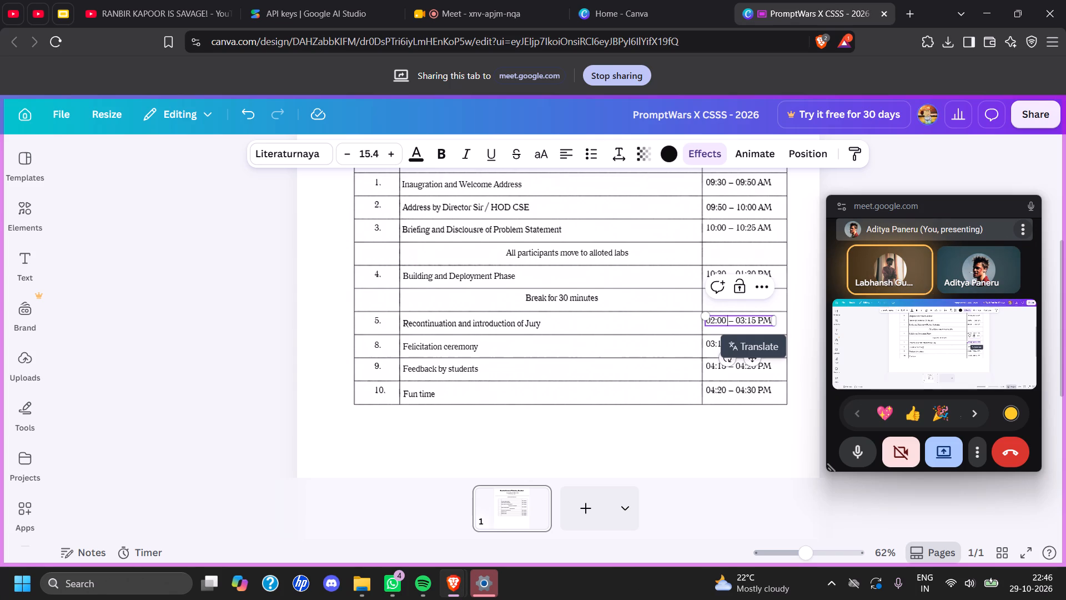
pyautogui.press('Right')
pyautogui.press('Right')
pyautogui.press('Right')
pyautogui.press('Right')
pyautogui.press('BackSpace')
pyautogui.press('2')
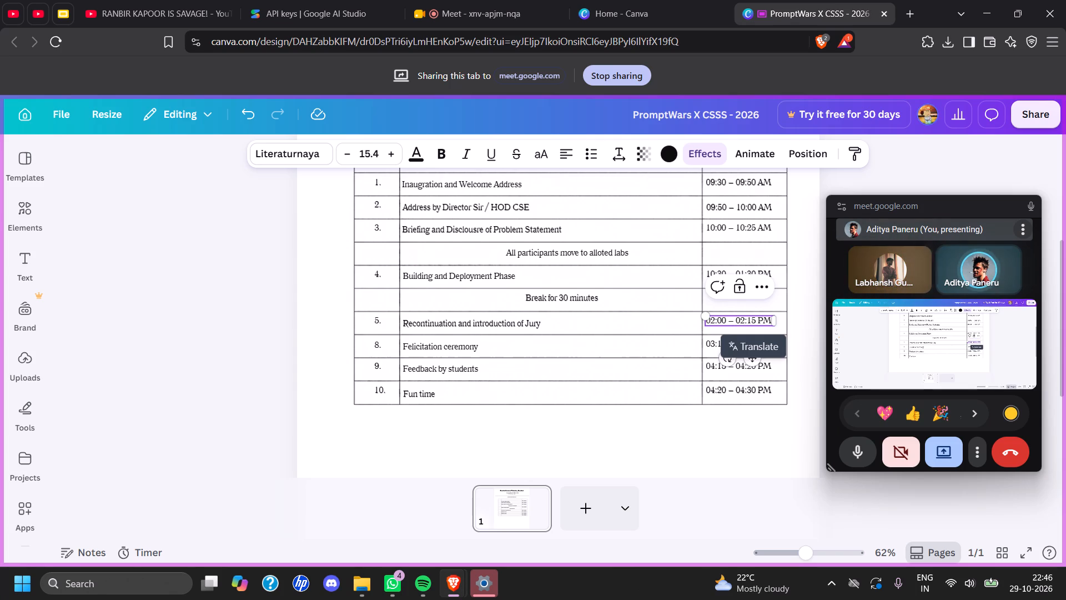
pyautogui.press('Right')
pyautogui.press('Right')
pyautogui.press('Right')
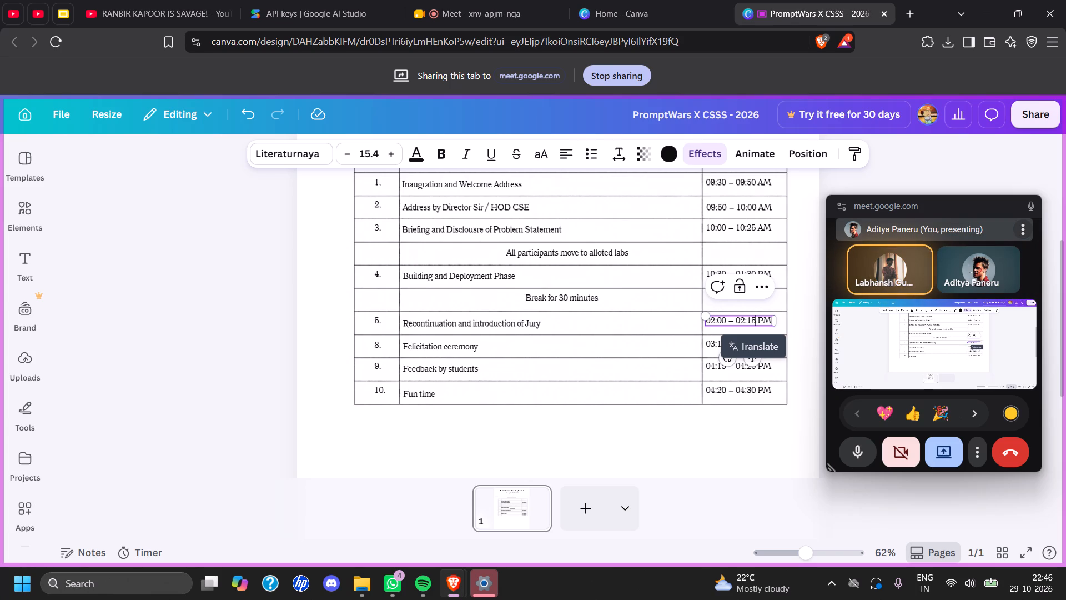
pyautogui.click(229, 361)
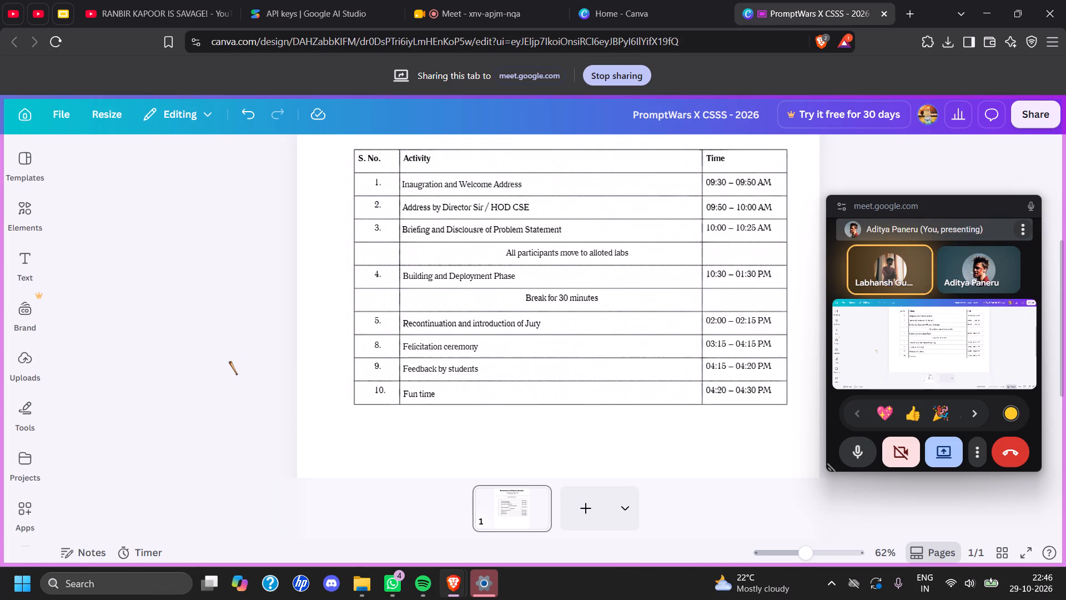
# Renumber the "Felicitation ceremony" row as "6.".
pyautogui.scroll(2, 236, 353)
pyautogui.scroll(-1, 236, 353)
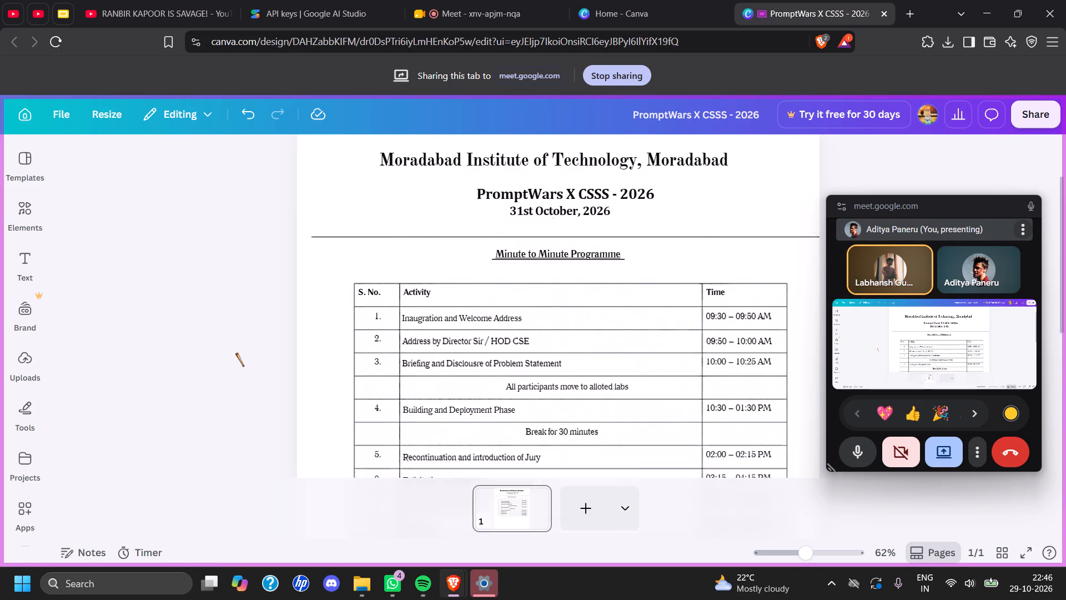
pyautogui.scroll(-1, 236, 353)
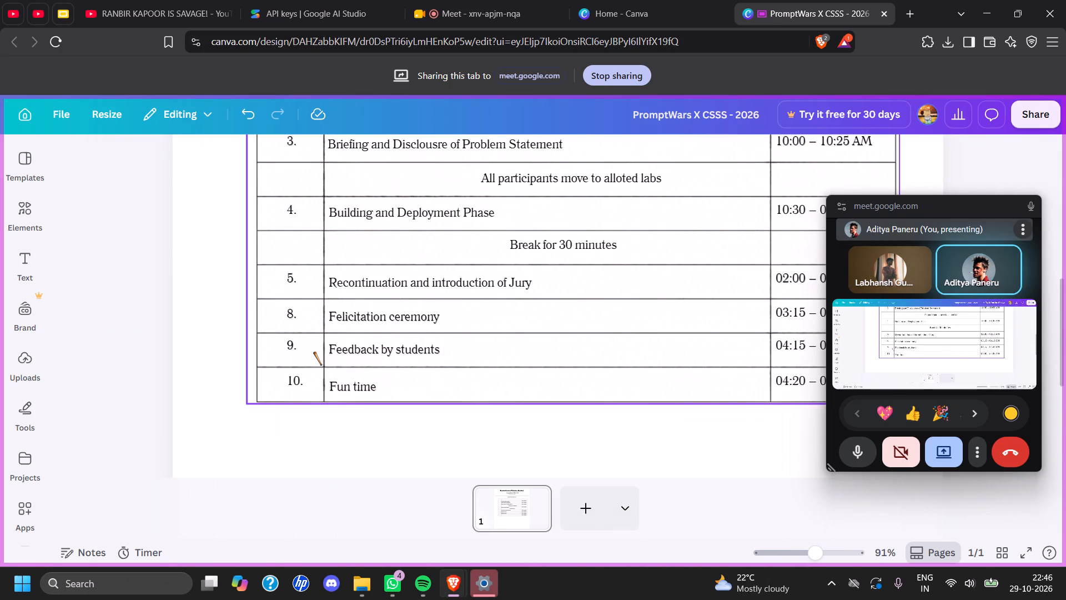
pyautogui.hscroll(-3, 314, 352)
pyautogui.hscroll(-1, 325, 427)
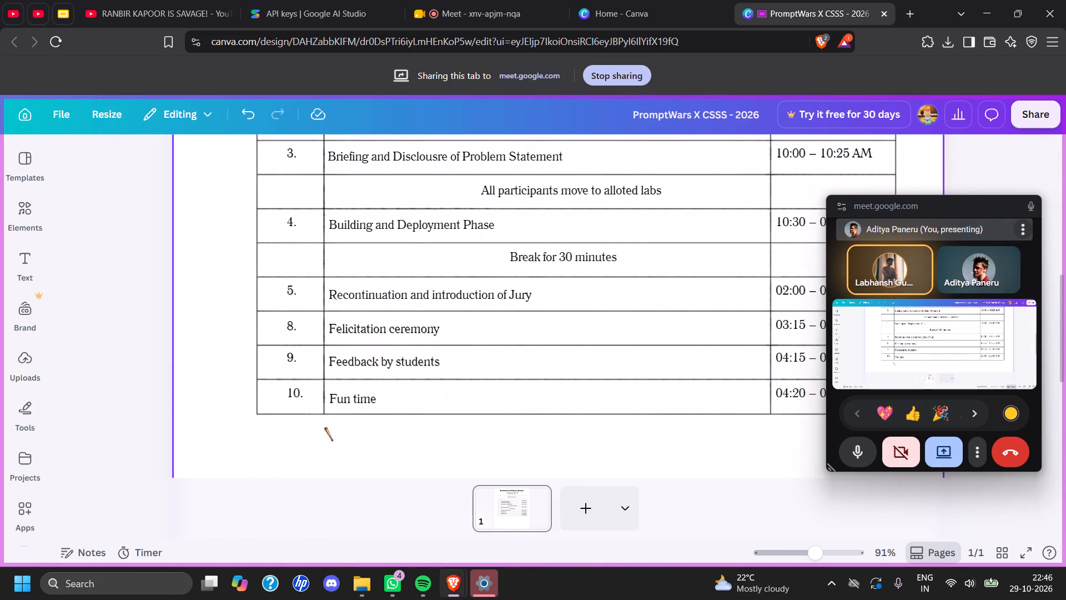
pyautogui.hscroll(-2, 174, 331)
pyautogui.click(292, 326)
pyautogui.click(292, 326)
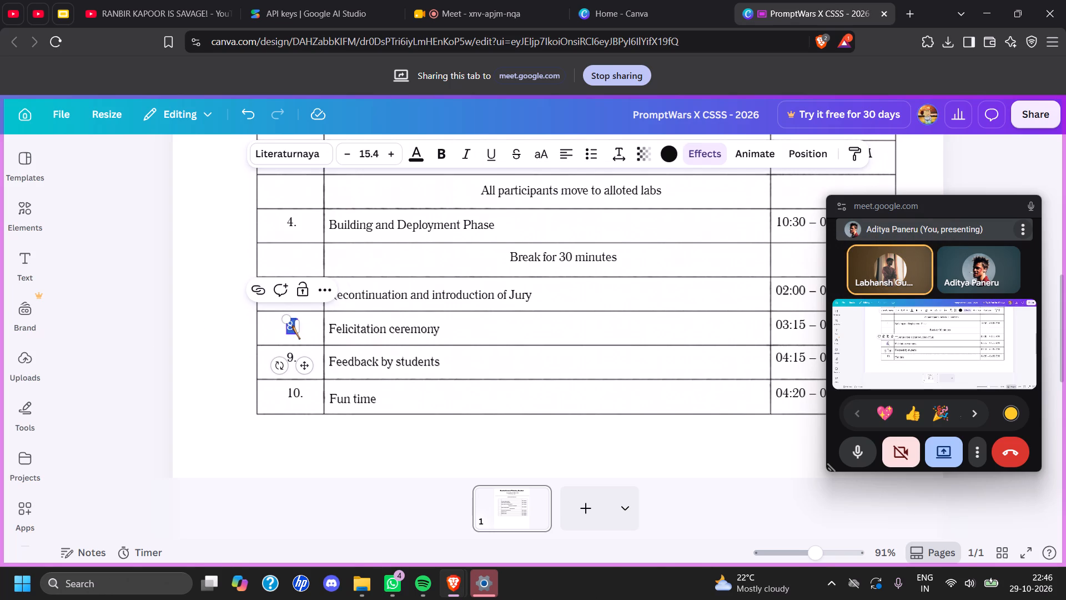
pyautogui.press('BackSpace')
pyautogui.write('6.')
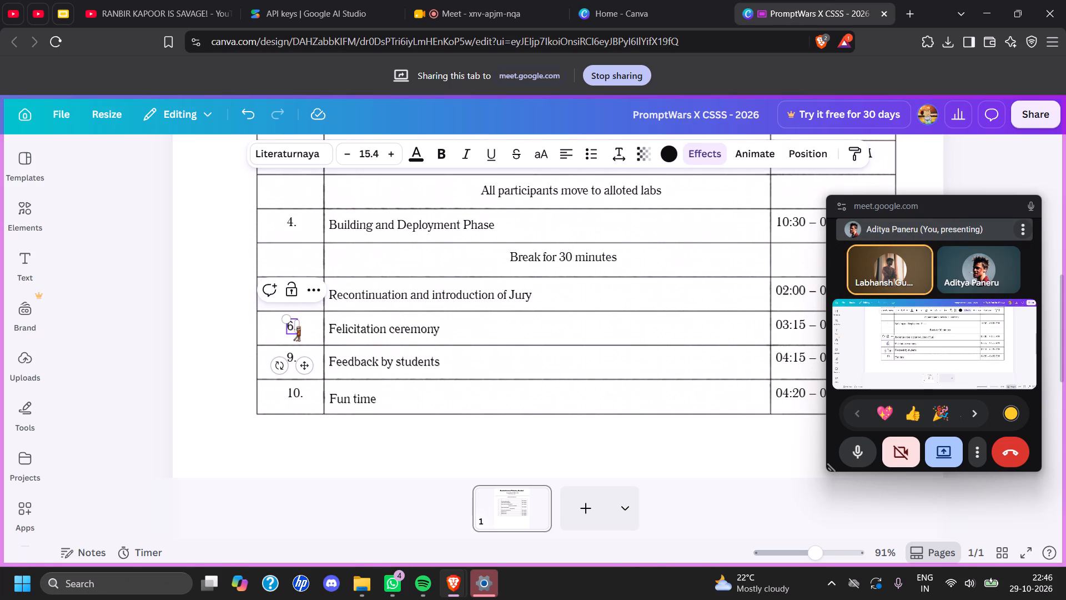
# Replace the "Felicitation ceremony" activity text with "Declaration of Top 10 participants".
pyautogui.doubleClick(398, 329)
pyautogui.press('BackSpace')
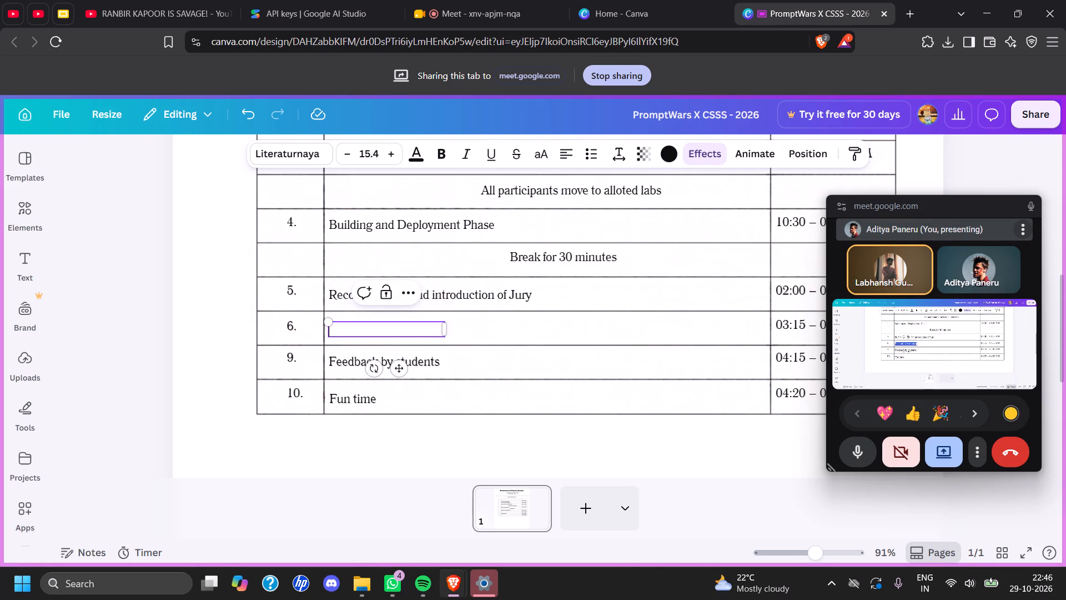
pyautogui.write('le')
pyautogui.press('t')
pyautogui.press('BackSpace')
pyautogui.write('ration o')
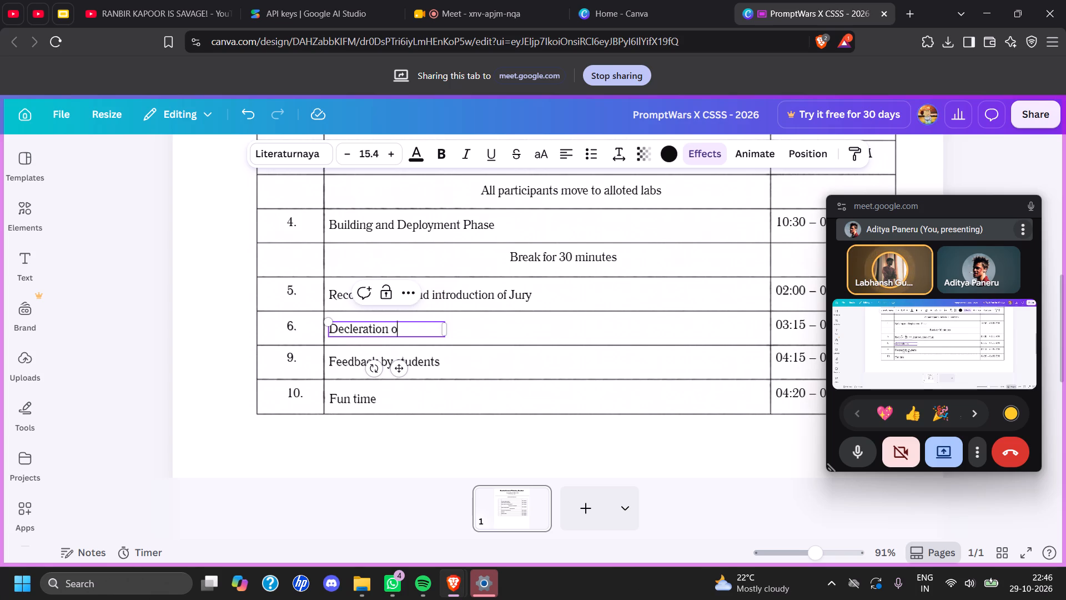
pyautogui.press('BackSpace')
pyautogui.press('BackSpace')
pyautogui.press('BackSpace')
pyautogui.press('BackSpace')
pyautogui.press('BackSpace')
pyautogui.press('BackSpace')
pyautogui.press('BackSpace')
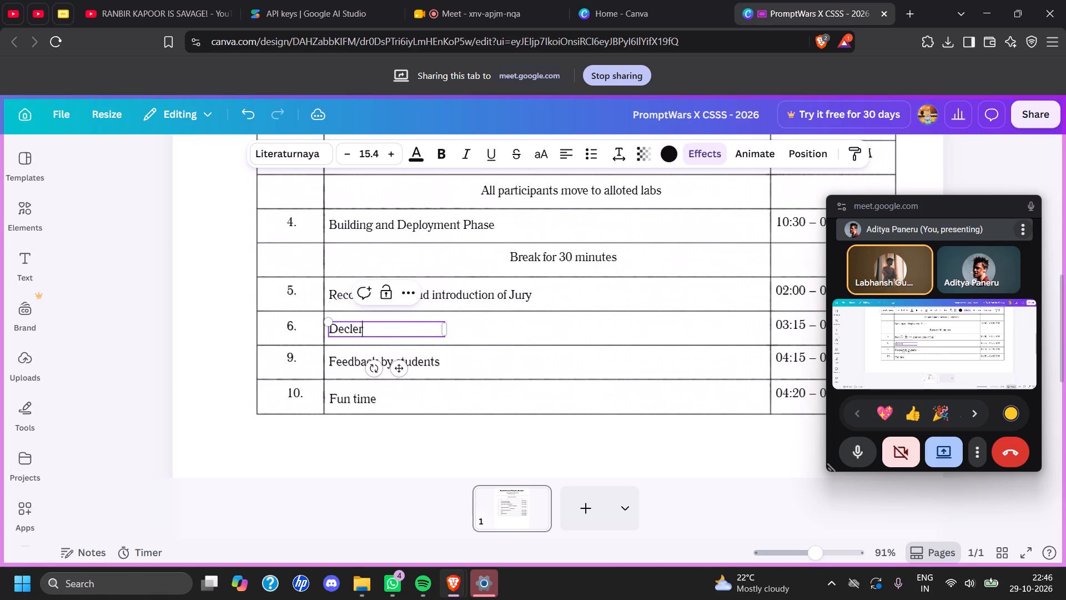
pyautogui.press('BackSpace')
pyautogui.press('BackSpace')
pyautogui.write('aration')
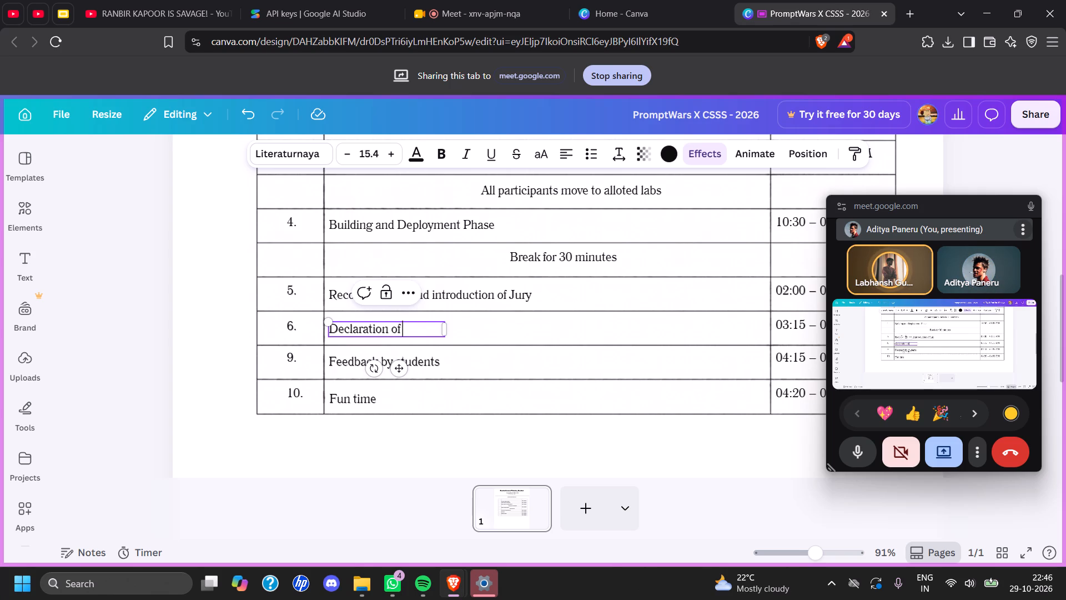
pyautogui.press('t')
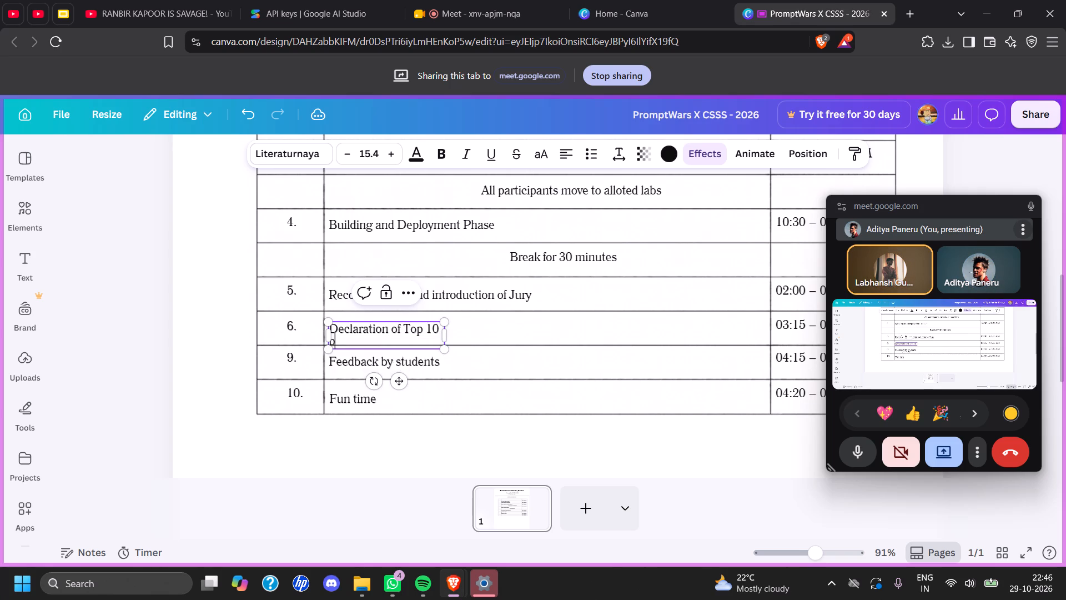
pyautogui.press('a')
pyautogui.press('BackSpace')
pyautogui.press('p')
pyautogui.write('articip')
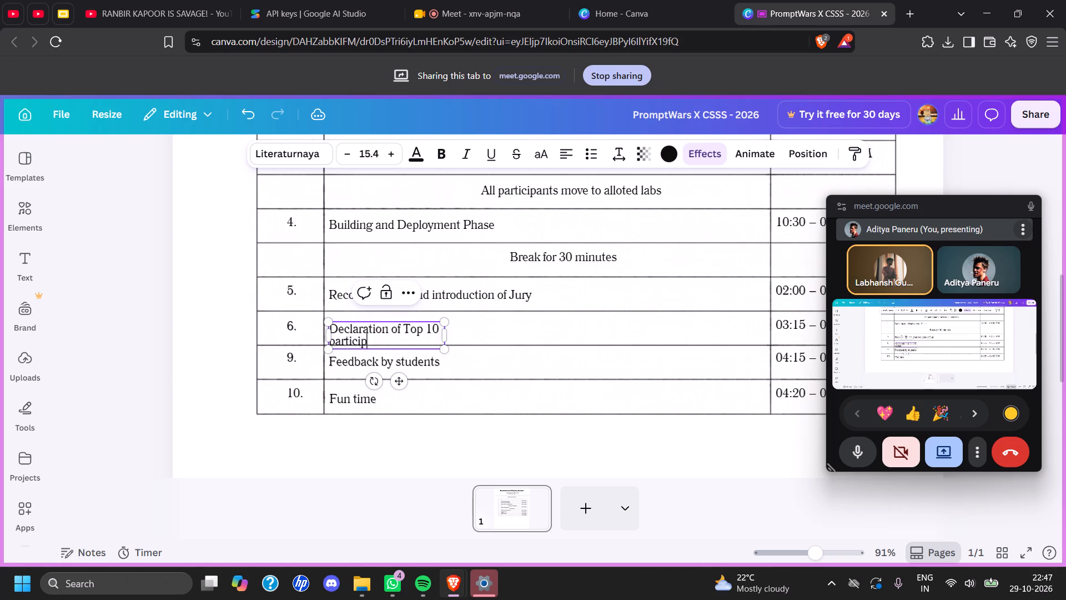
pyautogui.press('BackSpace')
pyautogui.press('BackSpace')
pyautogui.write('ipants')
# Widen the "Declaration of Top 10 participants" text box so its text fits on one line.
pyautogui.moveTo(446, 336); pyautogui.dragTo(490, 327)
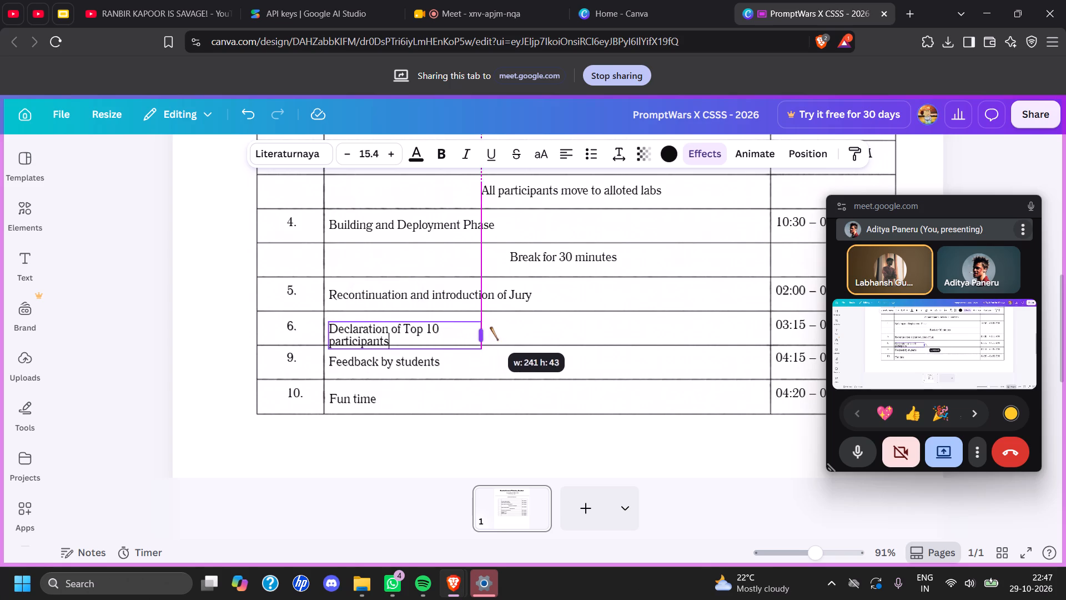
pyautogui.moveTo(490, 327); pyautogui.dragTo(516, 324)
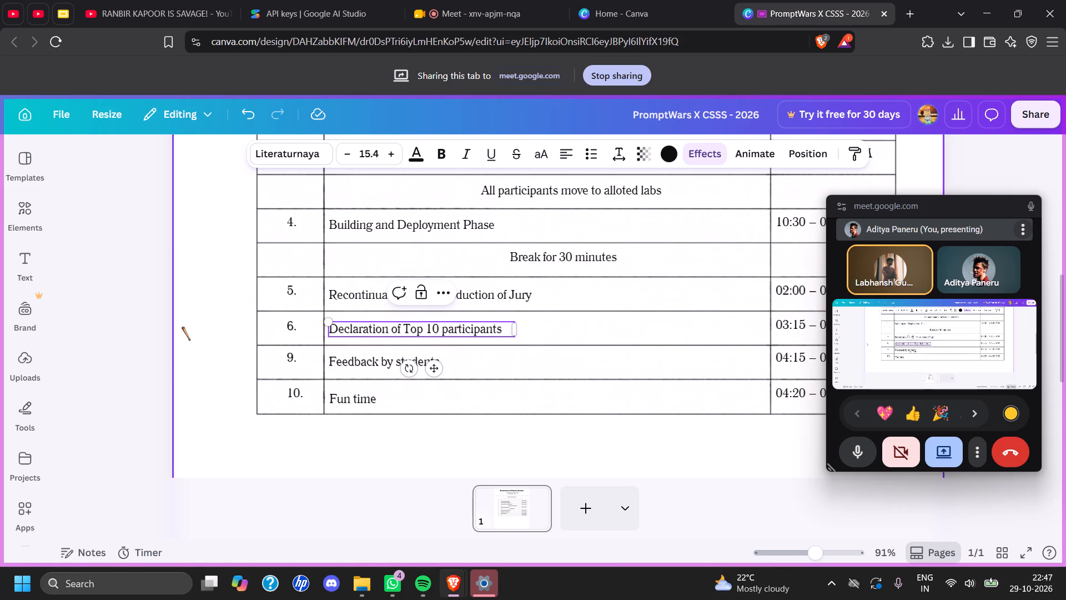
pyautogui.click(182, 327)
pyautogui.click(139, 328)
# Set the time of the "Declaration of Top 10 participants" row to 02:15 – 02:30 PM.
pyautogui.hscroll(-1, 139, 328)
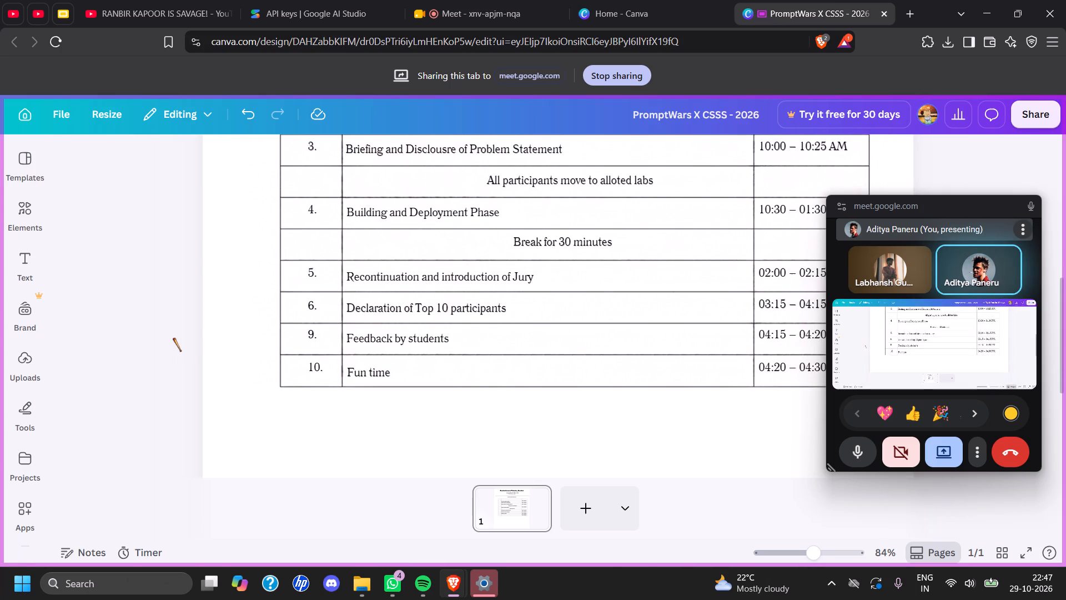
pyautogui.hscroll(-4, 173, 338)
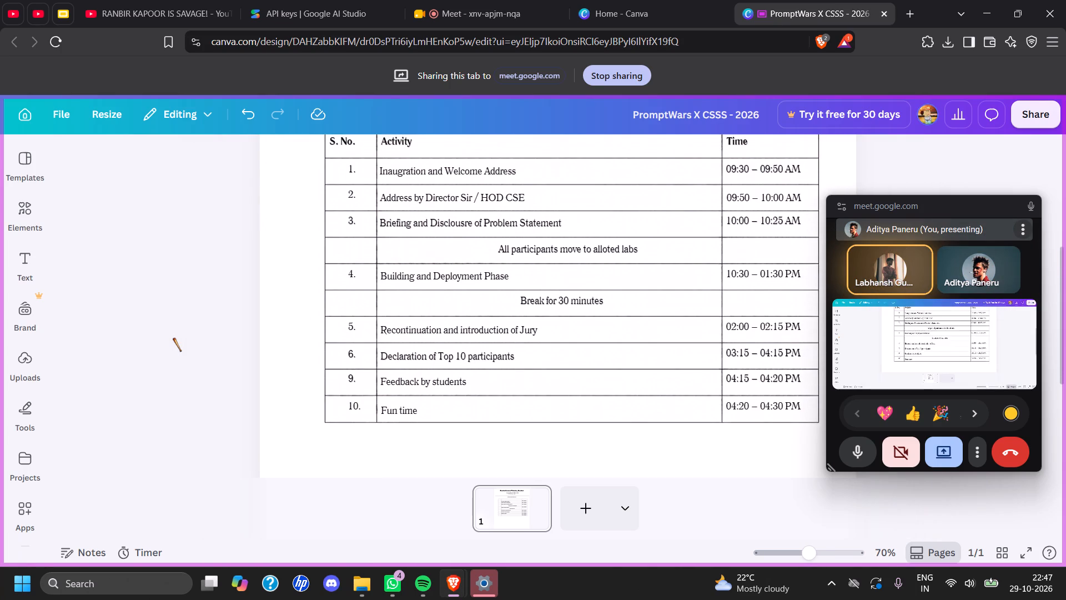
pyautogui.click(732, 358)
pyautogui.click(735, 353)
pyautogui.click(735, 353)
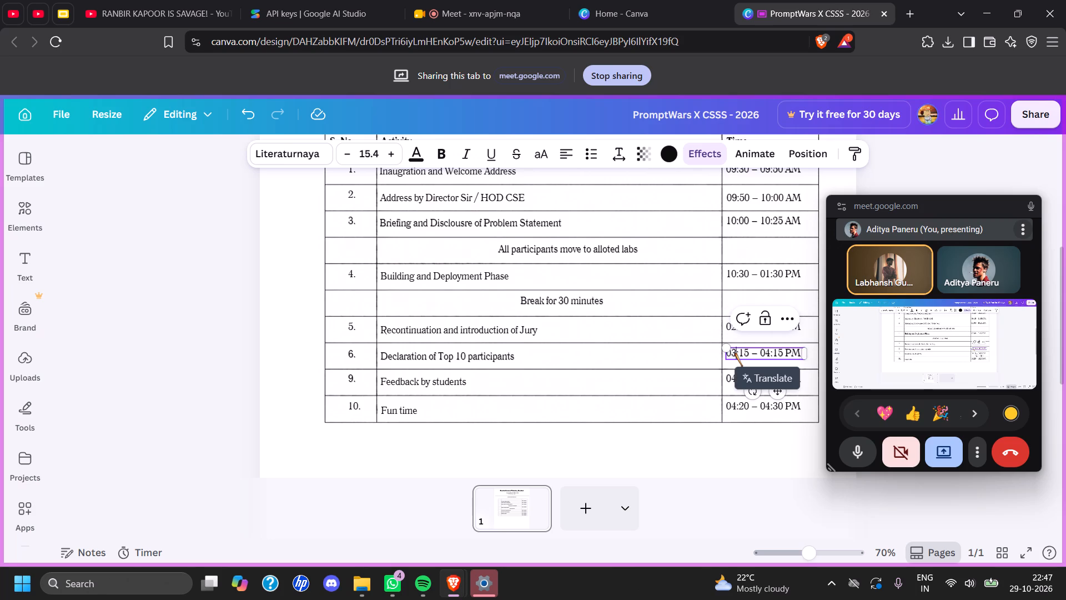
pyautogui.press('BackSpace')
pyautogui.press('2')
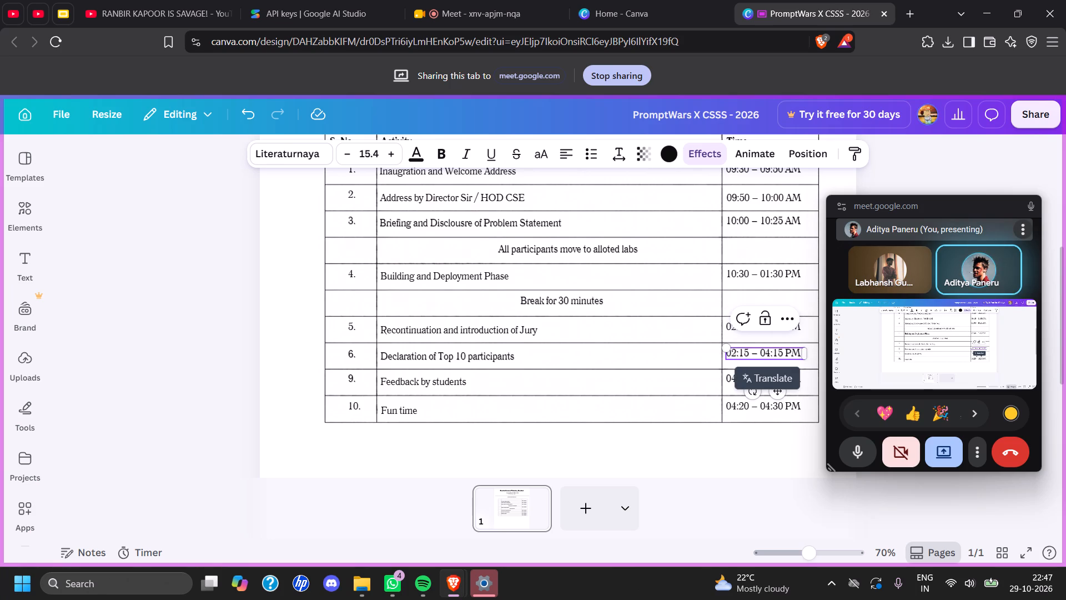
pyautogui.press('Right')
pyautogui.press('Right')
pyautogui.press('Right')
pyautogui.press('Right')
pyautogui.press('Right')
pyautogui.press('Right')
pyautogui.press('Right')
pyautogui.press('Right')
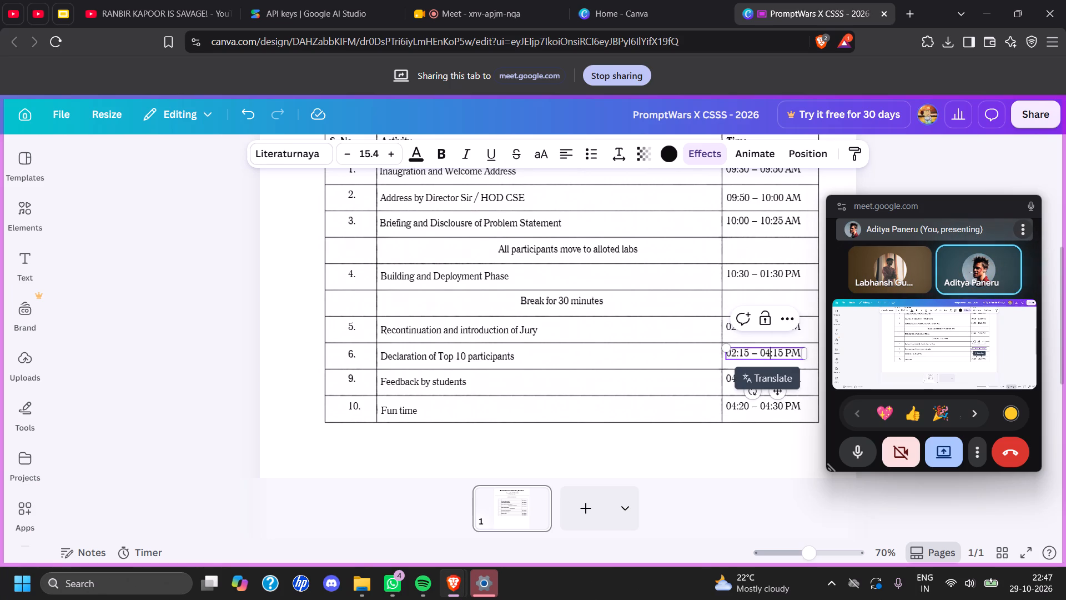
pyautogui.press('BackSpace')
pyautogui.press('2')
pyautogui.press('Right')
pyautogui.press('Right')
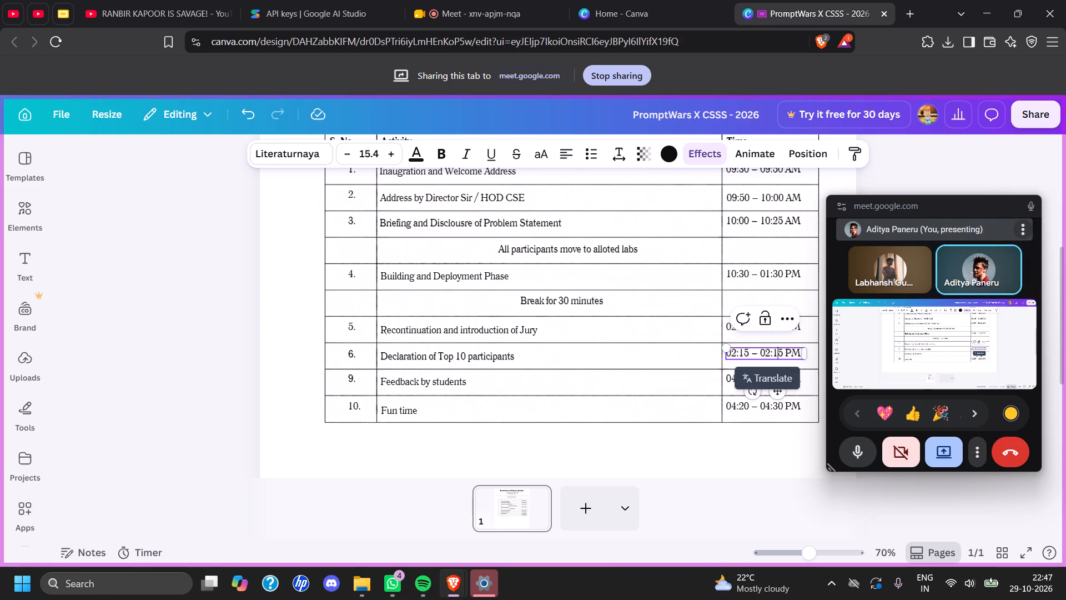
pyautogui.press('Right')
pyautogui.press('BackSpace')
pyautogui.press('BackSpace')
pyautogui.write('30')
pyautogui.click(263, 354)
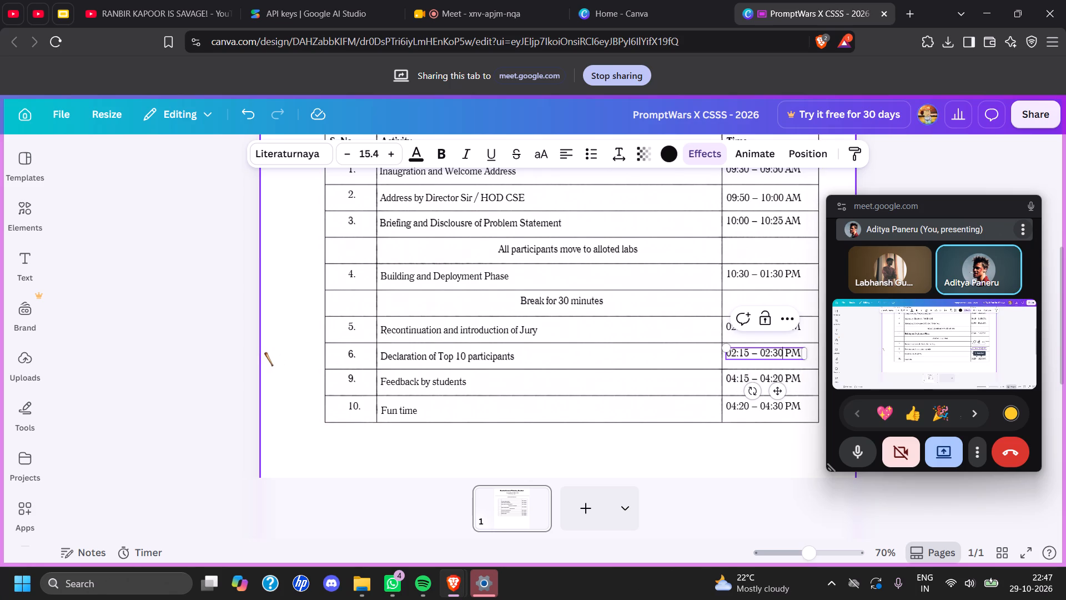
# Renumber the "Feedback by students" row as "7.".
pyautogui.click(178, 383)
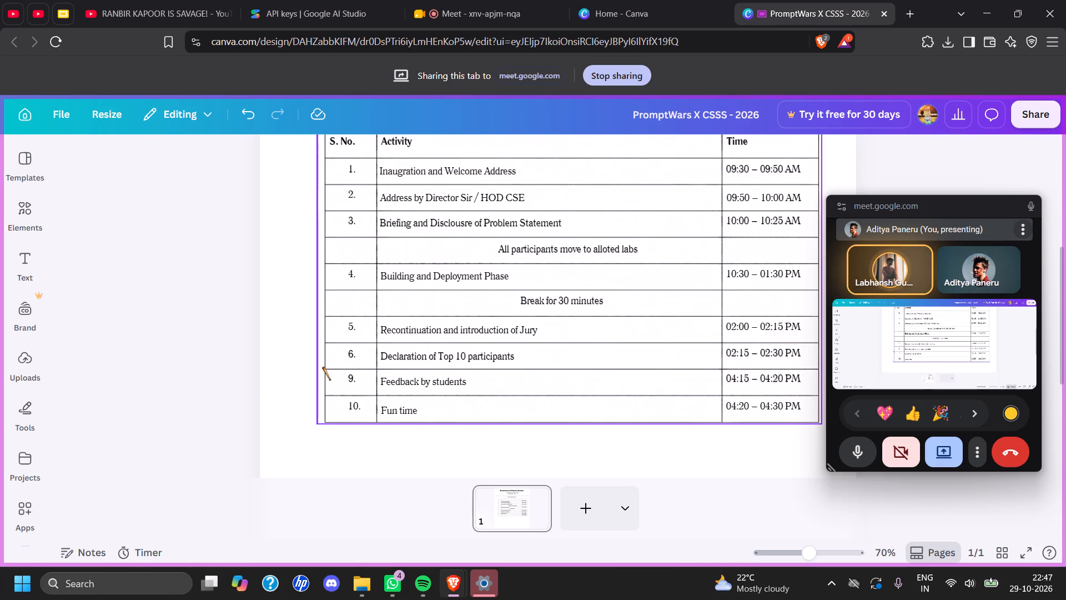
pyautogui.click(351, 385)
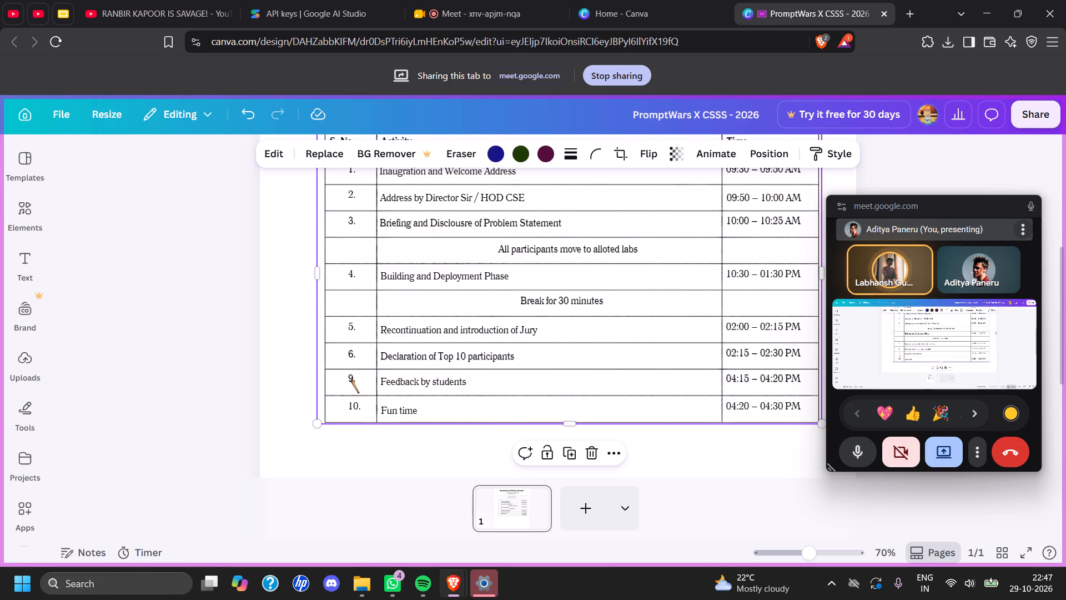
pyautogui.click(351, 379)
pyautogui.click(351, 379)
pyautogui.press('BackSpace')
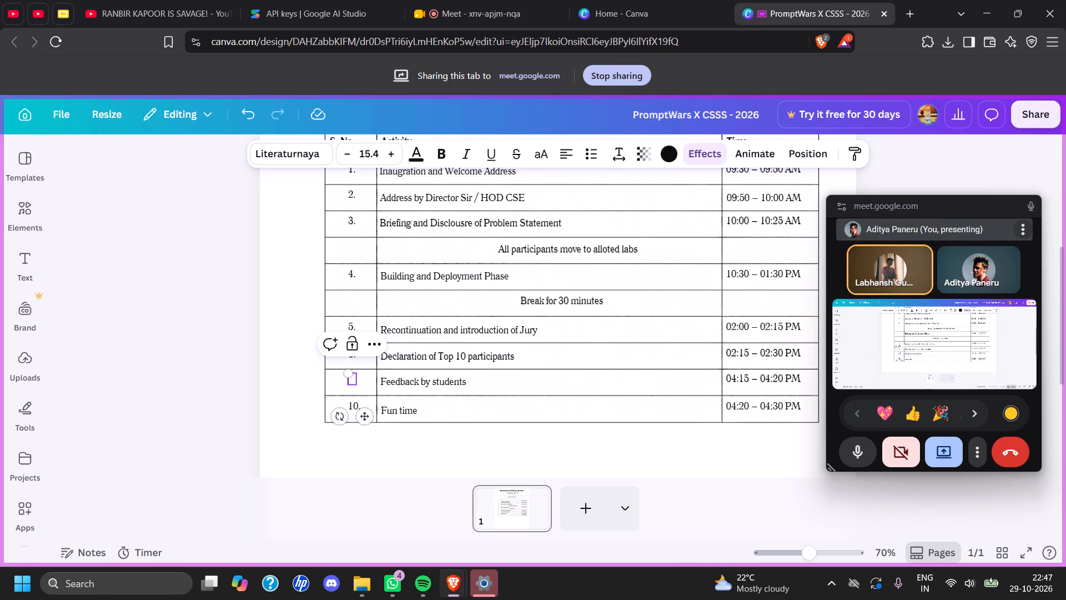
pyautogui.write('7.')
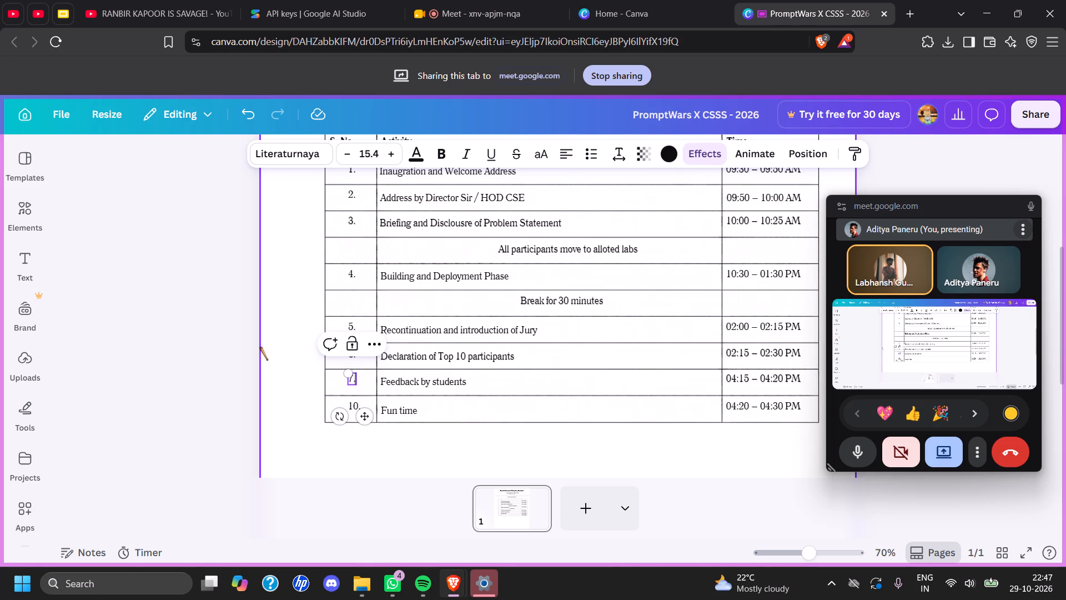
pyautogui.click(219, 338)
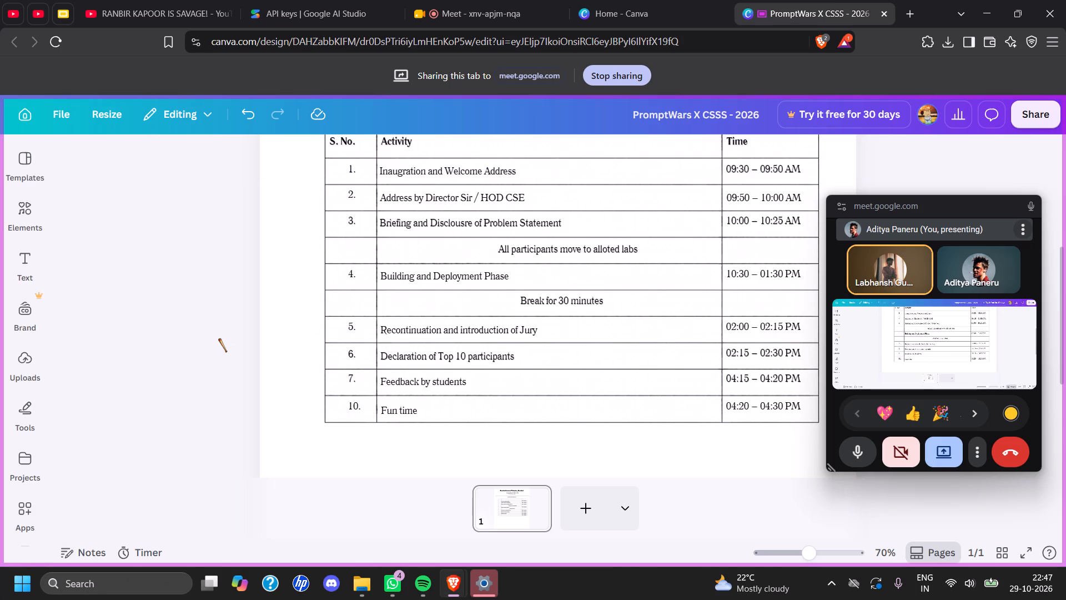
# Replace the "Feedback by students" activity text with "Solution Pitch by Top 10".
pyautogui.click(436, 386)
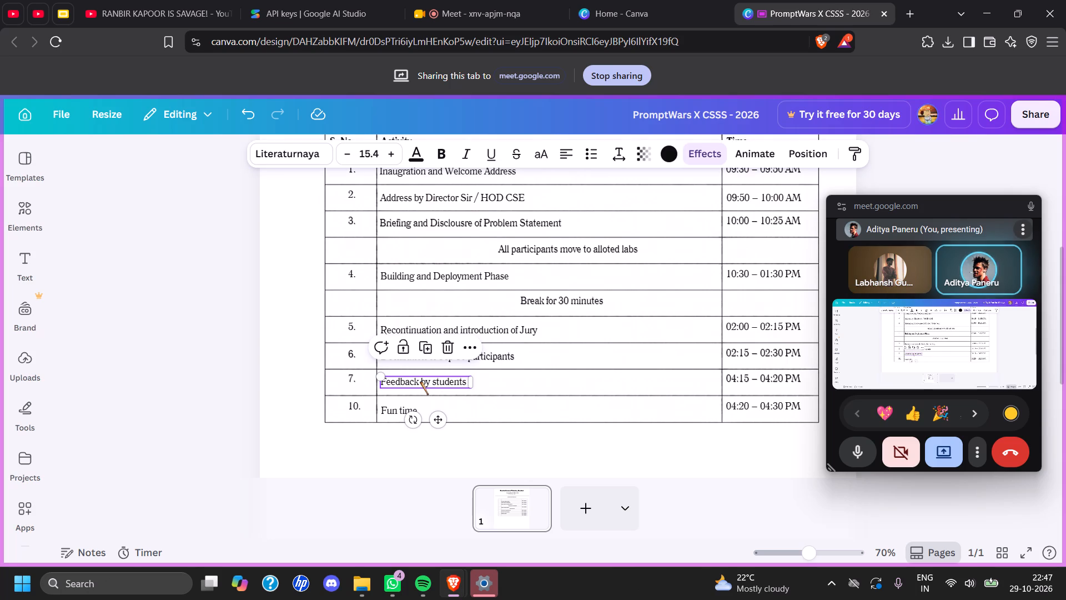
pyautogui.doubleClick(420, 381)
pyautogui.press('BackSpace')
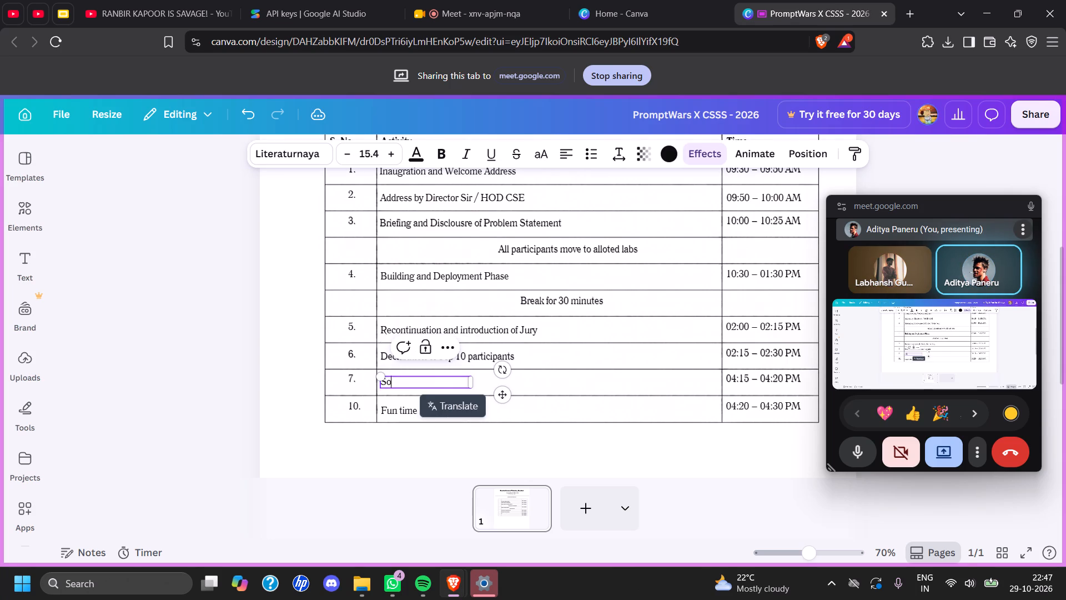
pyautogui.write('itch')
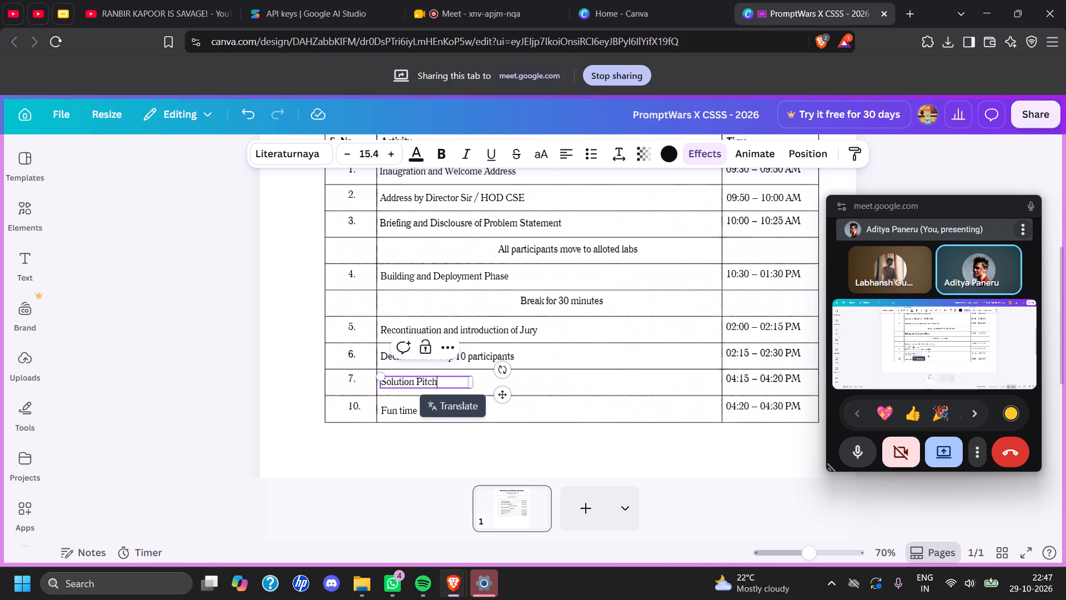
pyautogui.press('space')
pyautogui.write('by')
pyautogui.press('space')
pyautogui.write('top')
pyautogui.press('space')
pyautogui.press('BackSpace')
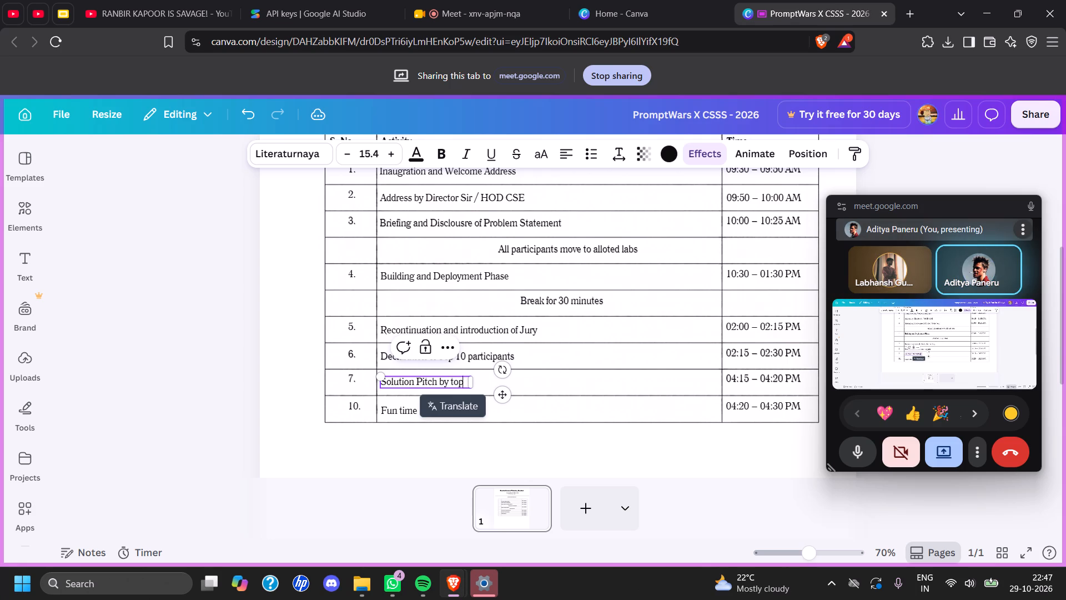
pyautogui.press('BackSpace')
pyautogui.press('BackSpace')
pyautogui.press('BackSpace')
pyautogui.press('space')
pyautogui.write('top')
pyautogui.press('space')
pyautogui.press('BackSpace')
pyautogui.press('BackSpace')
pyautogui.press('BackSpace')
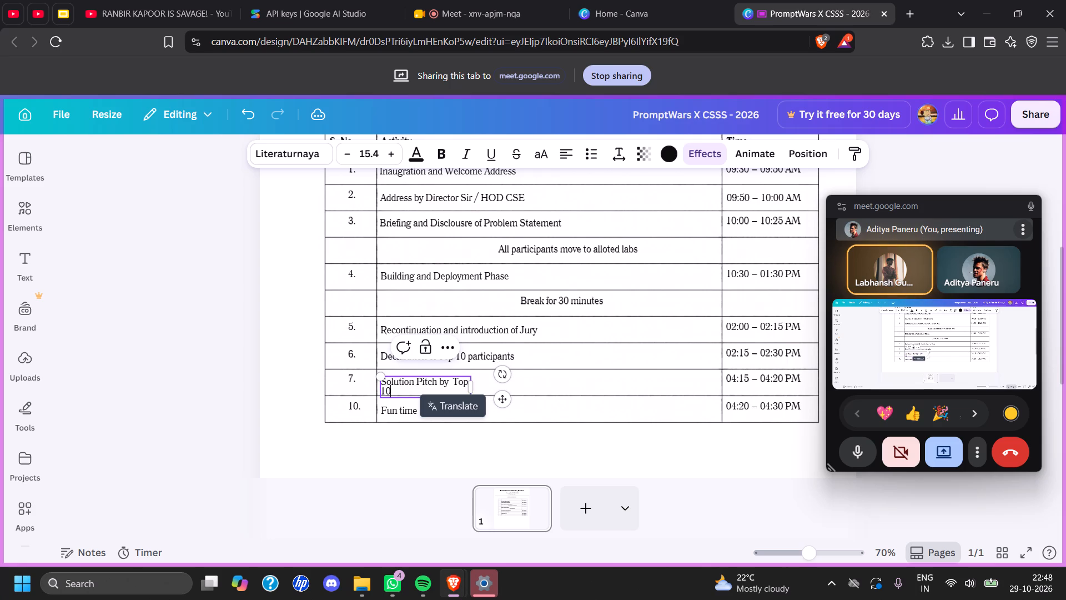
# Widen the "Solution Pitch by Top 10" text box so its text fits on one line.
pyautogui.moveTo(471, 387); pyautogui.dragTo(484, 386)
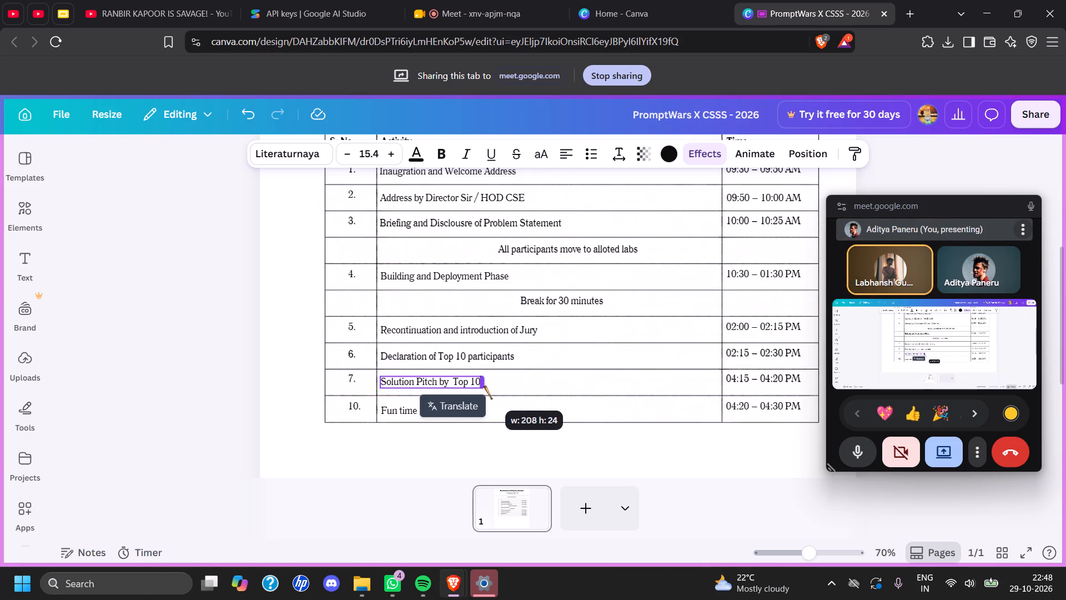
pyautogui.moveTo(484, 386); pyautogui.dragTo(491, 386)
pyautogui.click(253, 366)
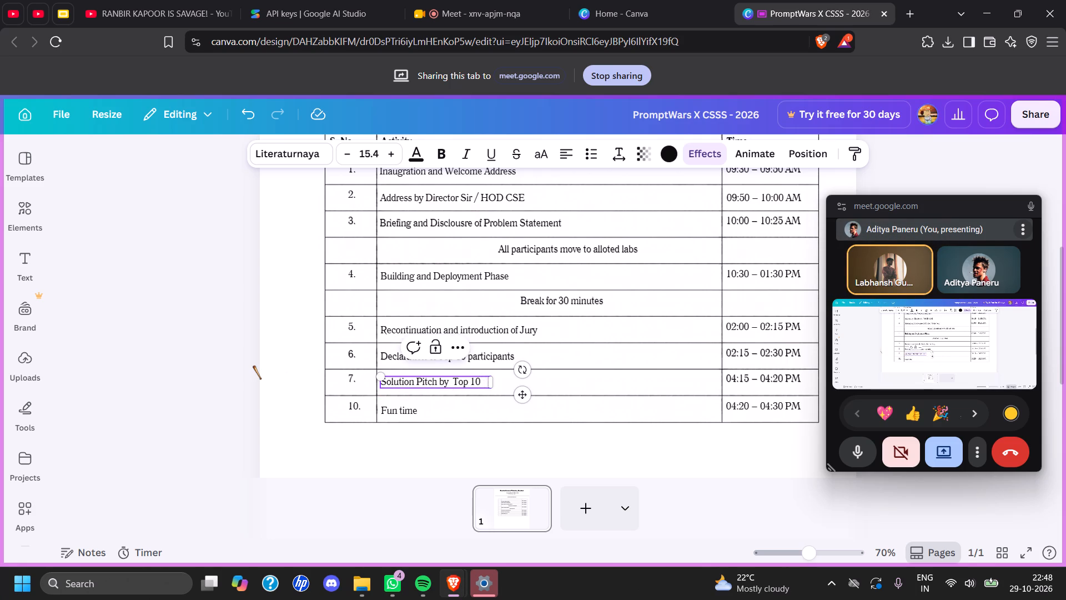
pyautogui.click(737, 377)
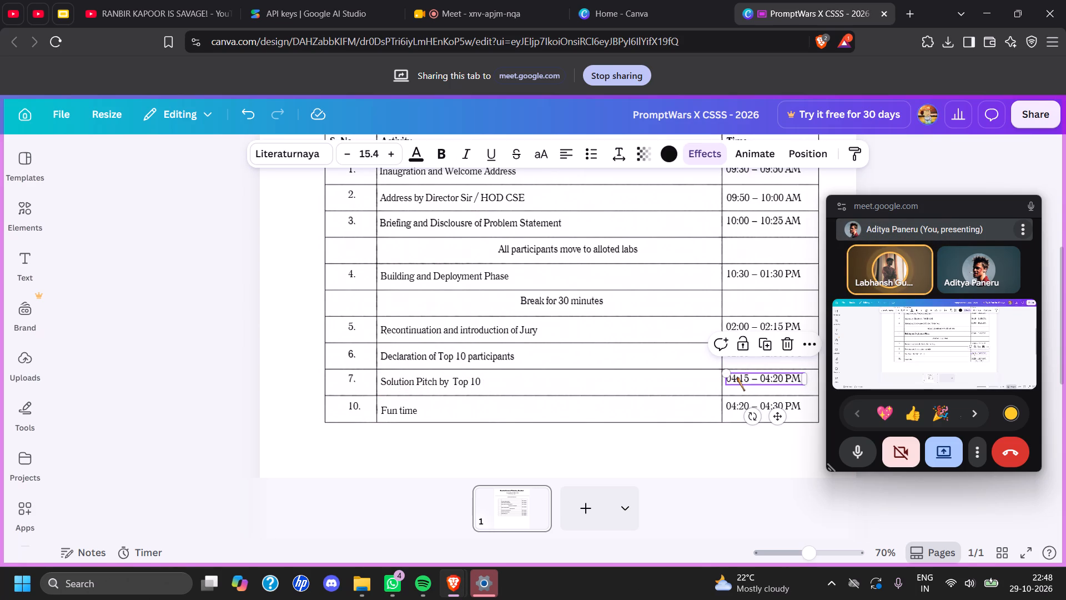
pyautogui.click(736, 377)
pyautogui.click(736, 377)
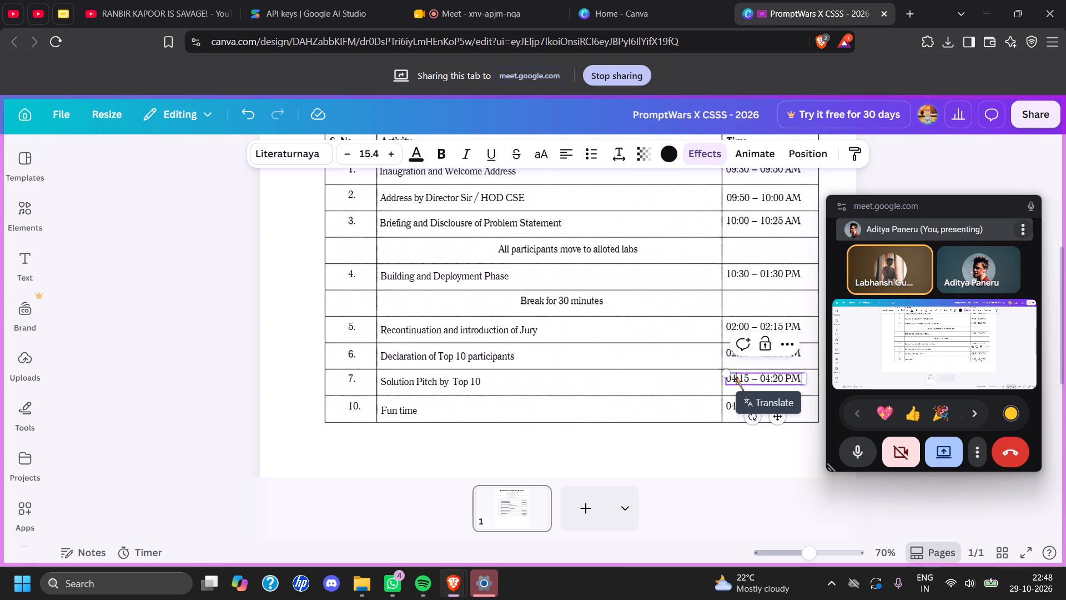
pyautogui.press('BackSpace')
pyautogui.press('2')
pyautogui.press('Up')
pyautogui.press('Up')
pyautogui.press('Right')
pyautogui.press('Right')
pyautogui.press('Right')
pyautogui.press('Right')
pyautogui.press('Right')
pyautogui.press('BackSpace')
pyautogui.press('BackSpace')
pyautogui.write('30')
pyautogui.press('Right')
pyautogui.press('Right')
pyautogui.press('Right')
pyautogui.press('Right')
pyautogui.press('Right')
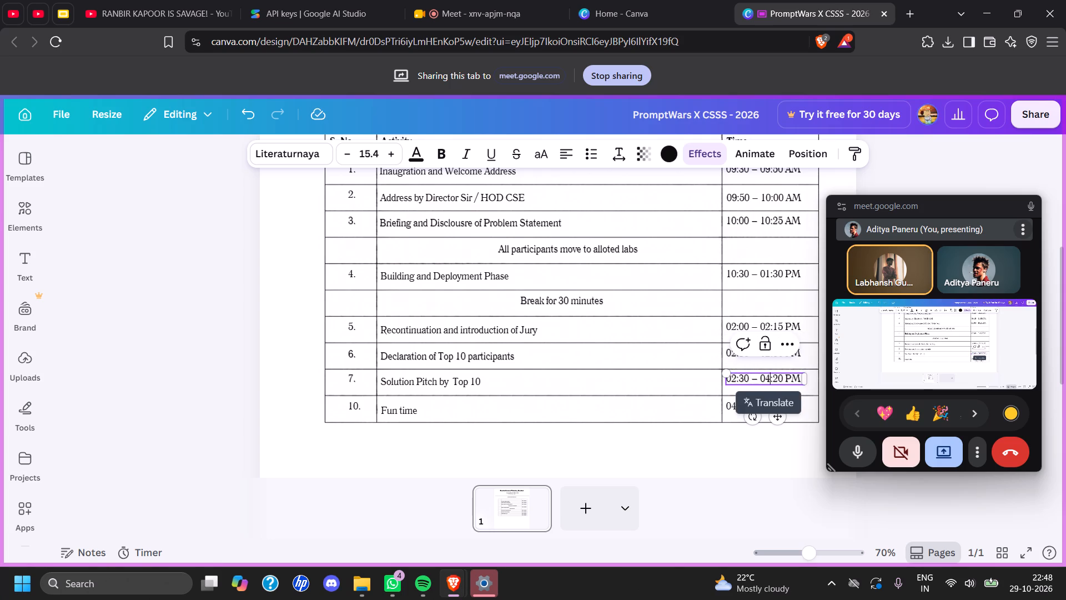
pyautogui.press('BackSpace')
pyautogui.press('BackSpace')
pyautogui.write('03')
pyautogui.press('Right')
pyautogui.press('Right')
pyautogui.press('BackSpace')
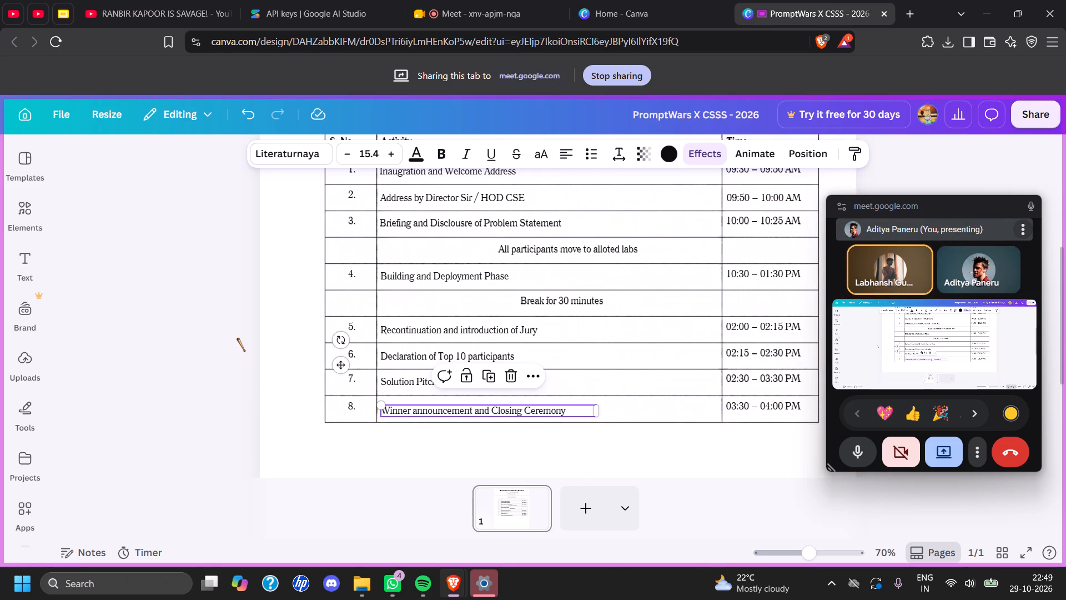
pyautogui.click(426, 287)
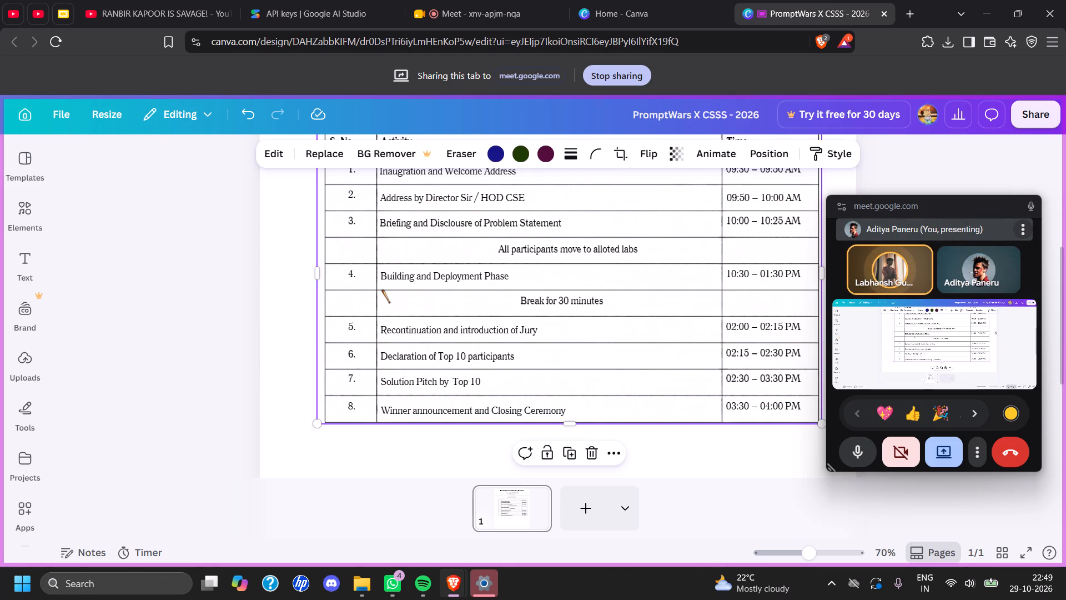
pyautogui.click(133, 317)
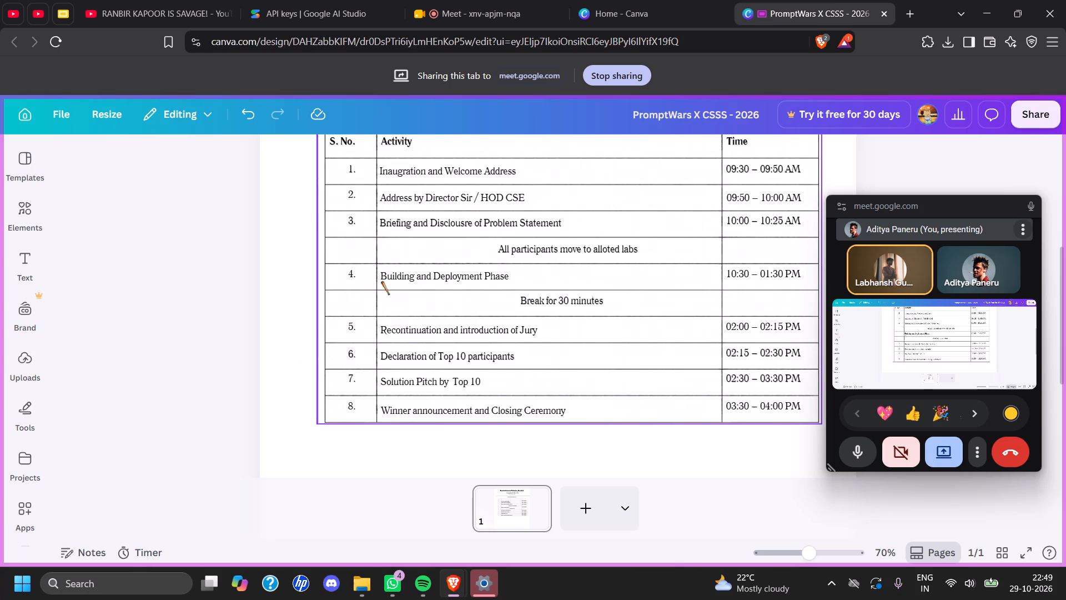
# Capitalize "Introduction" in the row 5 activity so it reads "Recontinuation and Introduction of Jury".
pyautogui.click(459, 331)
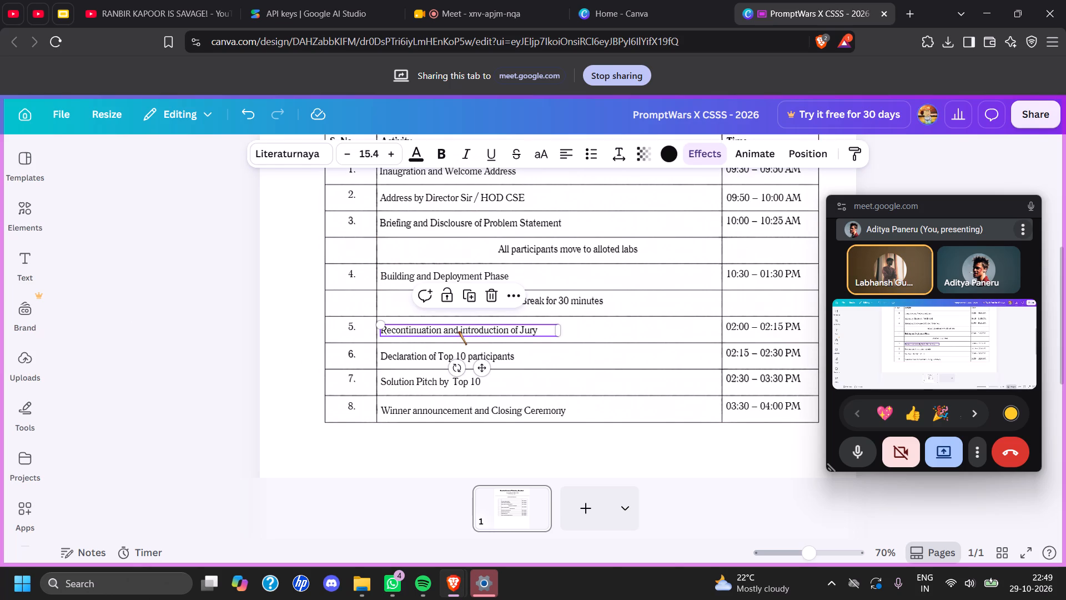
pyautogui.click(462, 331)
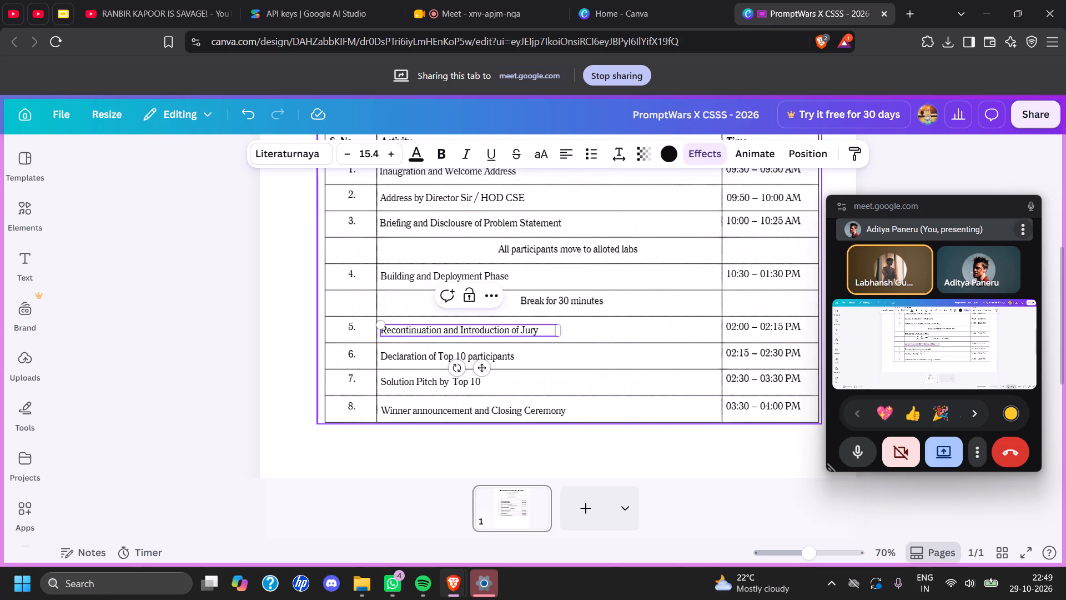
pyautogui.click(212, 363)
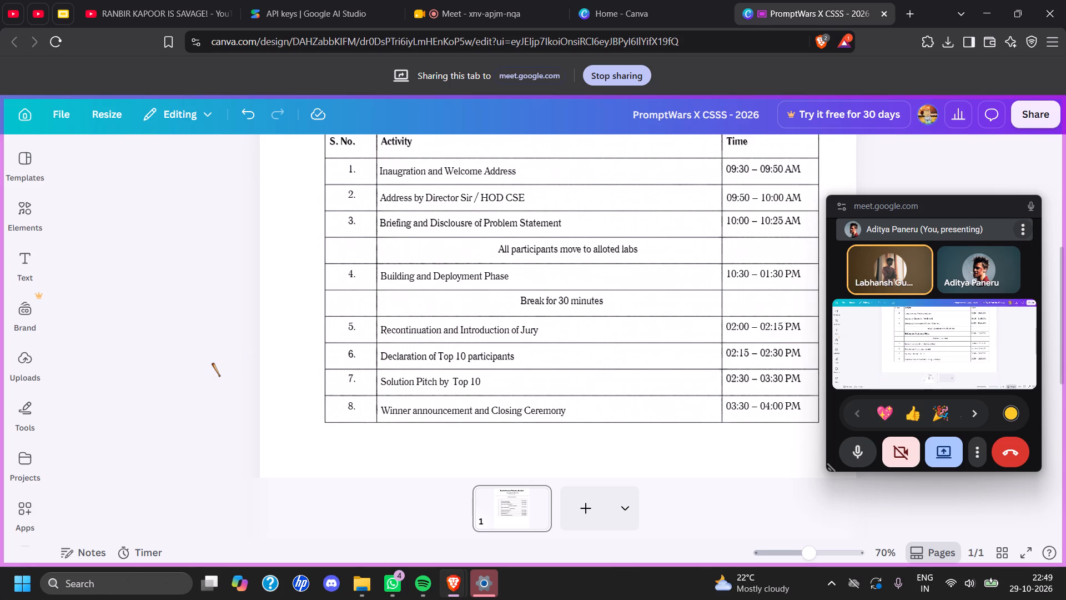
# Review the whole agenda page, from the institute heading and date through to the last table row.
pyautogui.scroll(1, 212, 363)
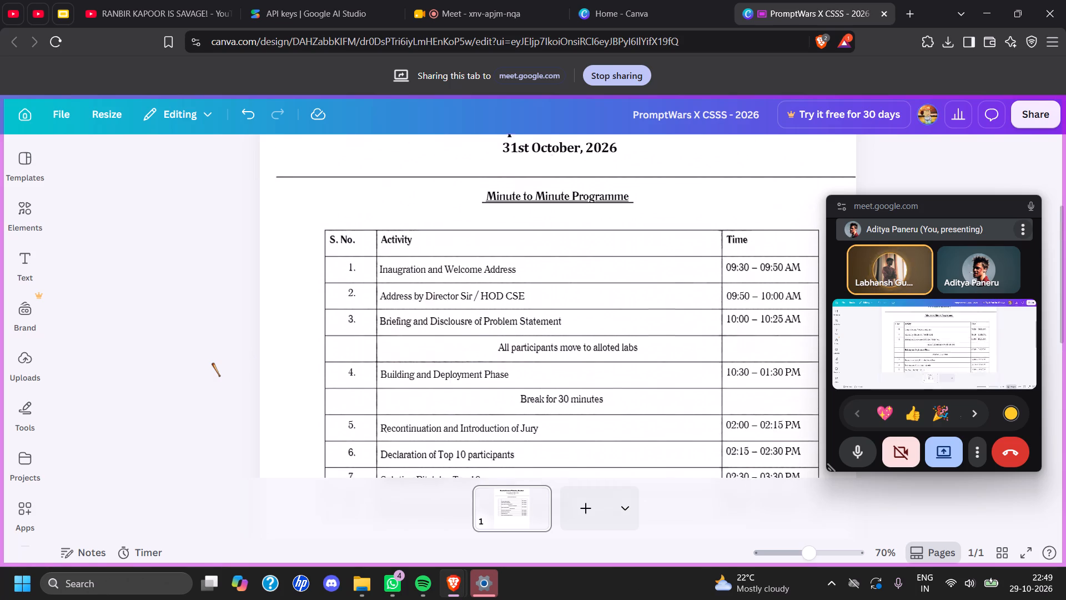
pyautogui.hscroll(-1, 212, 363)
pyautogui.scroll(-1, 212, 363)
pyautogui.hscroll(-2, 212, 363)
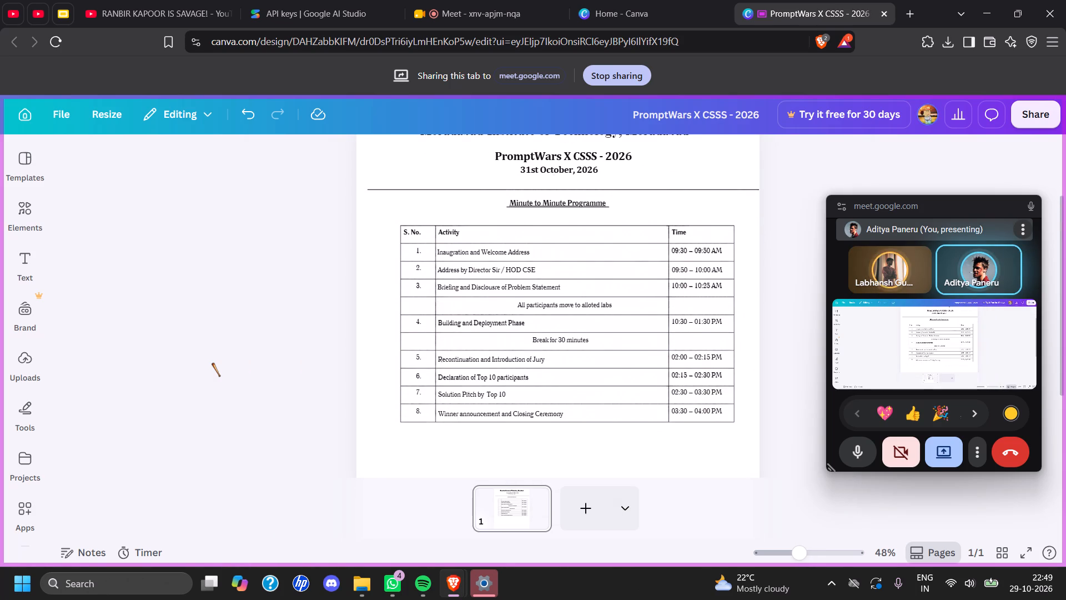
pyautogui.hscroll(4, 212, 363)
pyautogui.hscroll(-3, 627, 348)
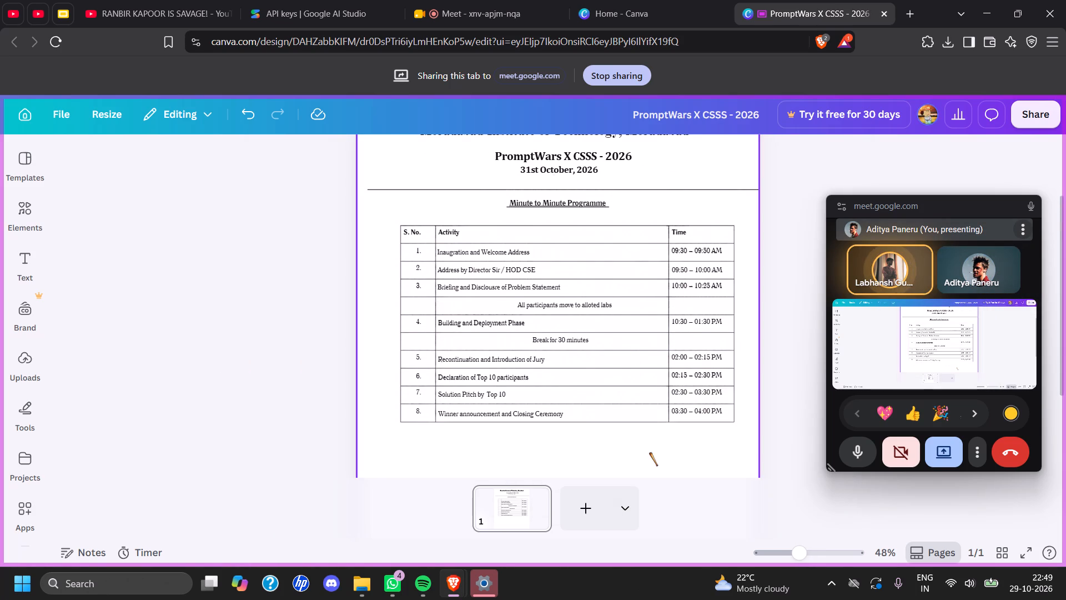
pyautogui.scroll(2, 650, 452)
pyautogui.click(257, 259)
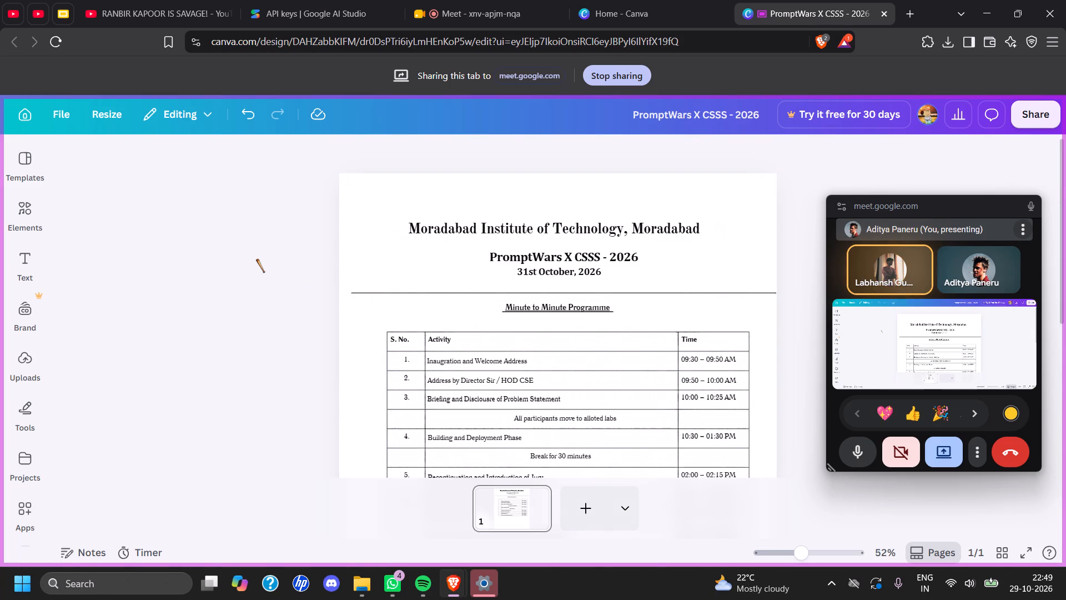
# Insert the coloured CSSS logo from the uploaded images onto the agenda page.
pyautogui.click(25, 354)
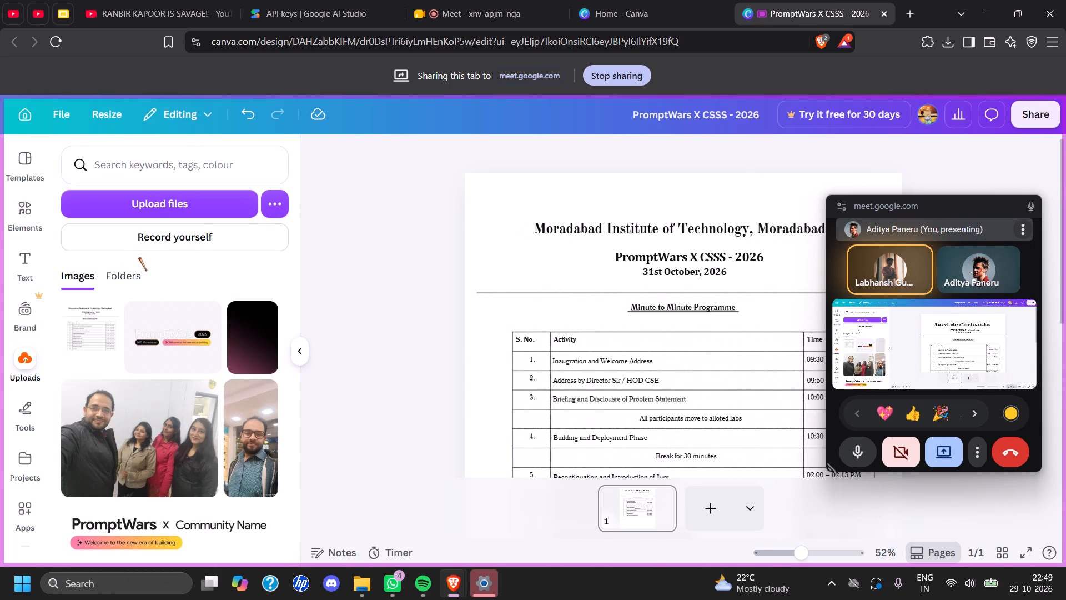
pyautogui.scroll(-4, 161, 329)
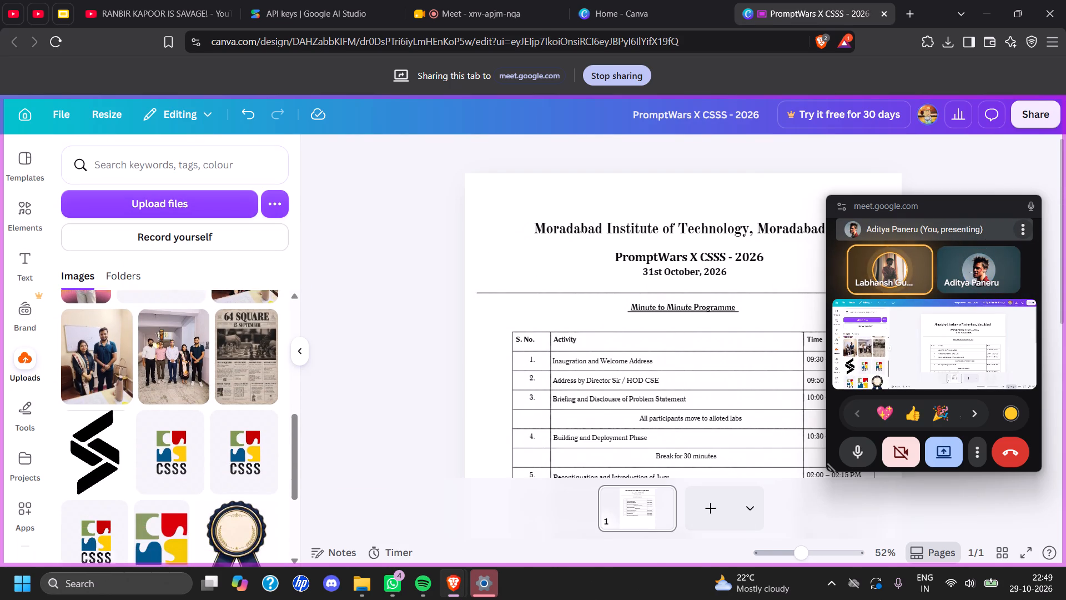
pyautogui.scroll(-1, 161, 329)
pyautogui.click(180, 442)
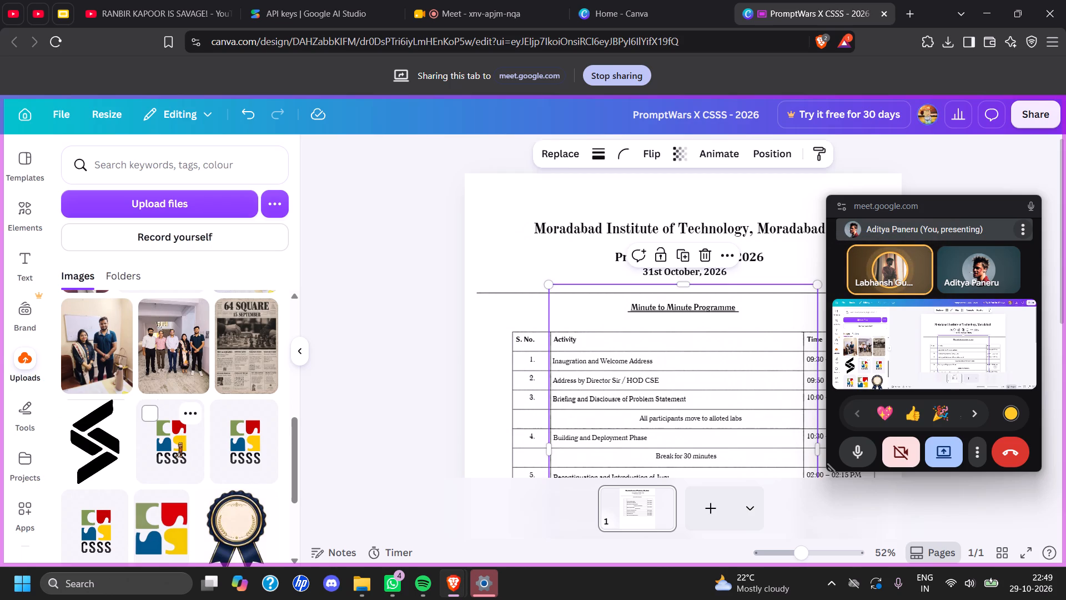
# Shrink the inserted CSSS logo proportionally to about a third of its original width.
pyautogui.scroll(-1, 409, 276)
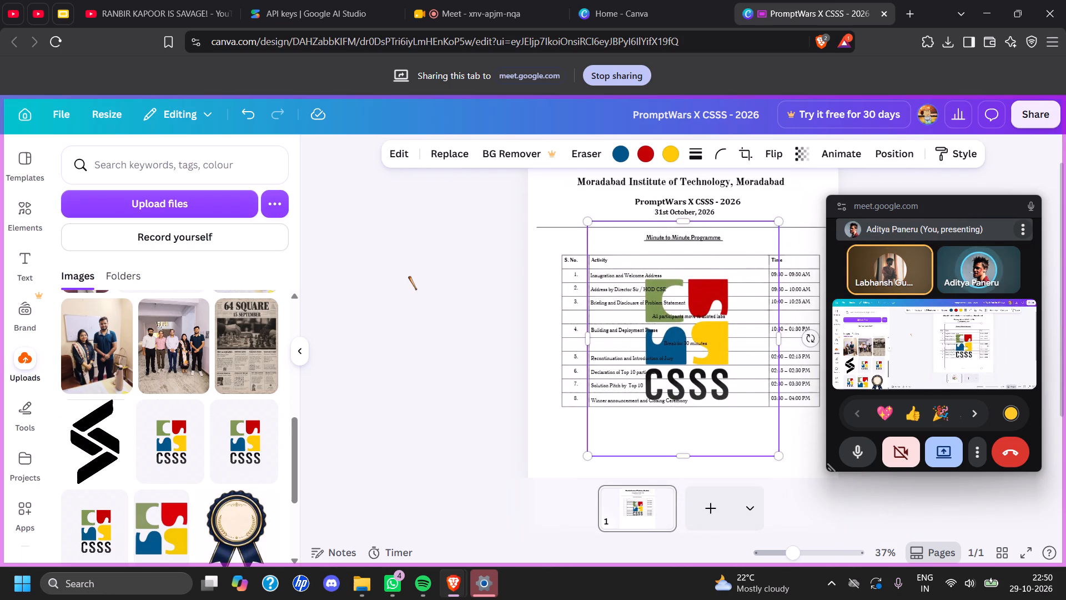
pyautogui.hscroll(-2, 409, 276)
pyautogui.scroll(-1, 527, 424)
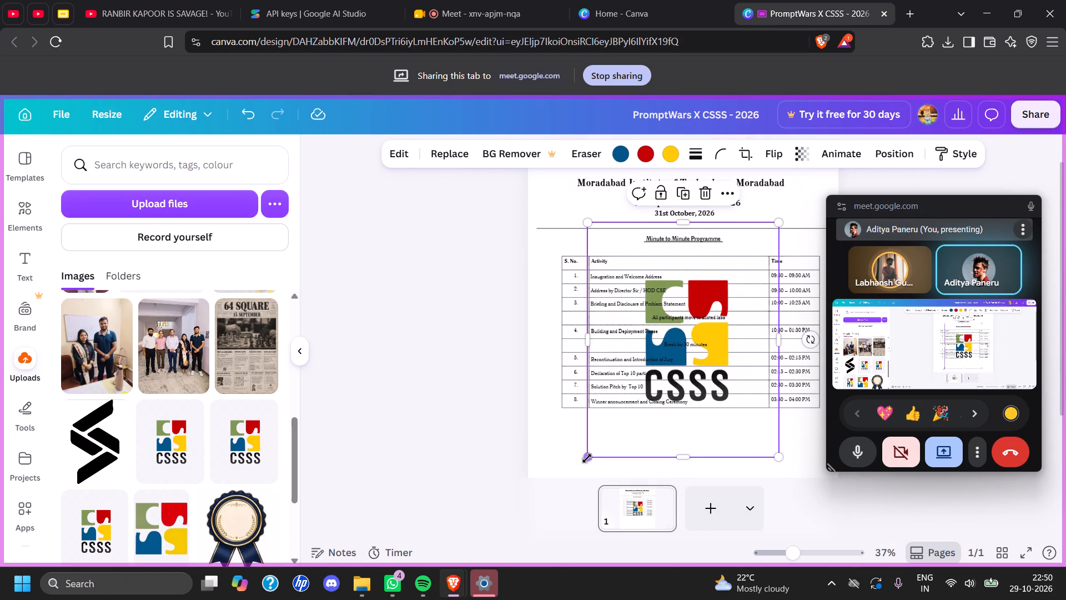
pyautogui.moveTo(587, 458); pyautogui.dragTo(692, 279)
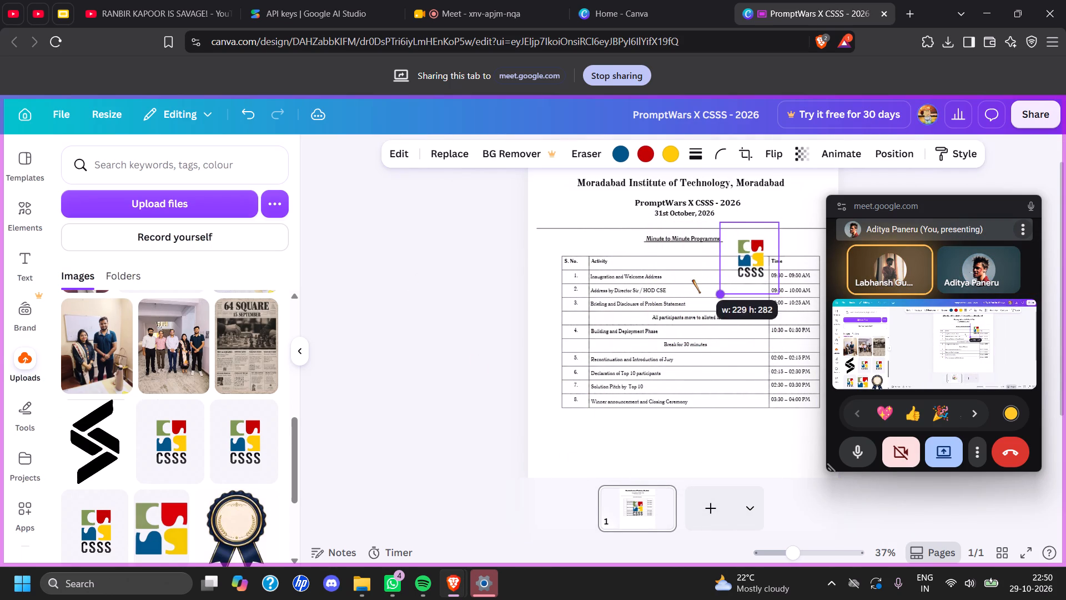
pyautogui.moveTo(692, 279); pyautogui.dragTo(692, 282)
pyautogui.click(407, 315)
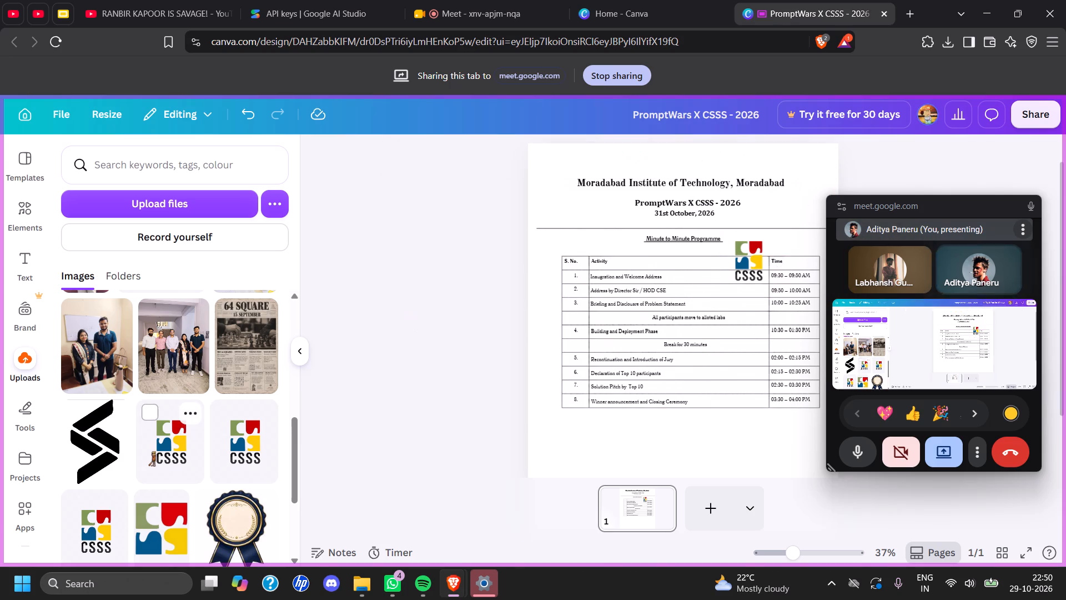
# Move the CSSS logo to the page's upper-right corner, beside the "Moradabad Institute of Technology, Moradabad" heading.
pyautogui.scroll(-1, 153, 452)
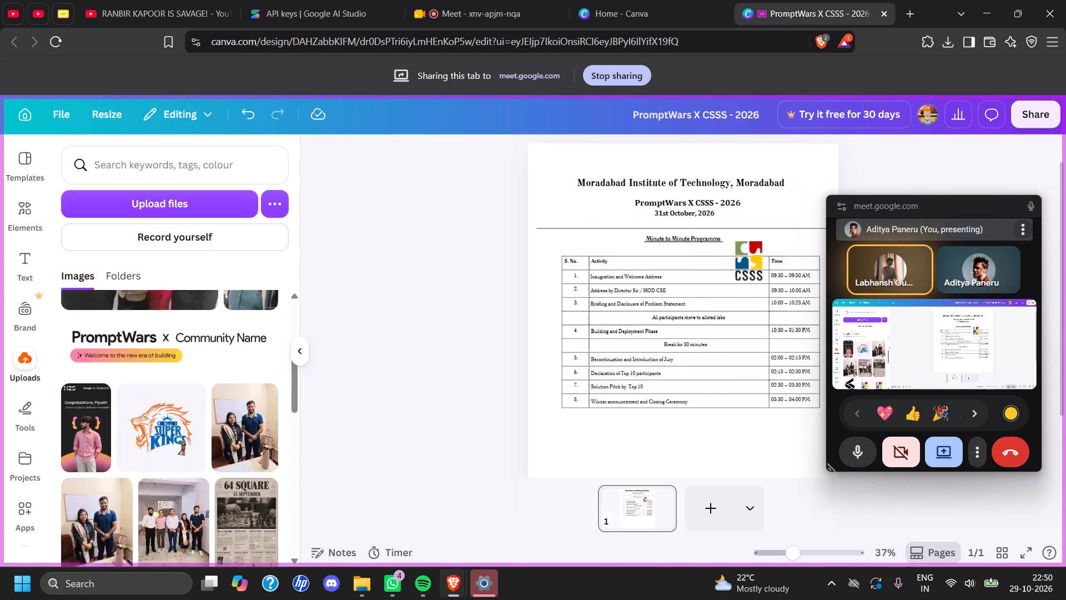
pyautogui.scroll(1, 473, 354)
pyautogui.click(755, 294)
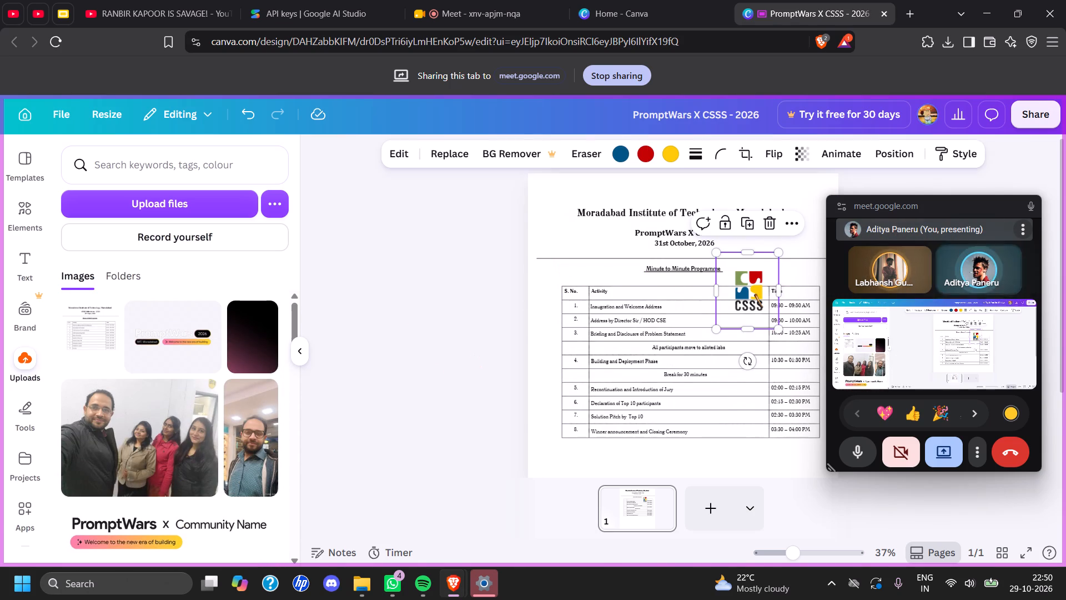
pyautogui.moveTo(770, 277); pyautogui.dragTo(808, 178)
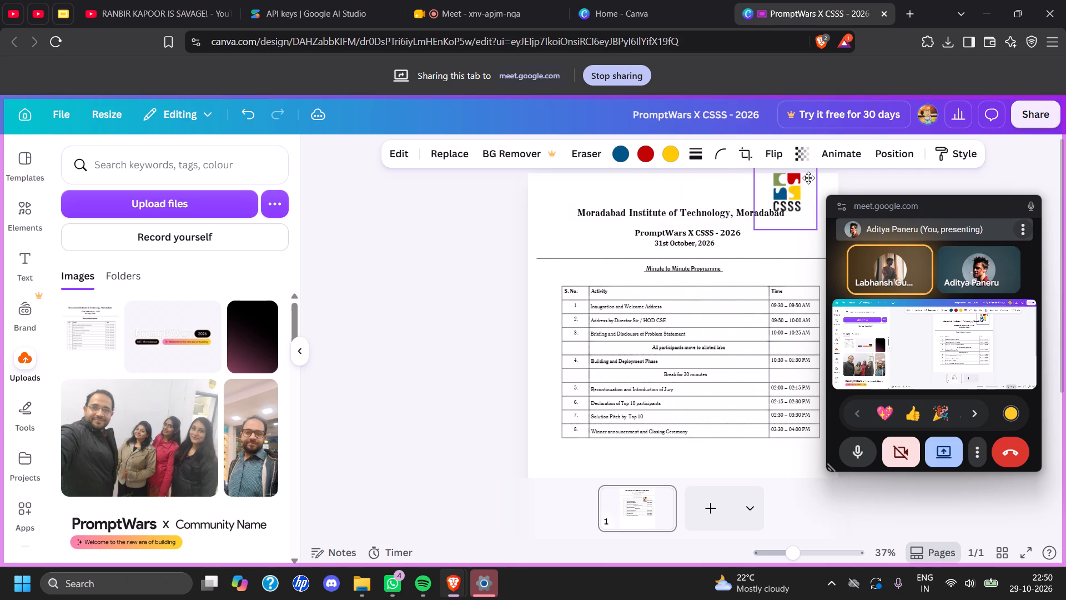
pyautogui.moveTo(808, 178); pyautogui.dragTo(831, 183)
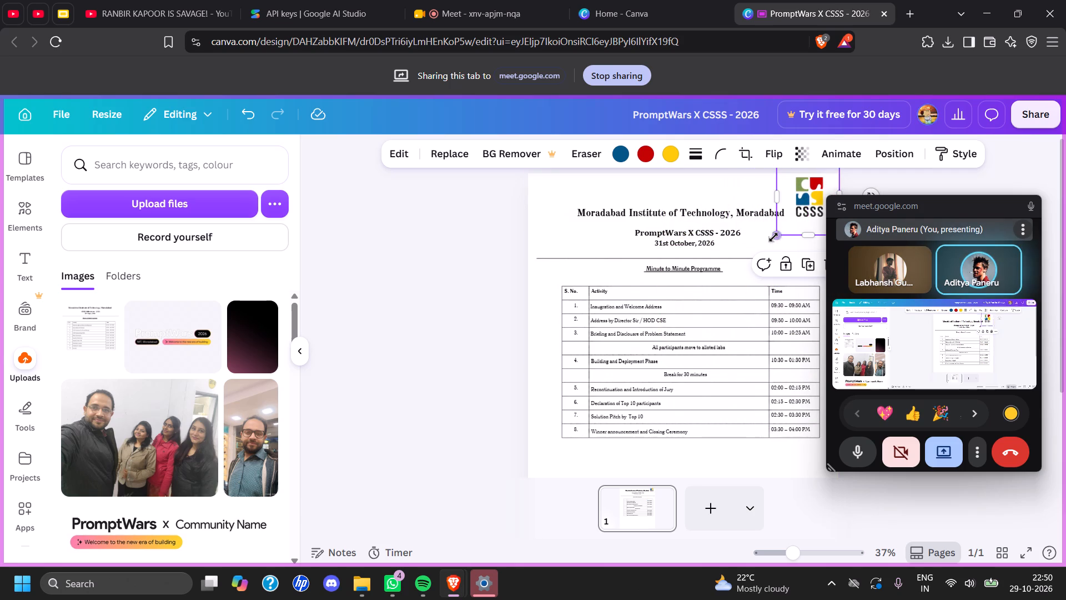
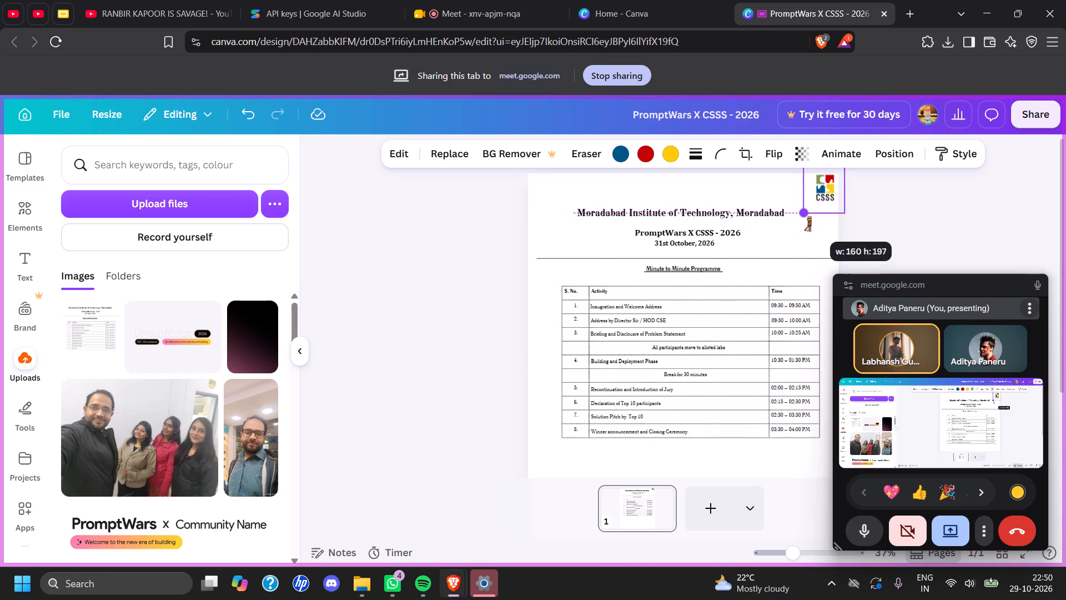
# Fine-tune the CSSS logo's position so it sits inside the page's upper-right corner, just above the institute heading.
pyautogui.moveTo(809, 216); pyautogui.dragTo(809, 218)
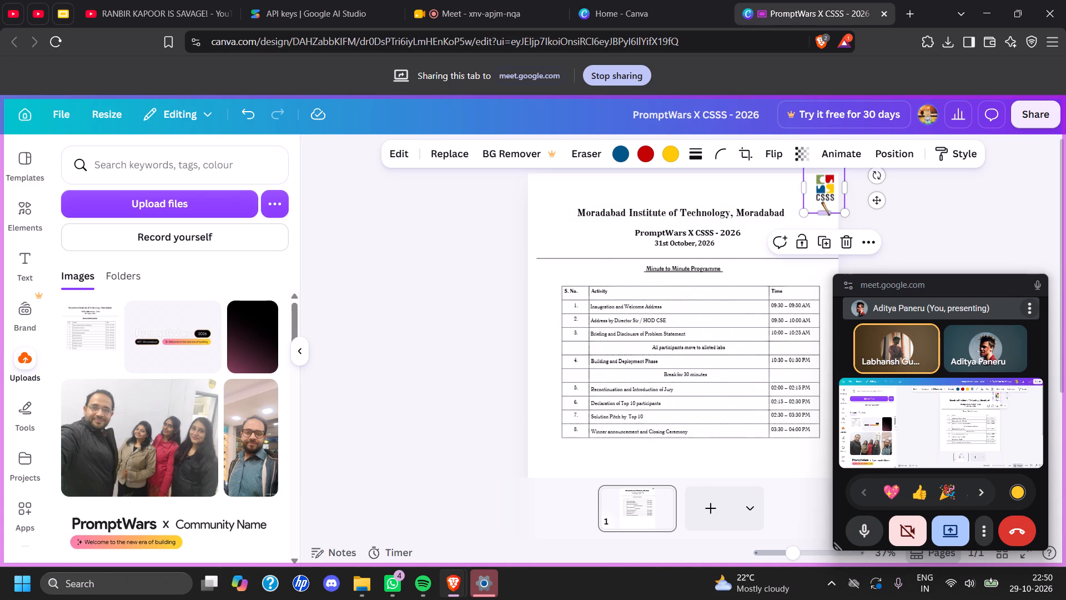
pyautogui.click(828, 193)
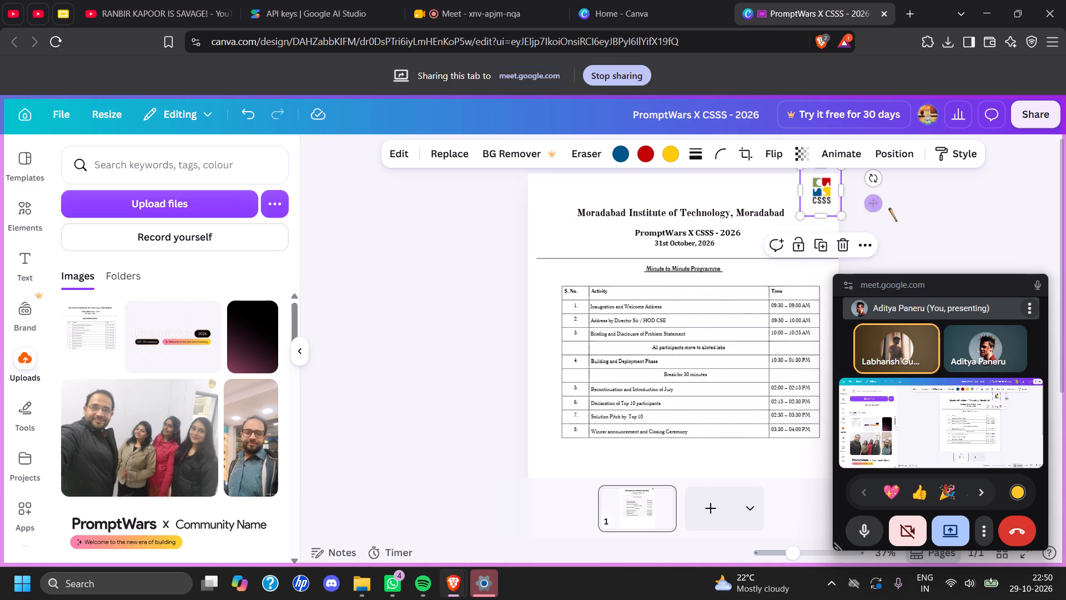
pyautogui.click(913, 237)
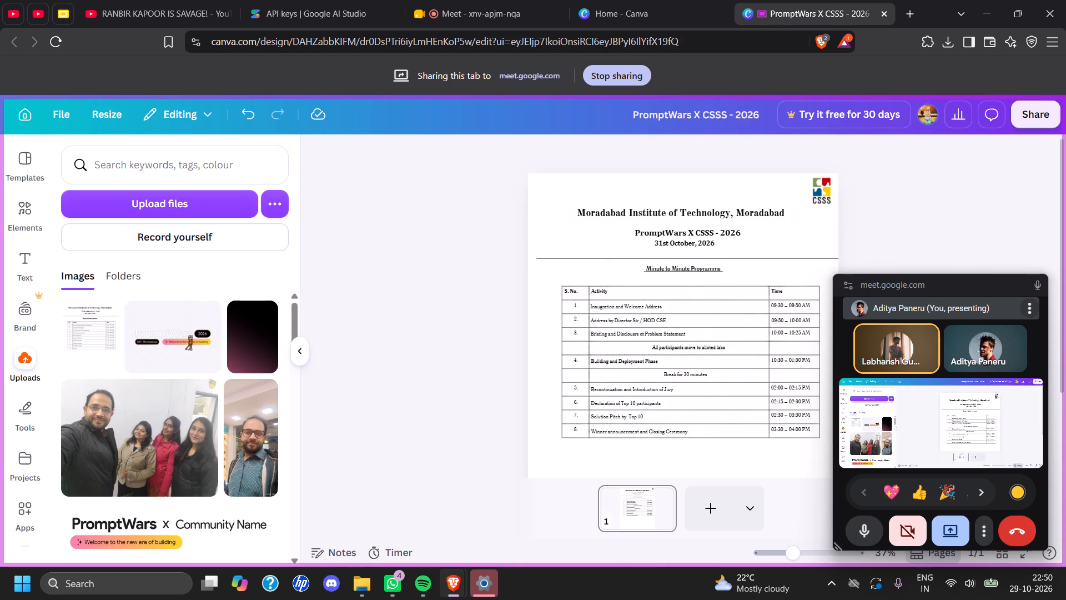
# Look through the uploaded images for other event logos.
pyautogui.scroll(4, 189, 349)
pyautogui.scroll(-5, 189, 349)
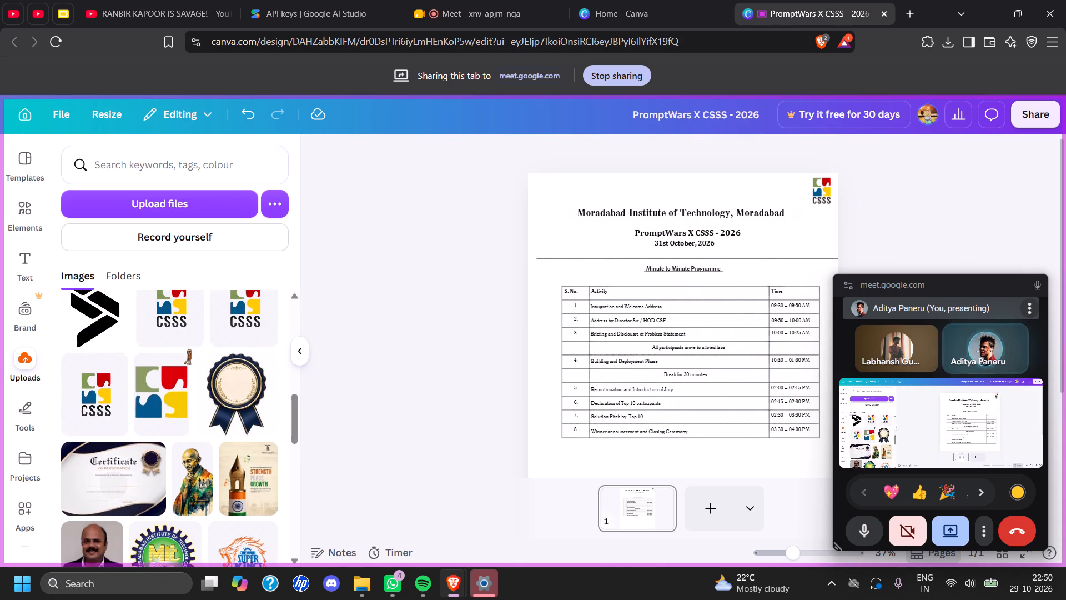
pyautogui.scroll(-7, 189, 349)
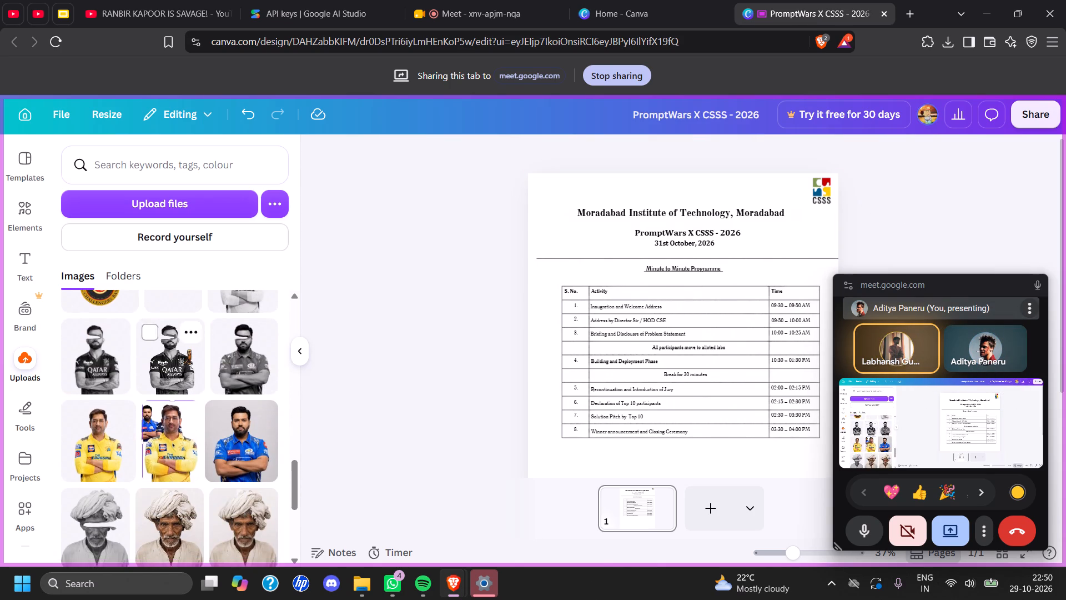
pyautogui.scroll(-5, 189, 349)
pyautogui.scroll(9, 189, 349)
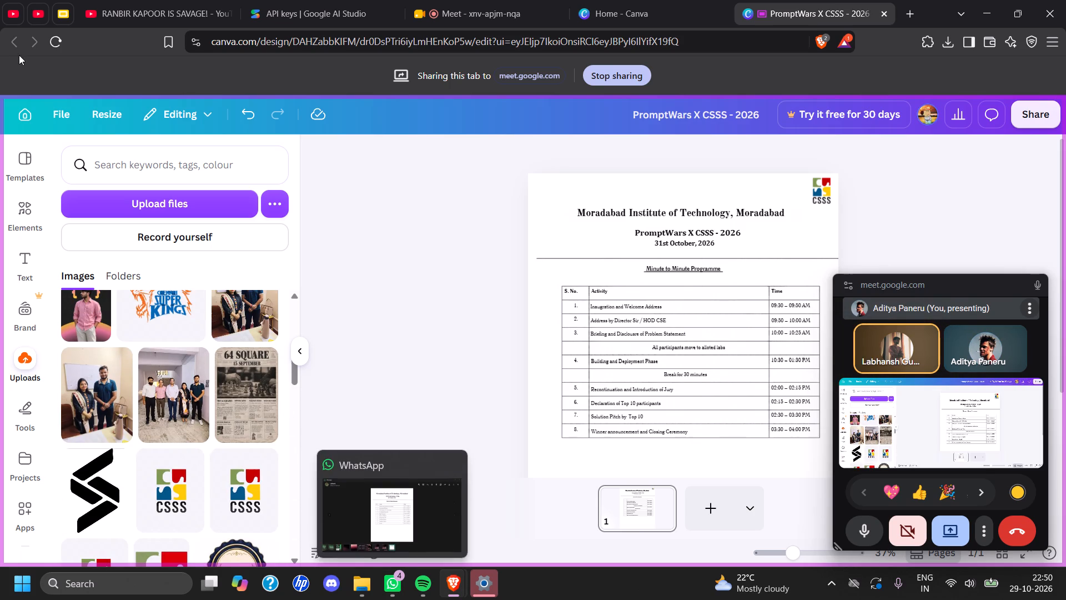
# Switch to the PromptWars X Community Brand Guide 2026 and open the download folder linked on the Build with AI, Google for Developers & Hack2skill logos slide.
pyautogui.click(62, 7)
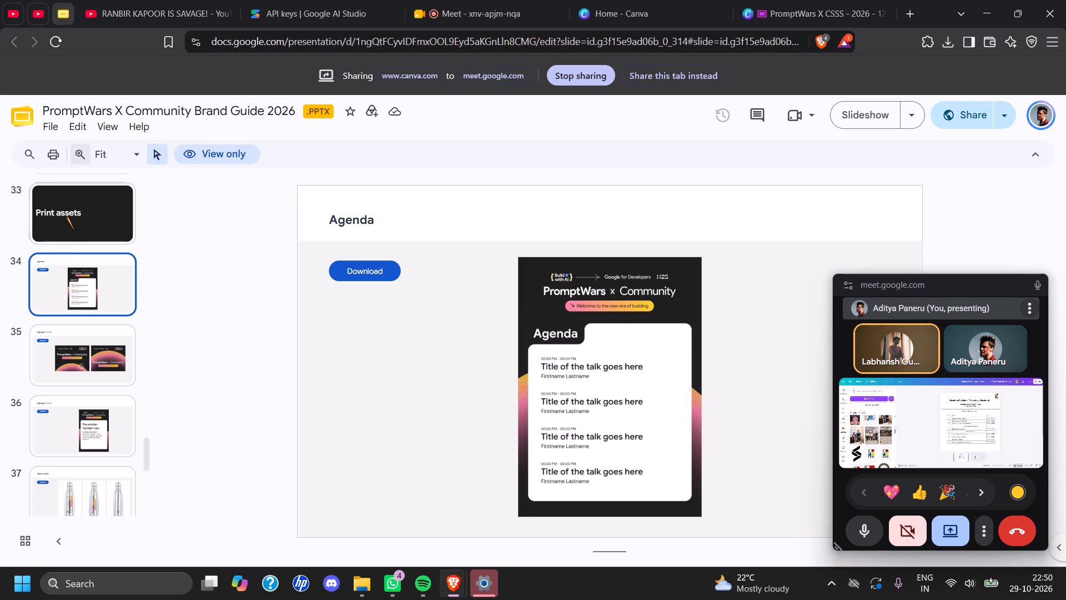
pyautogui.scroll(15, 76, 360)
pyautogui.scroll(3, 73, 300)
pyautogui.scroll(-1, 86, 383)
pyautogui.click(95, 469)
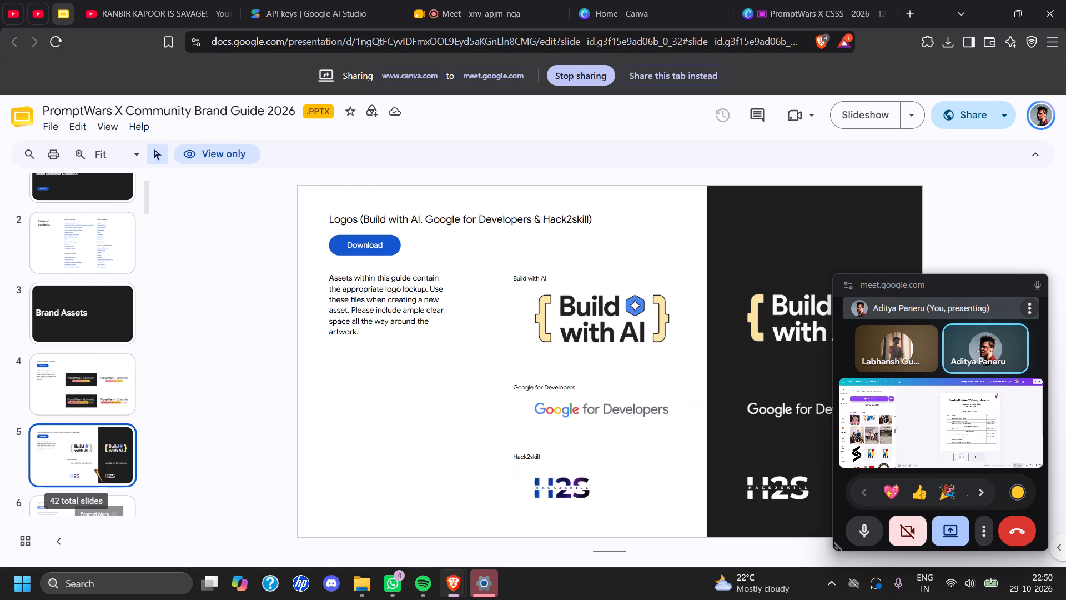
pyautogui.click(360, 247)
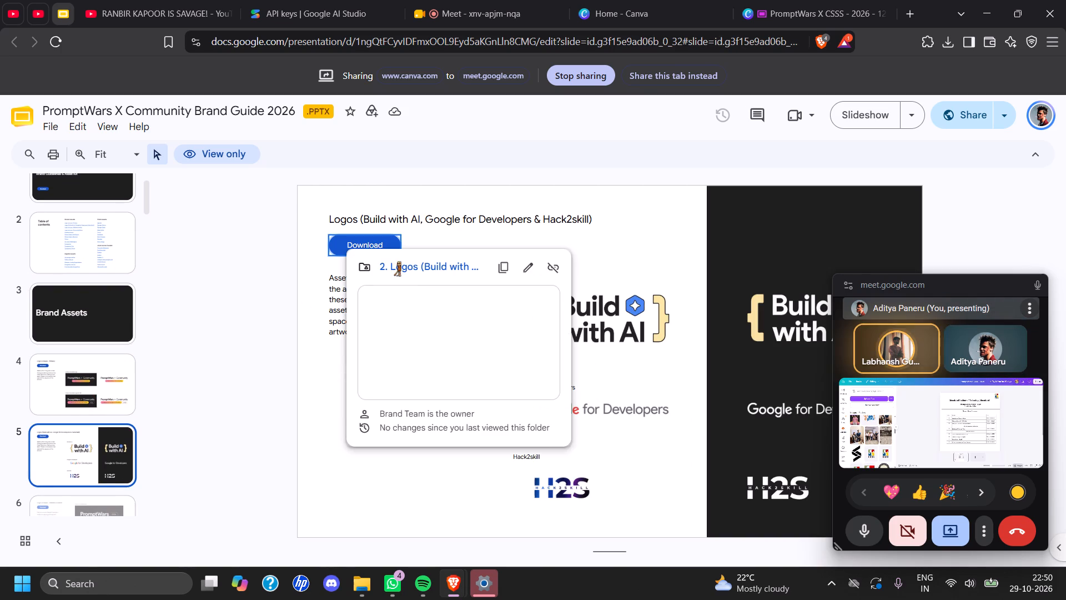
pyautogui.click(399, 261)
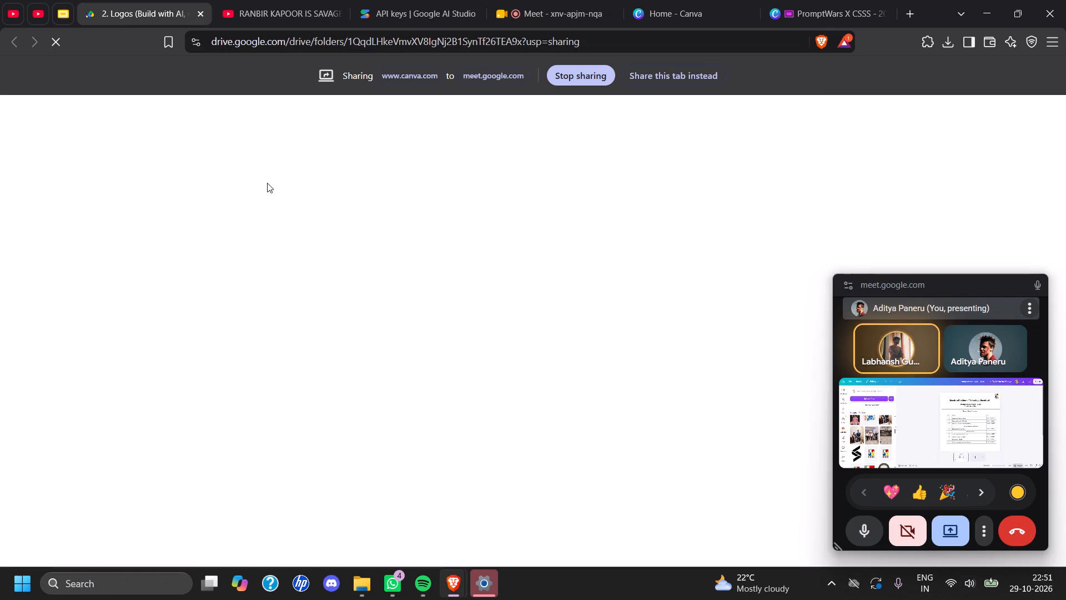
pyautogui.click(341, 233)
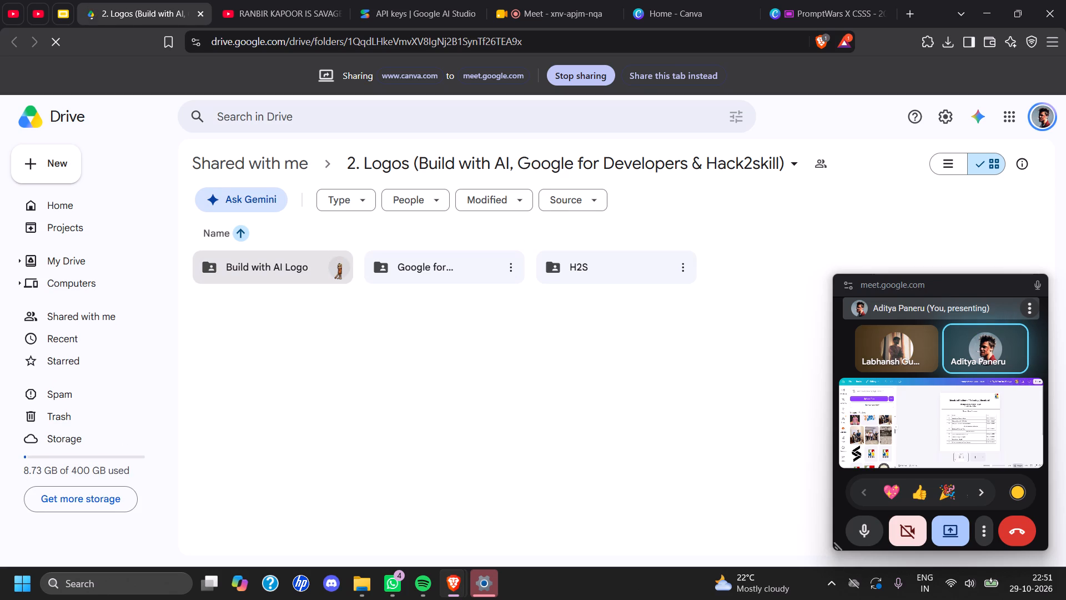
# Download the PNG folder from inside the Build with AI Logo folder.
pyautogui.click(339, 264)
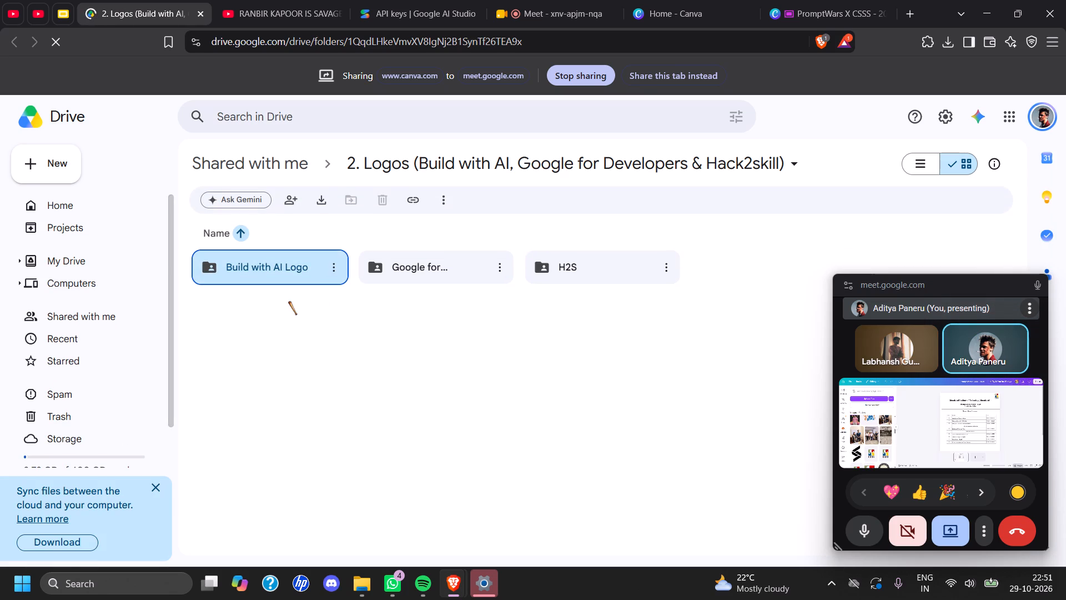
pyautogui.doubleClick(273, 271)
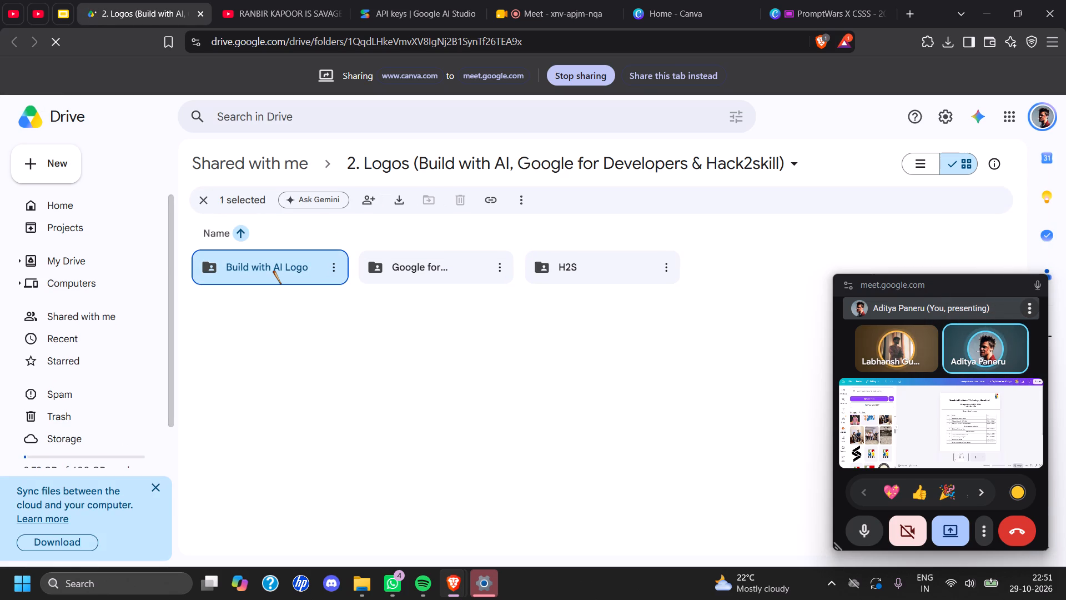
pyautogui.click(289, 279)
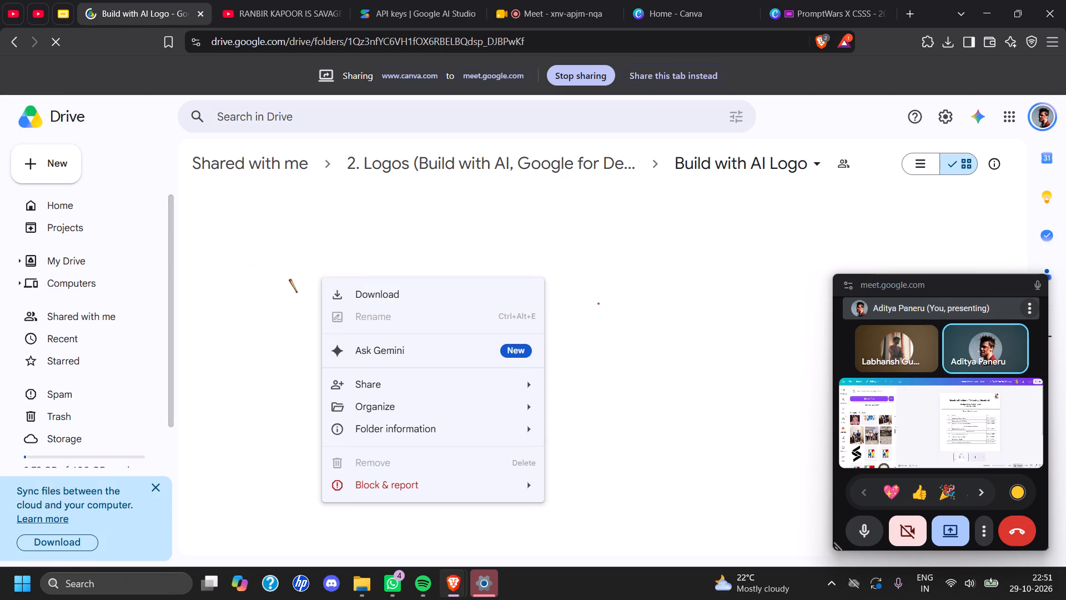
pyautogui.click(504, 268)
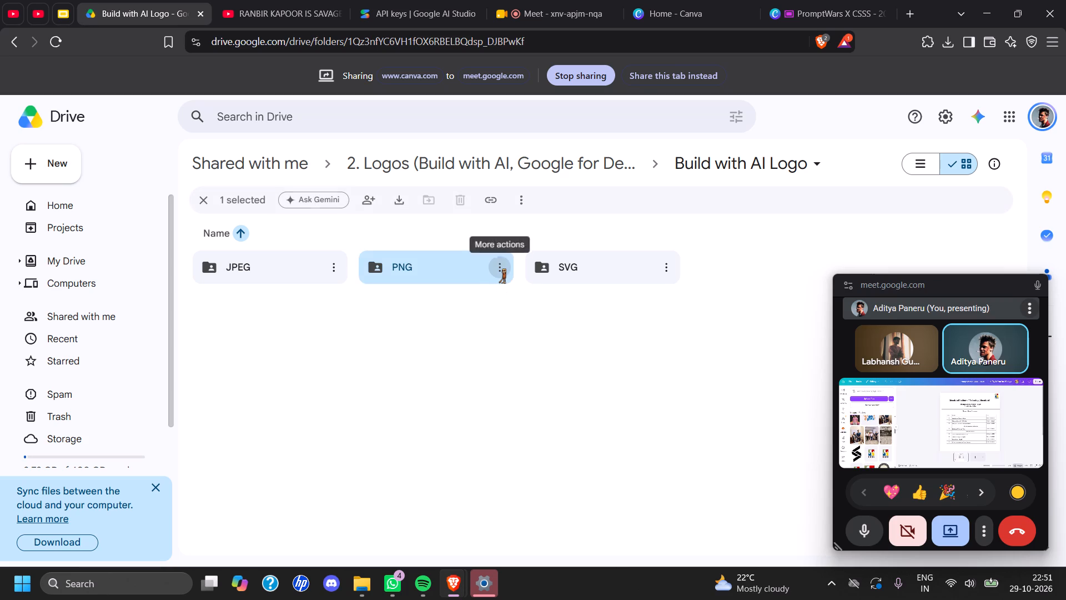
pyautogui.click(523, 297)
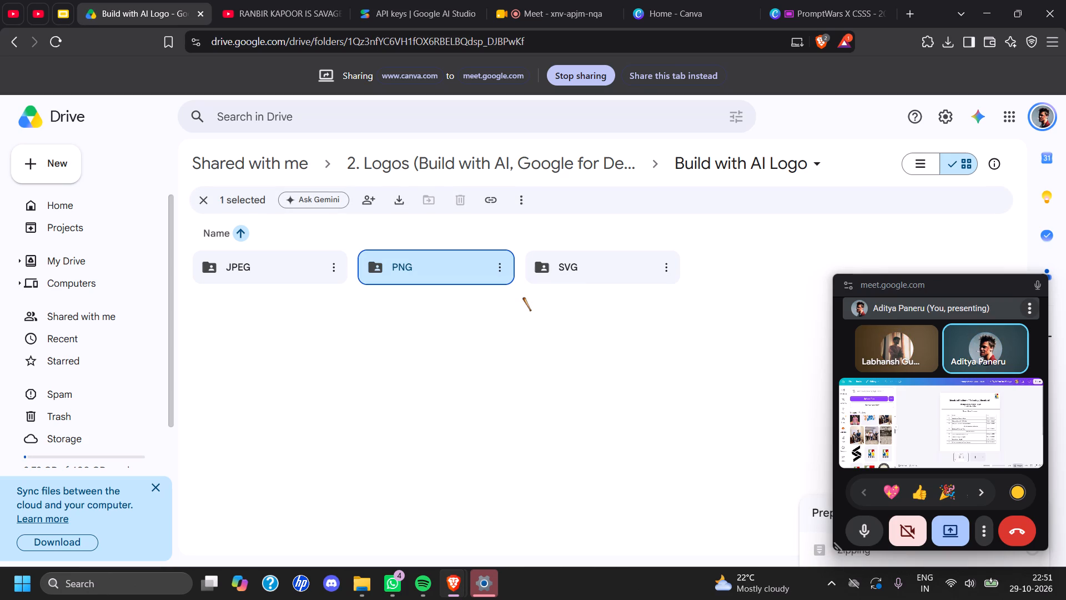
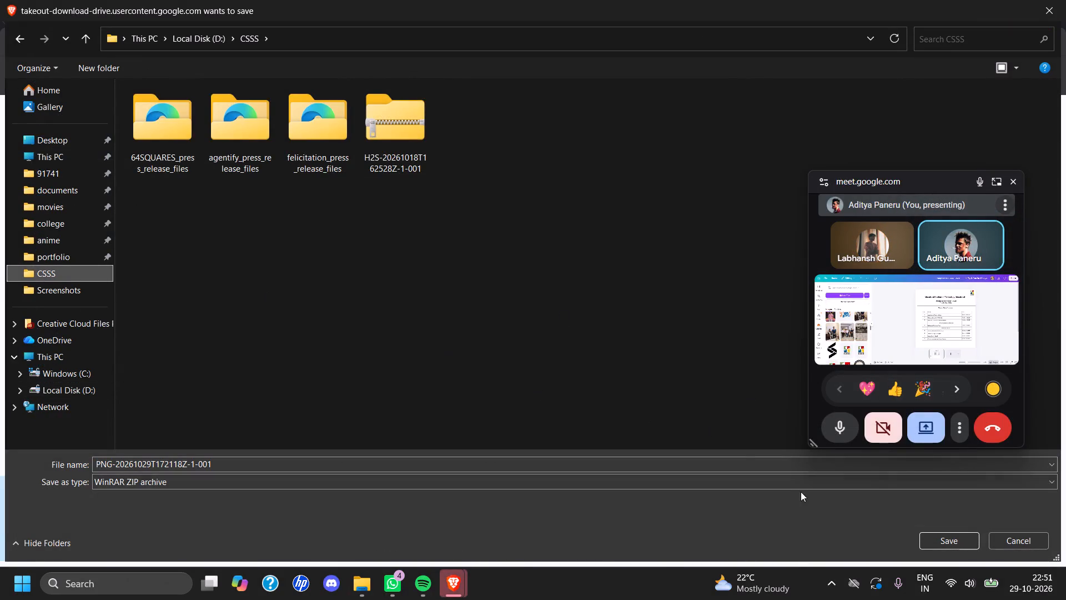
# Cancel the zip save and download the BuildwithAI Black BG and BuildwithAI White BG images individually from the PNG folder into the CSSS folder.
pyautogui.click(1019, 540)
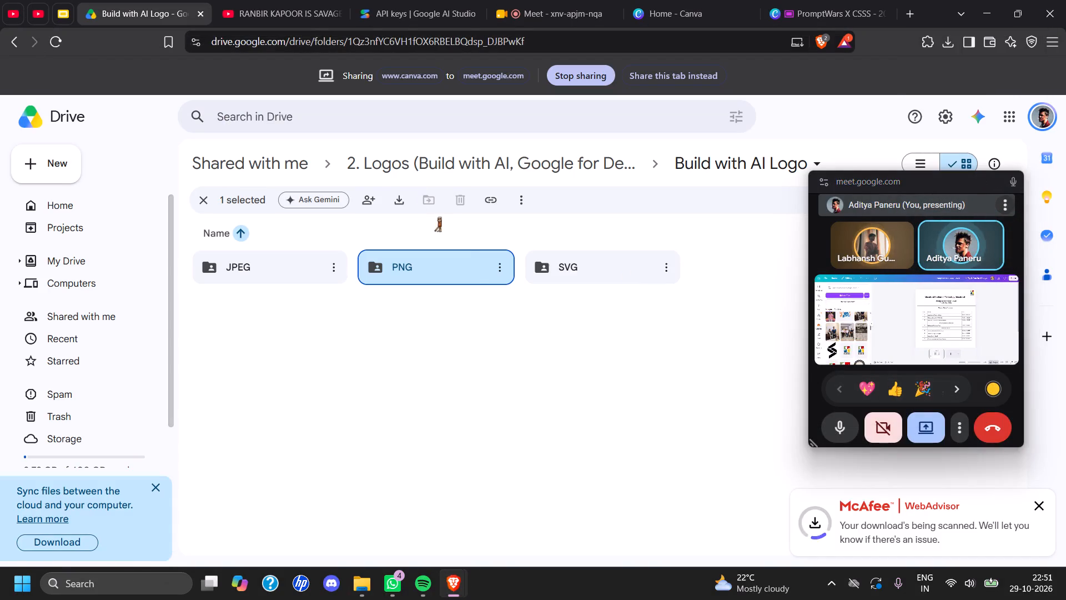
pyautogui.doubleClick(476, 261)
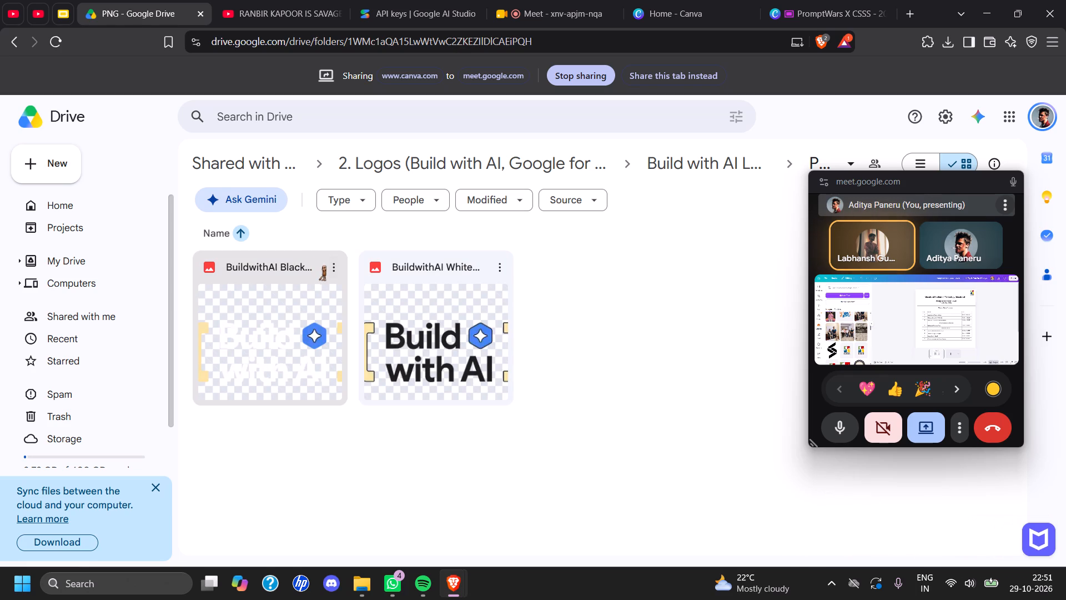
pyautogui.click(332, 266)
pyautogui.click(349, 321)
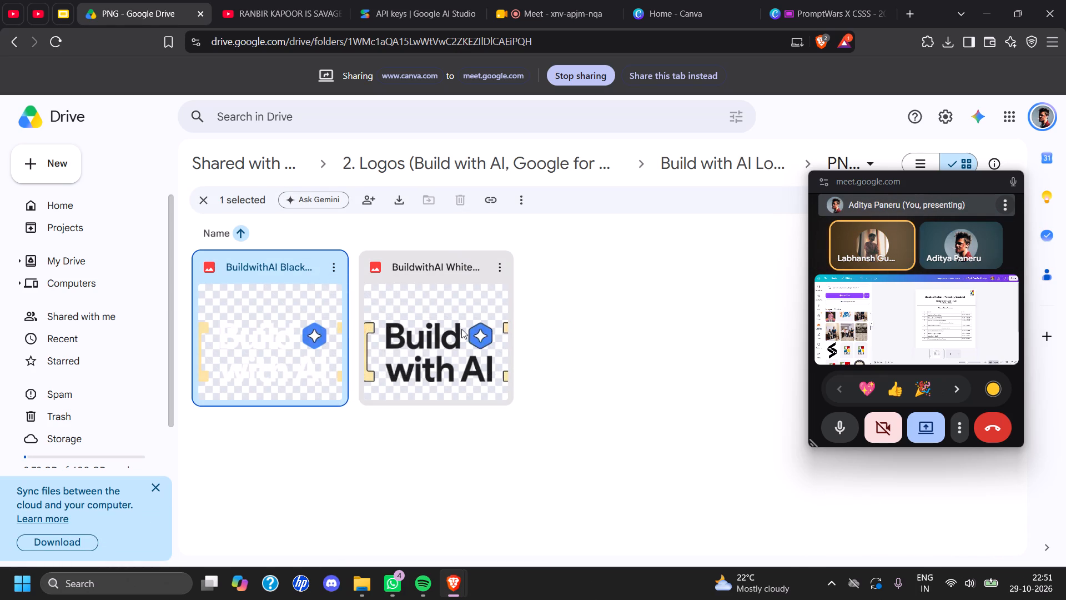
pyautogui.click(949, 542)
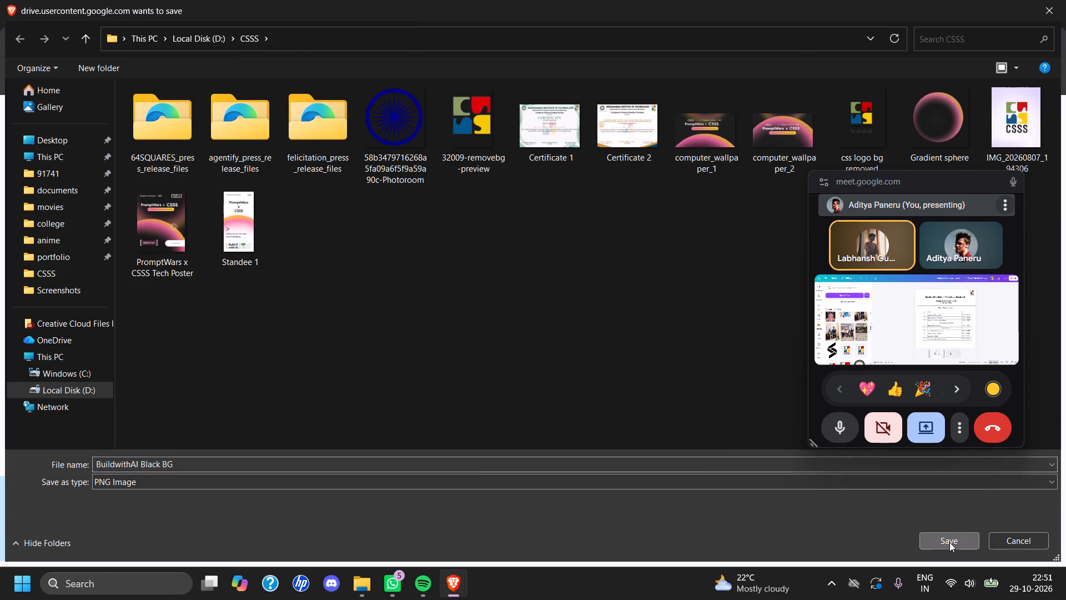
pyautogui.click(506, 268)
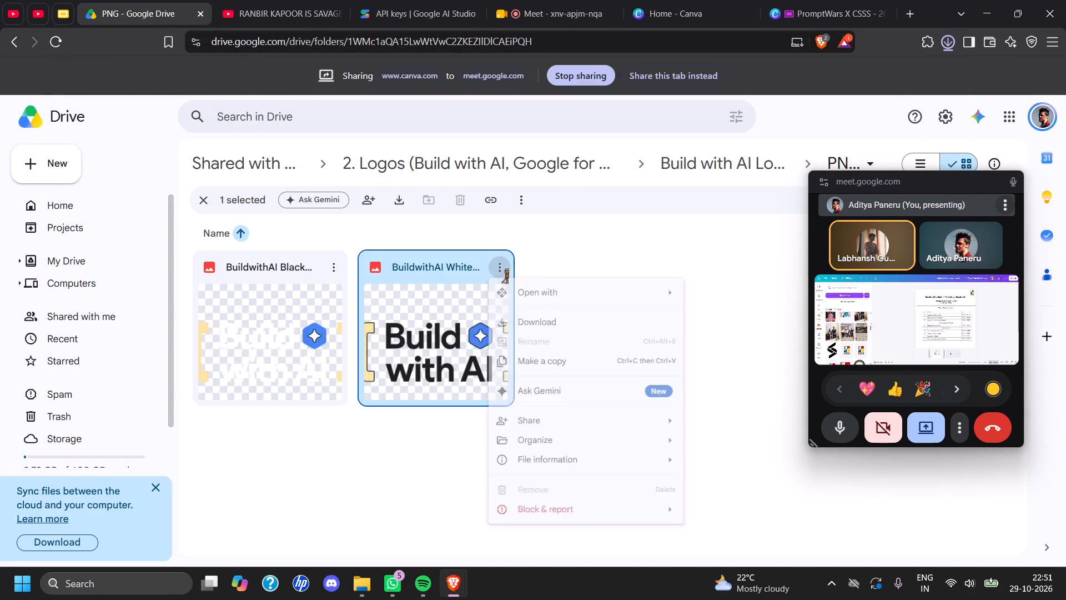
pyautogui.click(522, 323)
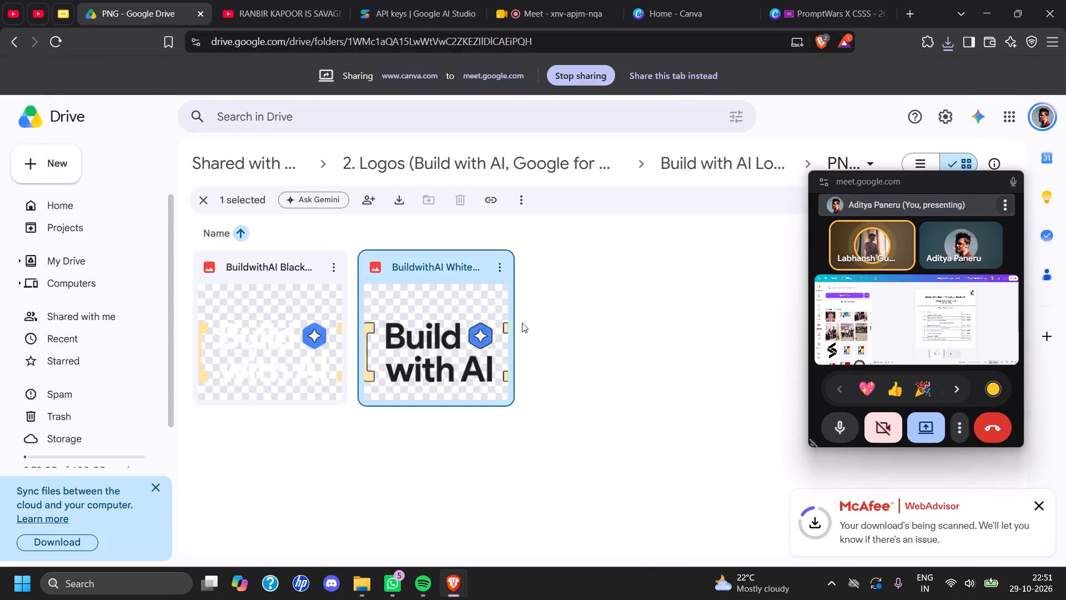
pyautogui.press('Return')
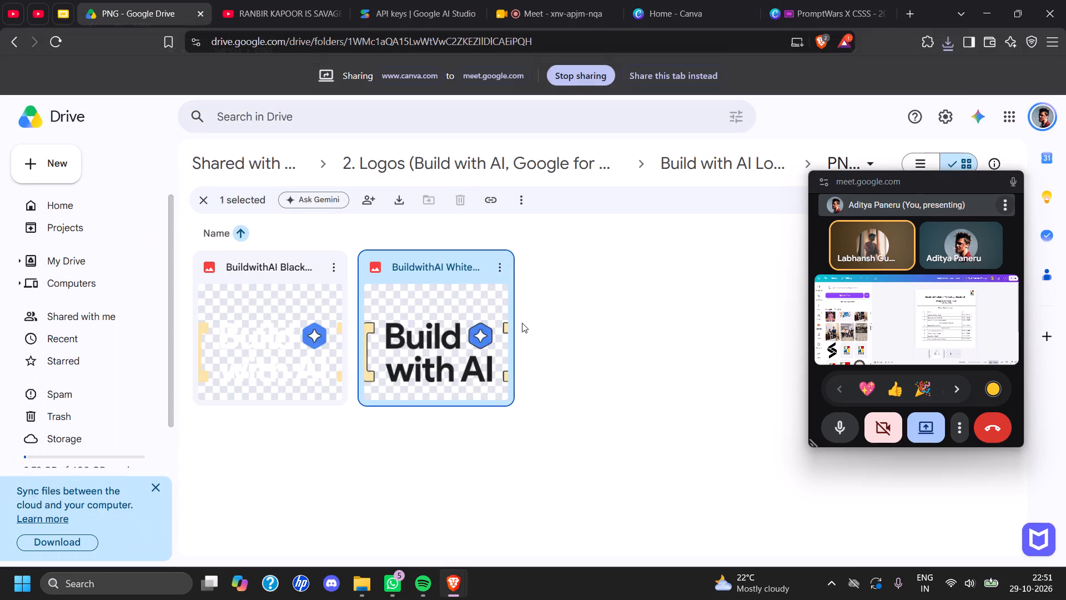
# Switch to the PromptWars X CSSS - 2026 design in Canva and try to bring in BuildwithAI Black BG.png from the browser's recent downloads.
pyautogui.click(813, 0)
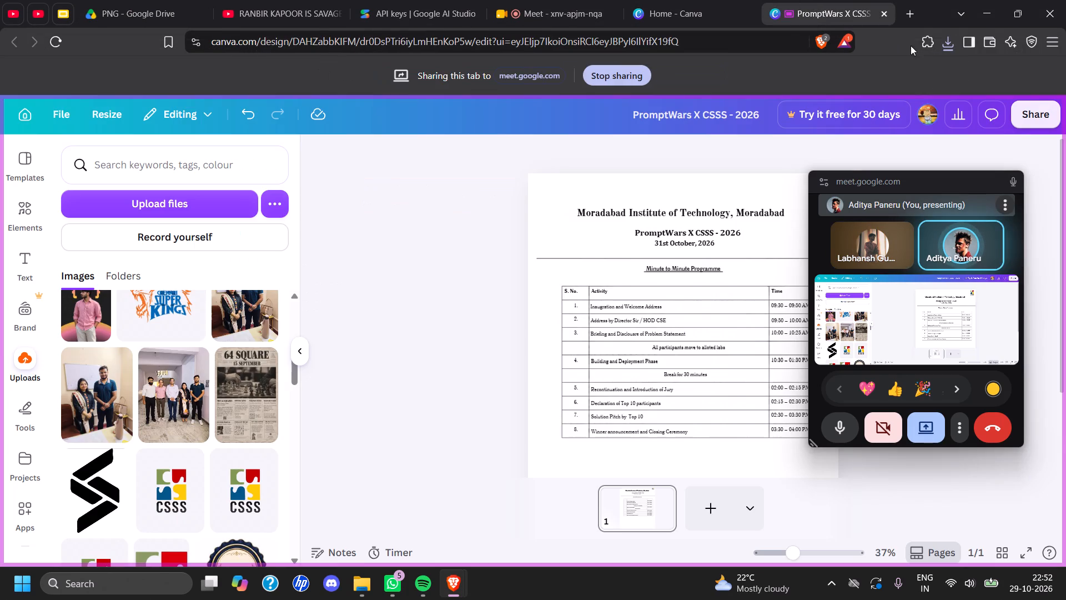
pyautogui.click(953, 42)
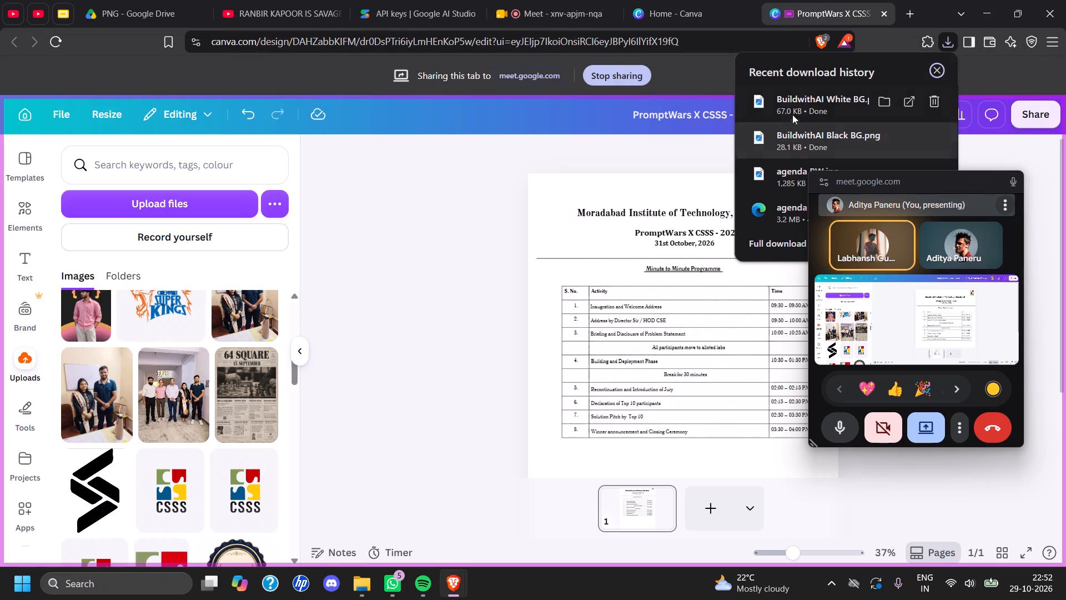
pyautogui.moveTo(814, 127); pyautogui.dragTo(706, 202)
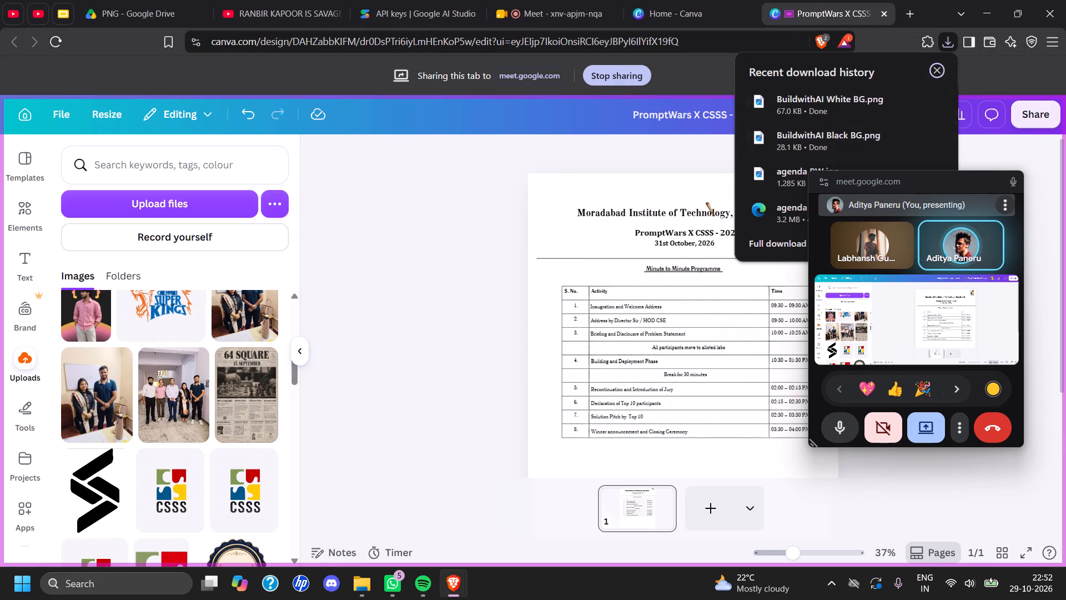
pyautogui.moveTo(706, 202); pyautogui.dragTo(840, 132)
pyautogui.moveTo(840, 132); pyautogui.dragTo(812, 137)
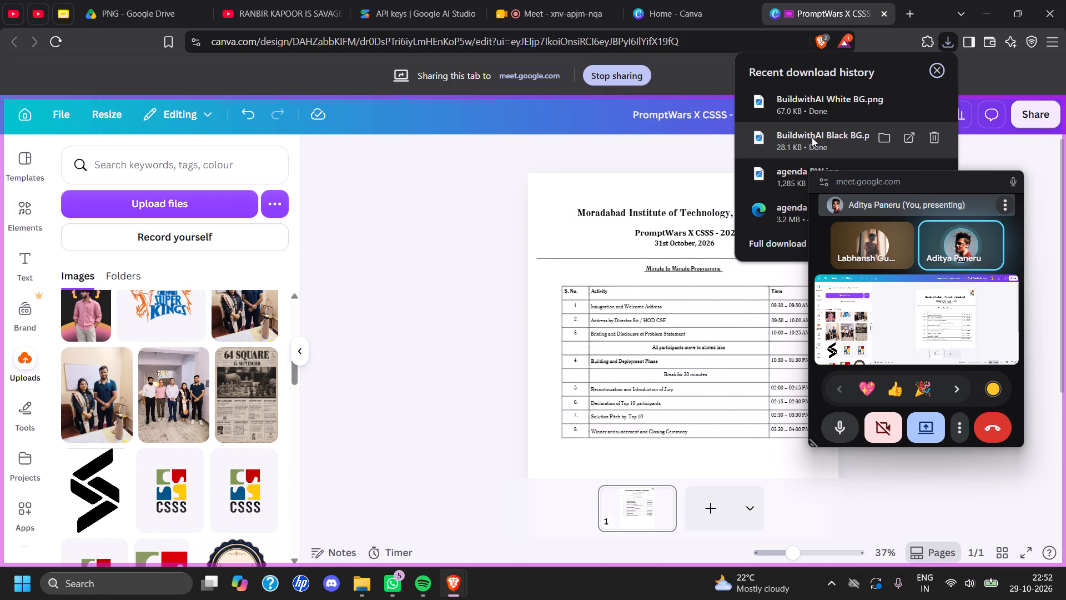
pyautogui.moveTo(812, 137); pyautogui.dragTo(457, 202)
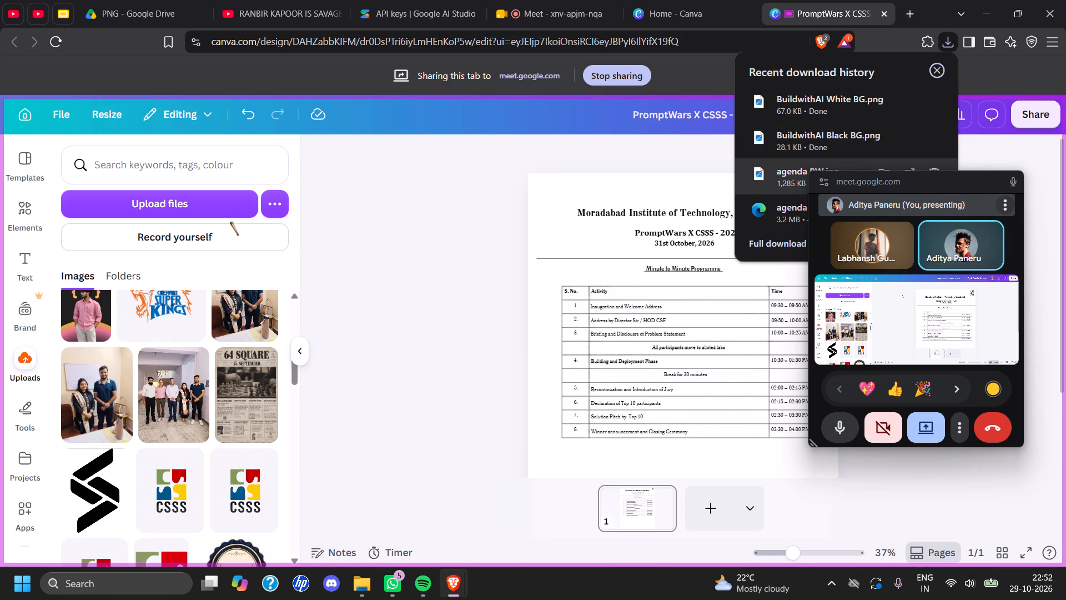
# Upload the BuildwithAI White BG image from the CSSS folder to the Canva uploads.
pyautogui.click(187, 203)
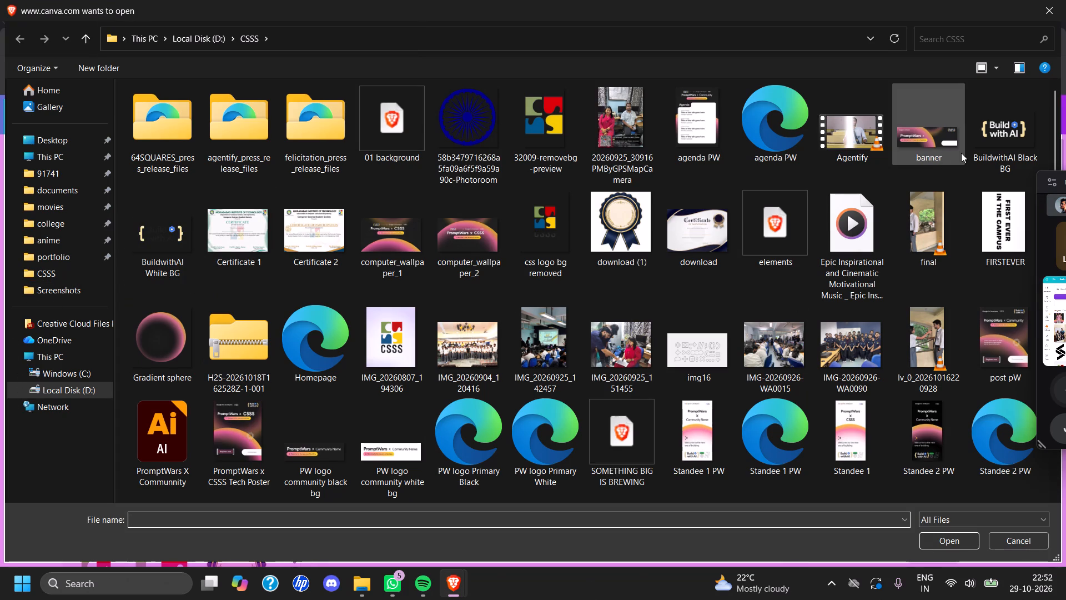
pyautogui.click(187, 249)
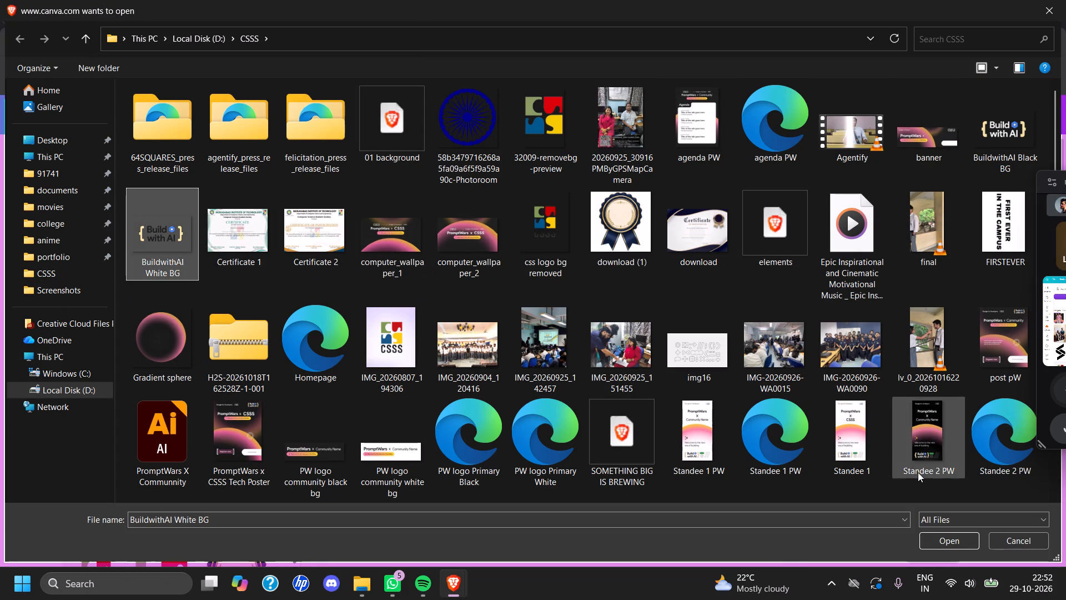
pyautogui.click(948, 542)
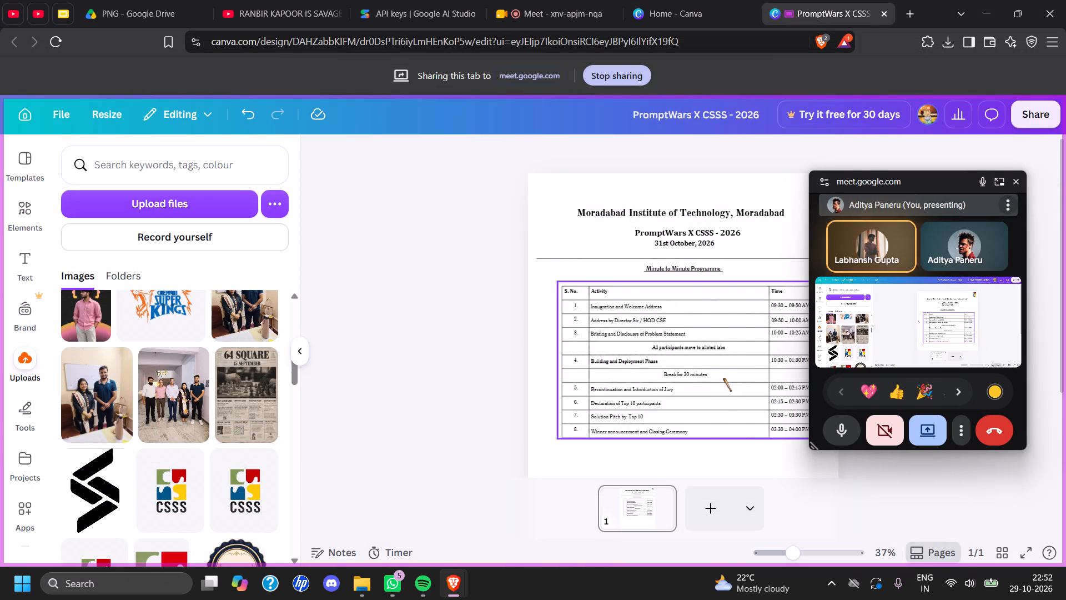
# Add the uploaded Build with AI logo to the page, shrink it to a small size and place it in the page's upper-left corner.
pyautogui.scroll(18, 101, 412)
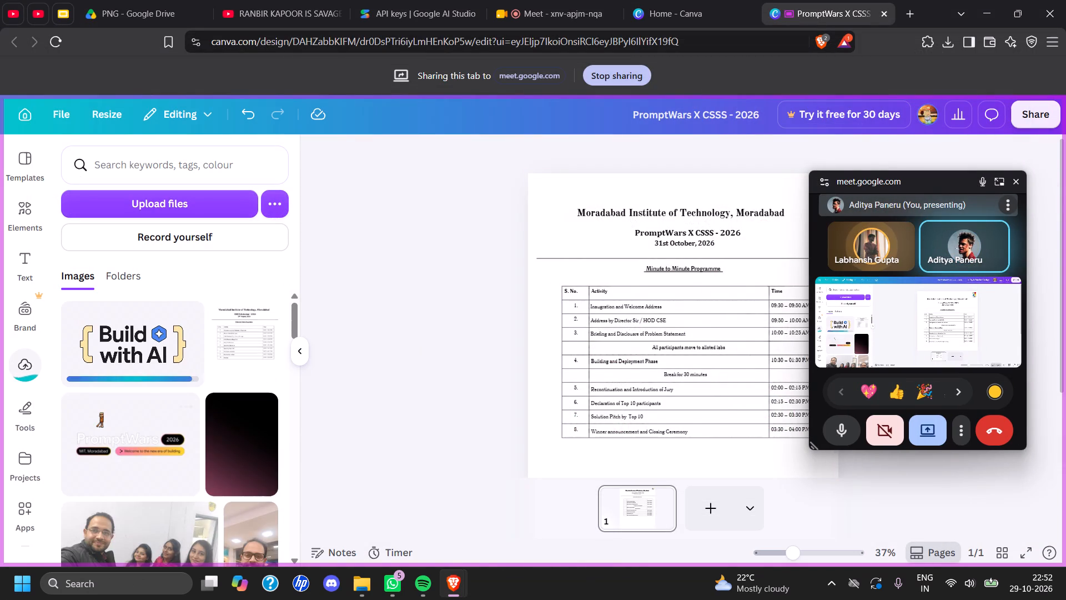
pyautogui.click(100, 357)
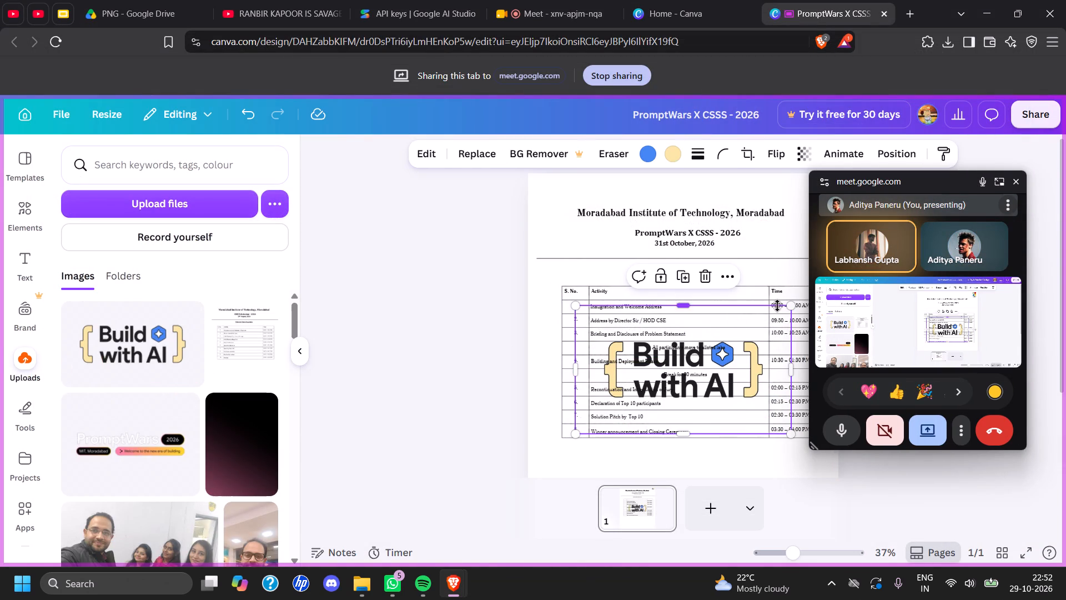
pyautogui.moveTo(791, 307); pyautogui.dragTo(655, 393)
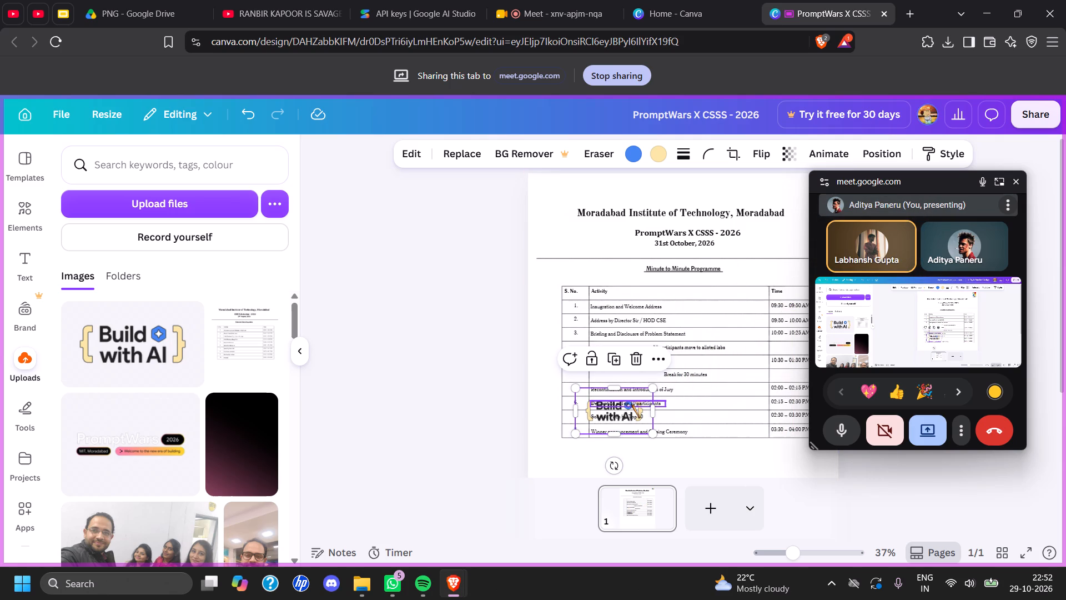
pyautogui.moveTo(635, 394); pyautogui.dragTo(626, 362)
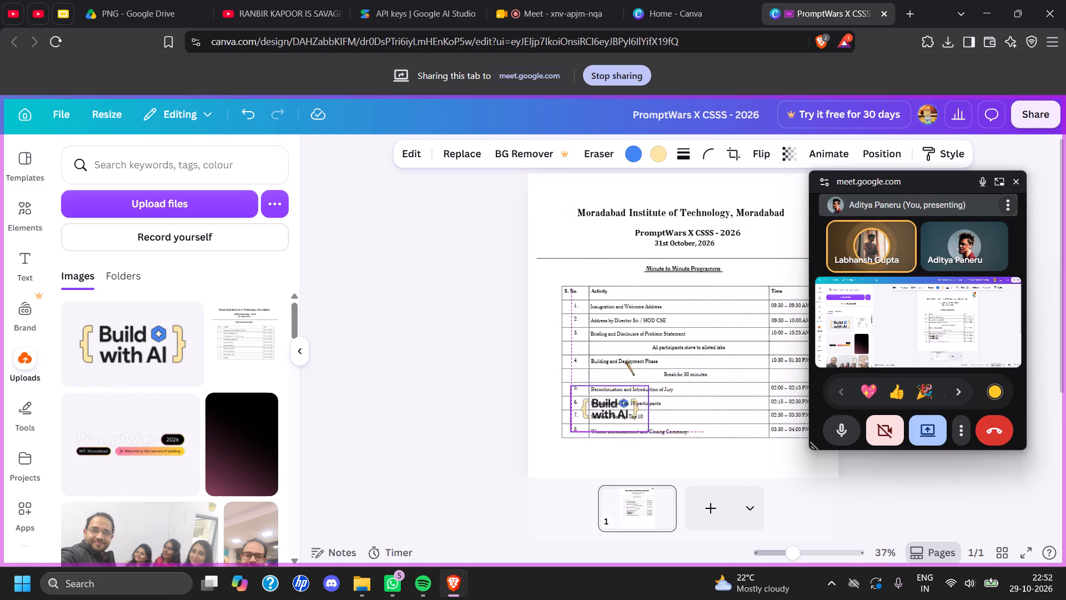
pyautogui.moveTo(626, 362); pyautogui.dragTo(587, 178)
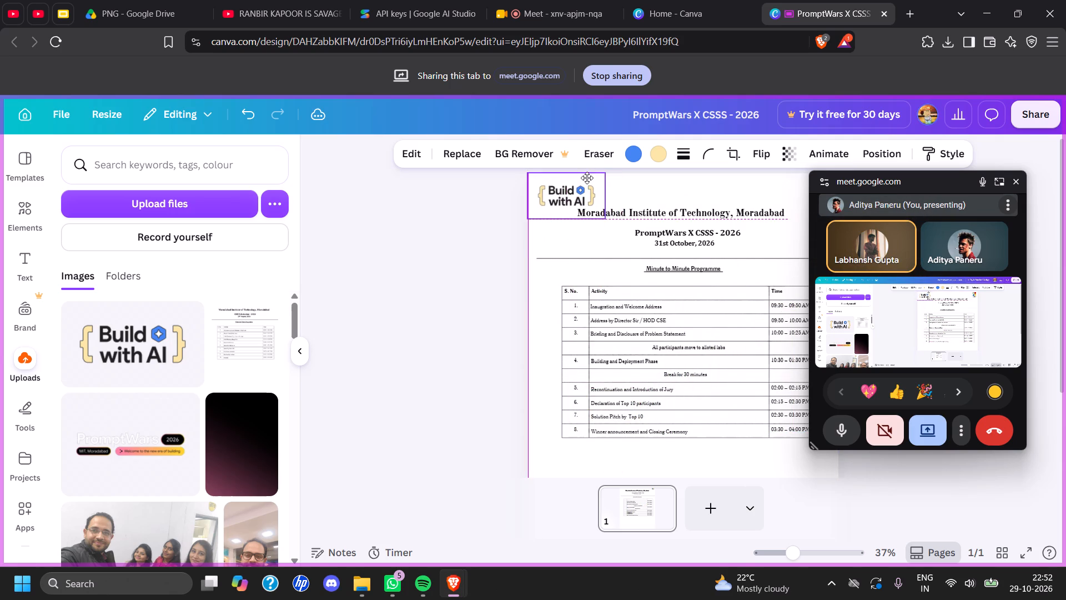
pyautogui.moveTo(587, 178); pyautogui.dragTo(587, 176)
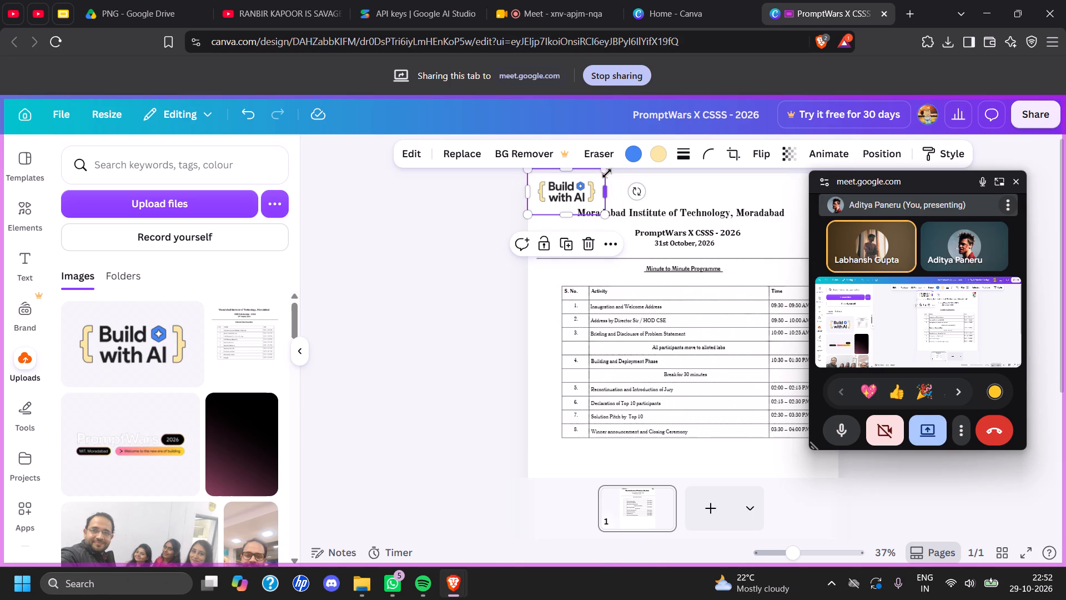
# Shrink the Build with AI logo slightly more and nudge it tight into the page's upper-left corner, clear of the institute heading.
pyautogui.moveTo(607, 169); pyautogui.dragTo(599, 176)
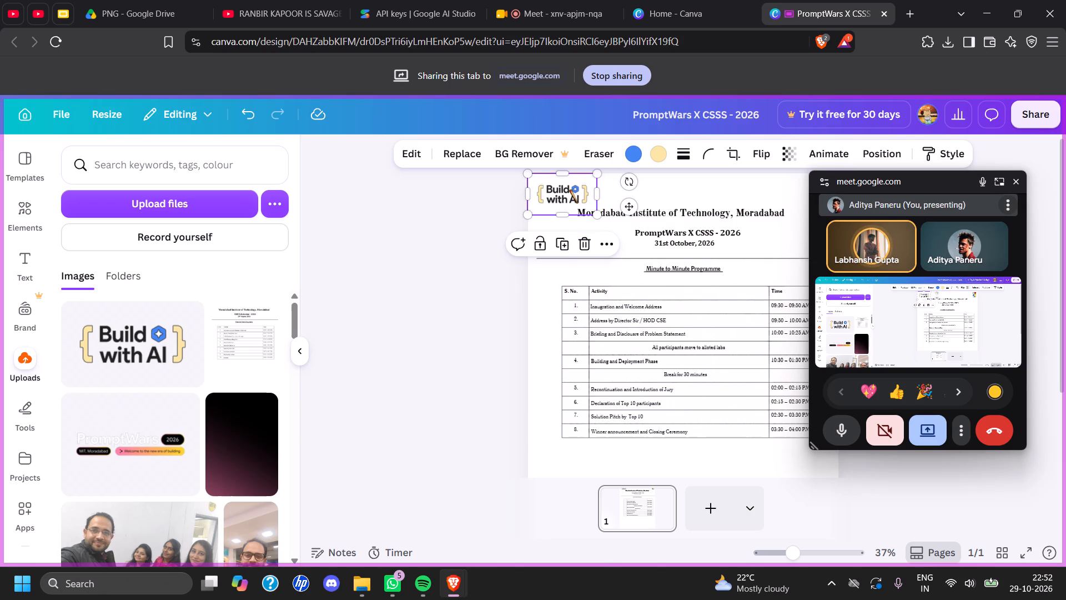
pyautogui.click(570, 189)
pyautogui.moveTo(569, 188); pyautogui.dragTo(569, 187)
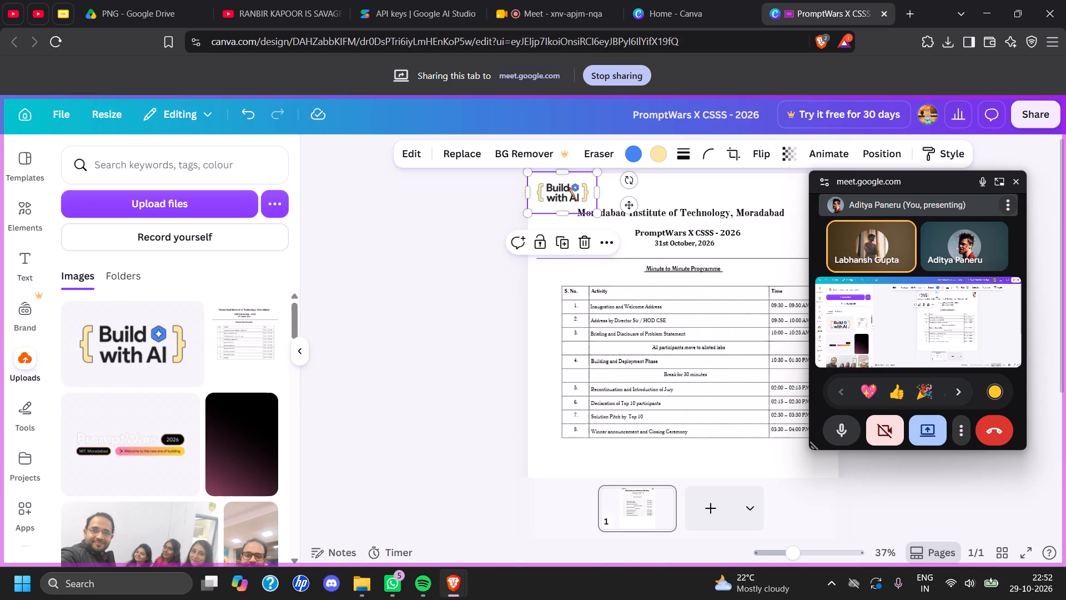
pyautogui.moveTo(569, 187); pyautogui.dragTo(566, 184)
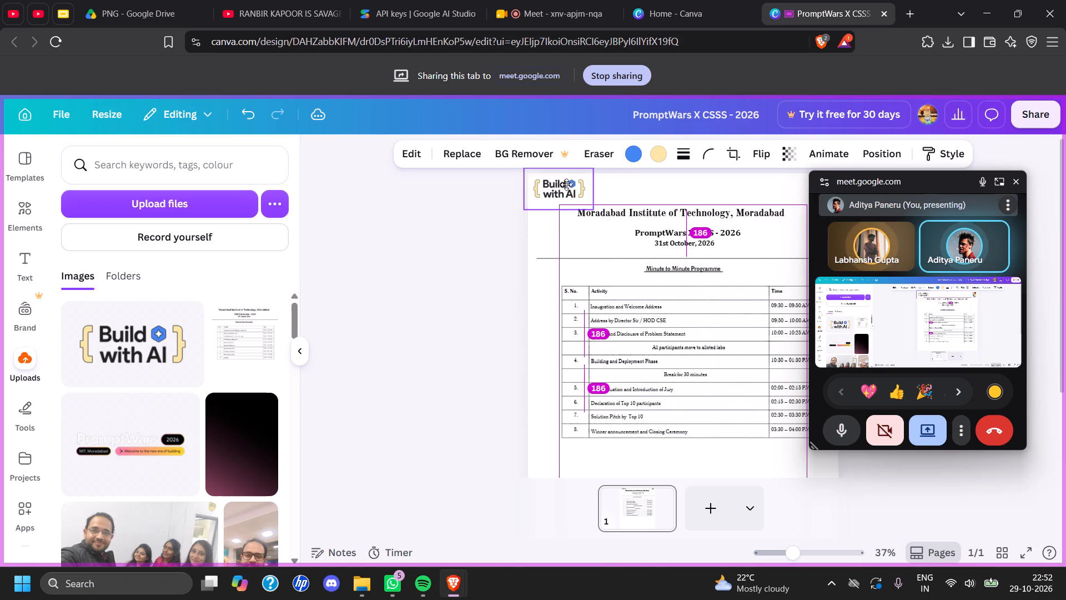
pyautogui.moveTo(566, 184); pyautogui.dragTo(567, 183)
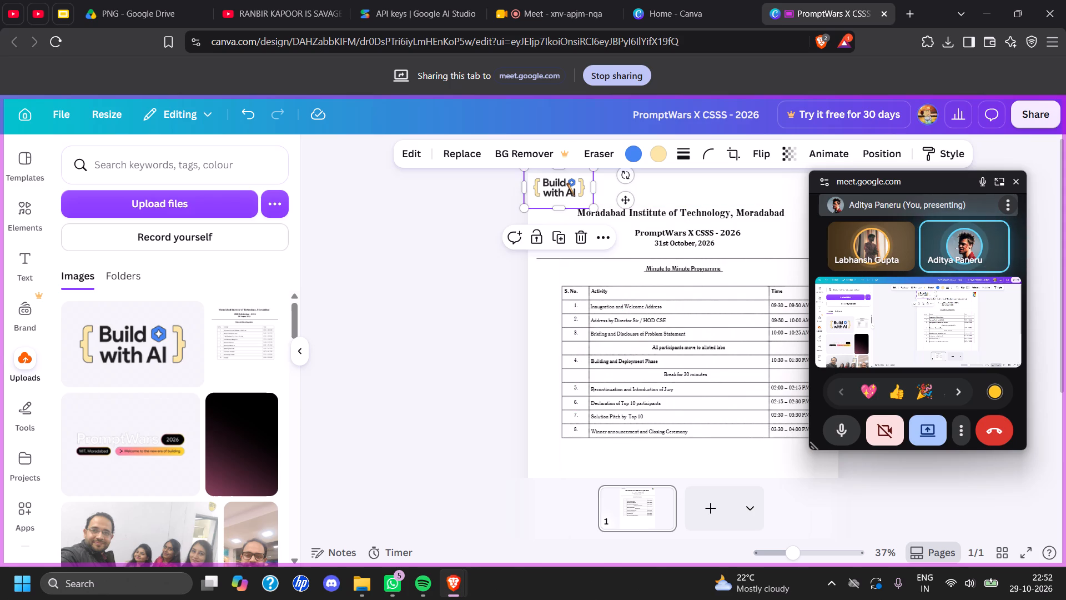
pyautogui.click(474, 238)
pyautogui.scroll(1, 474, 238)
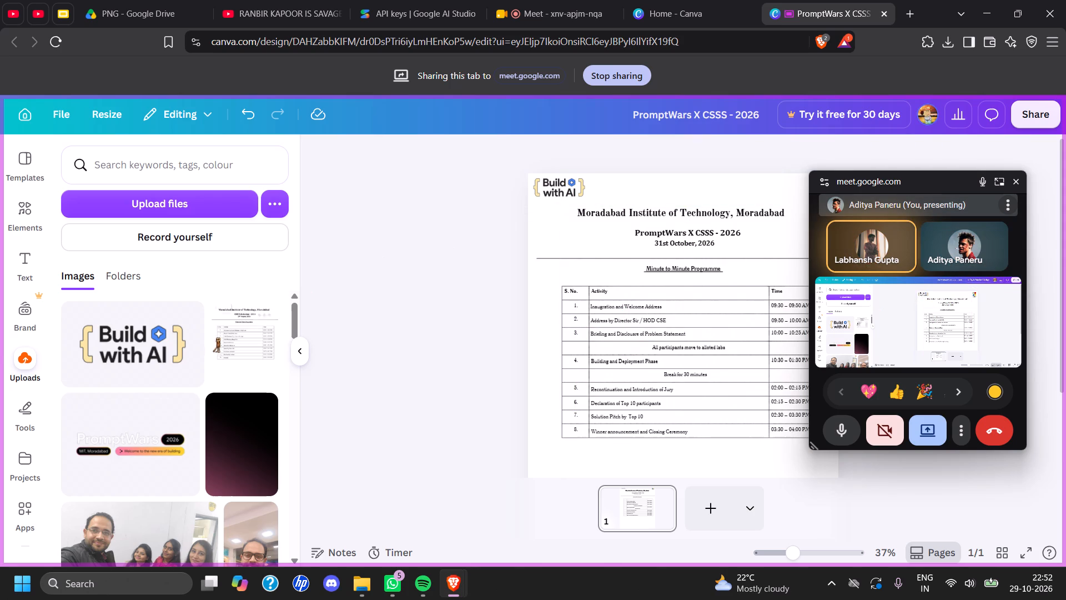
# Switch to the brand-guide logos in Google Drive and download GFD White bg.png from the Google for Developers PNG folder into the CSSS folder.
pyautogui.click(67, 0)
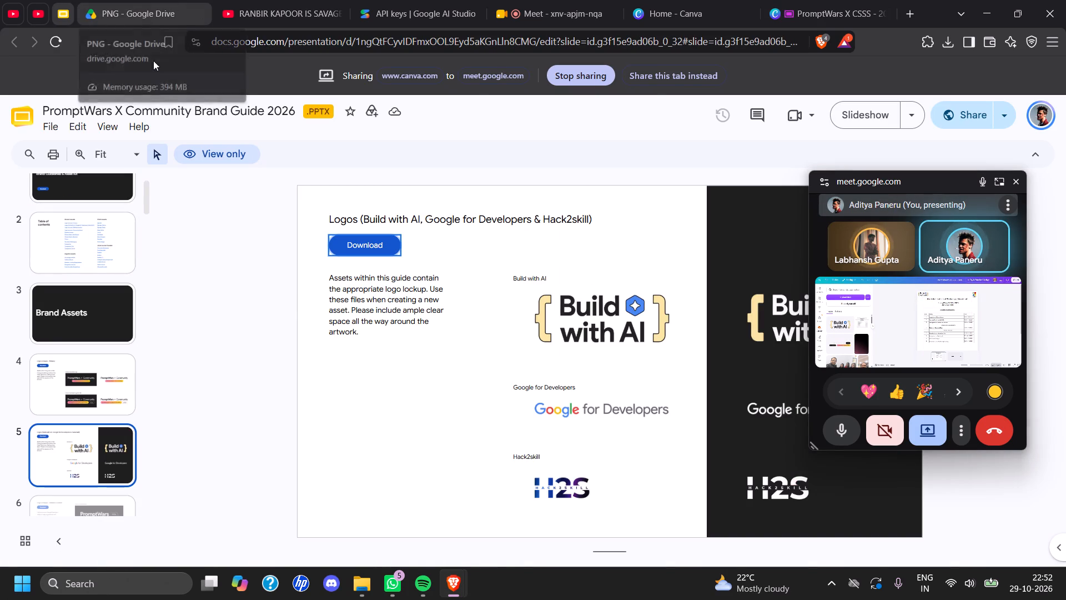
pyautogui.click(854, 0)
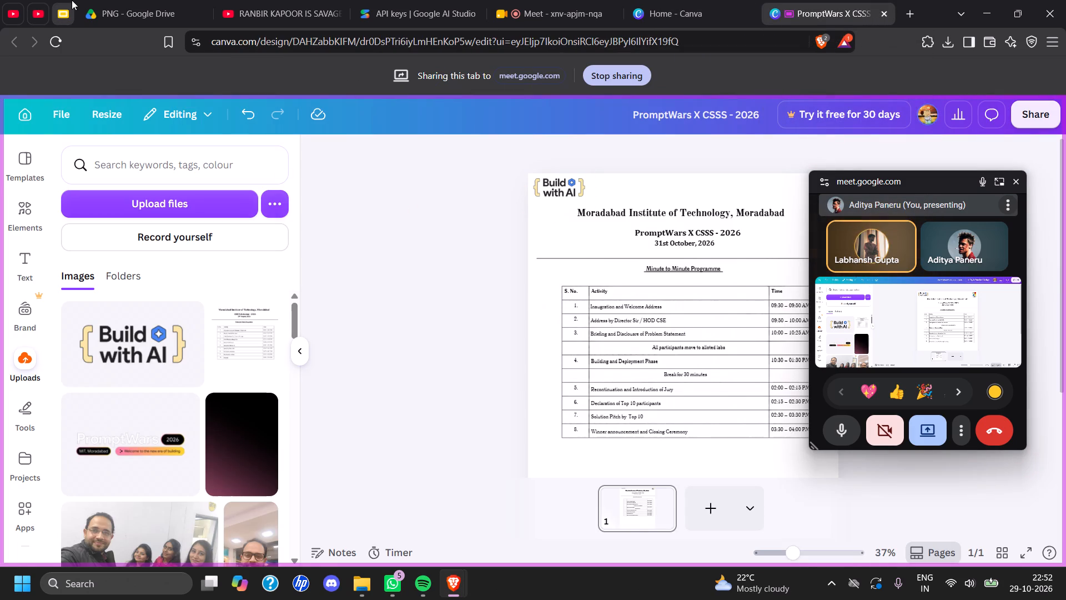
pyautogui.click(66, 0)
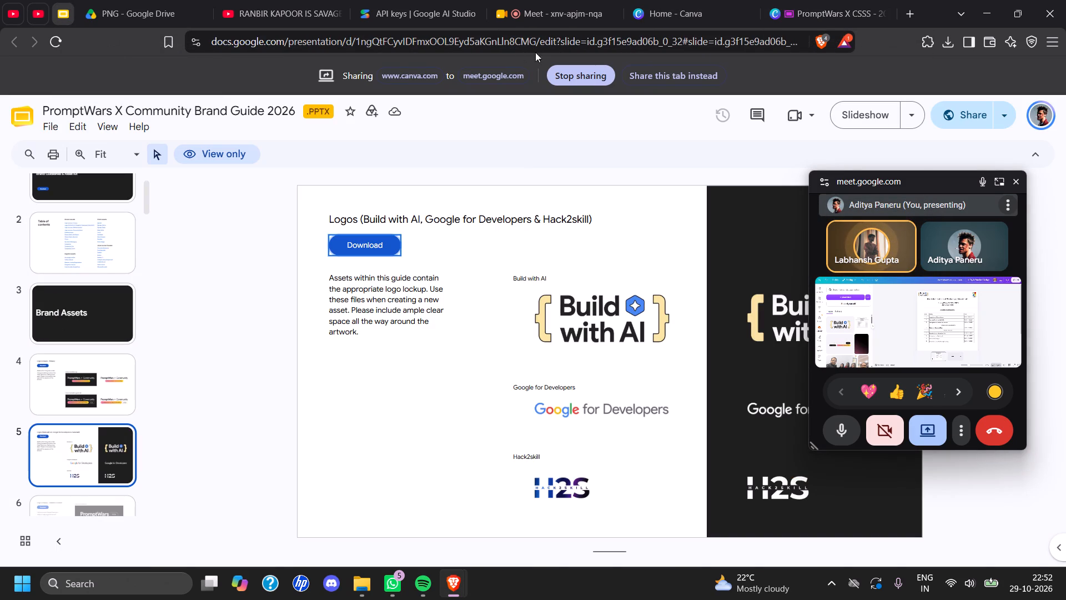
pyautogui.click(174, 0)
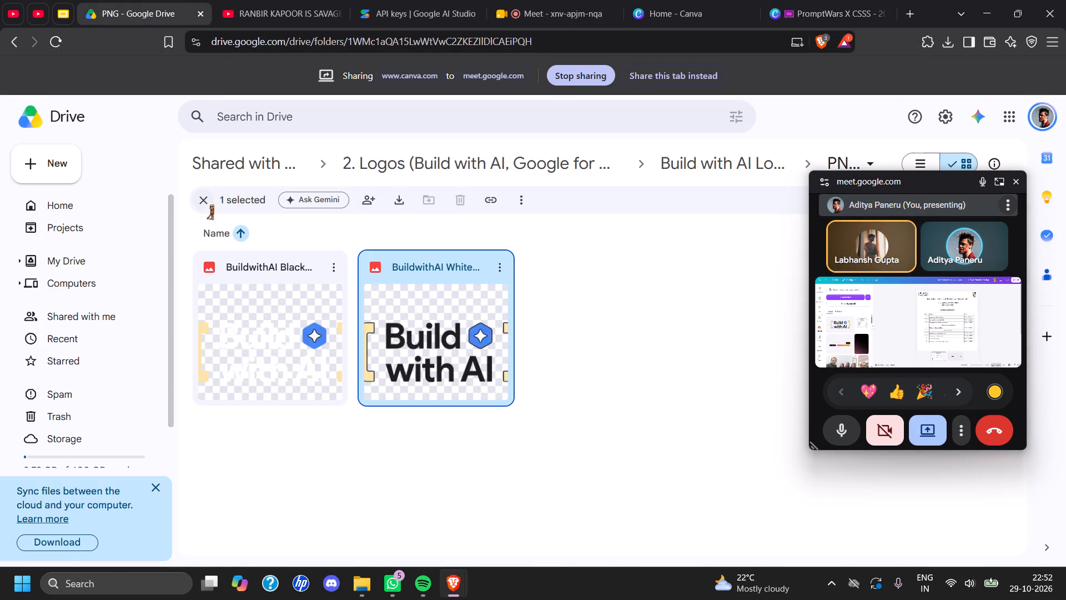
pyautogui.click(205, 198)
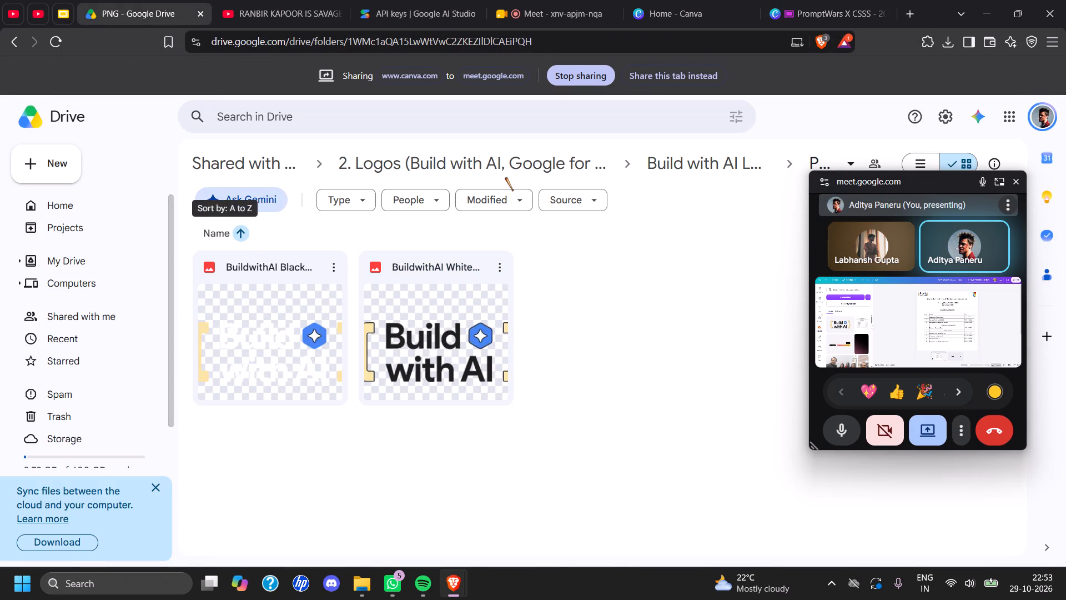
pyautogui.click(686, 158)
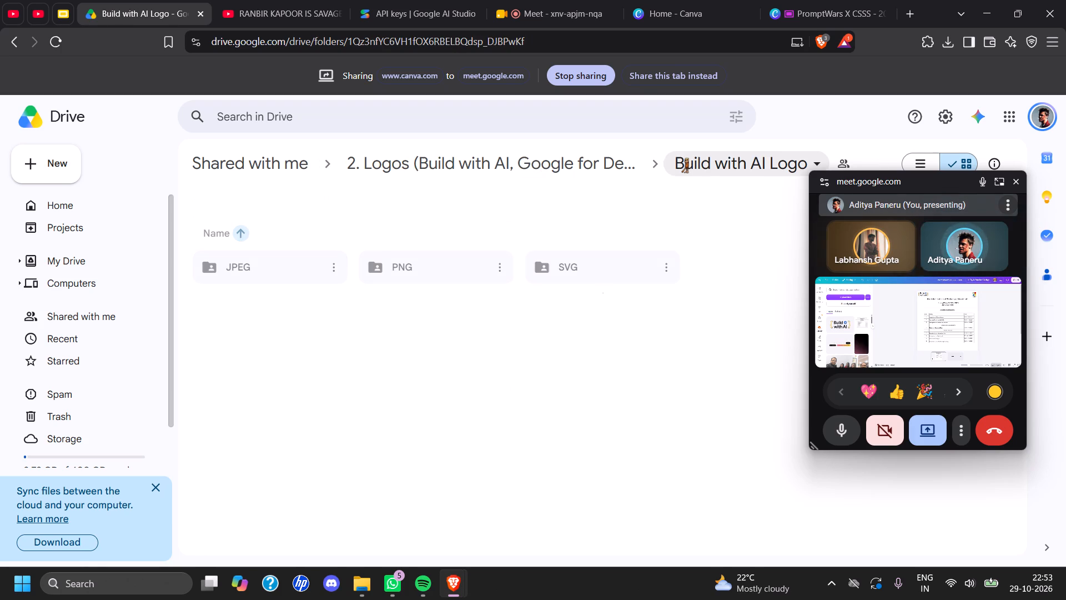
pyautogui.click(605, 158)
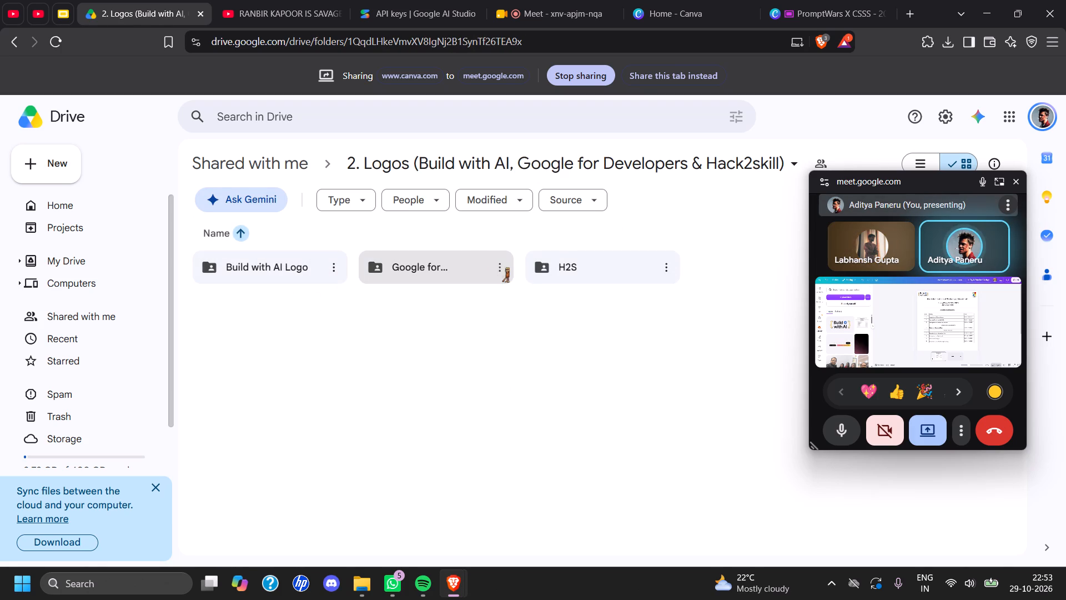
pyautogui.doubleClick(425, 274)
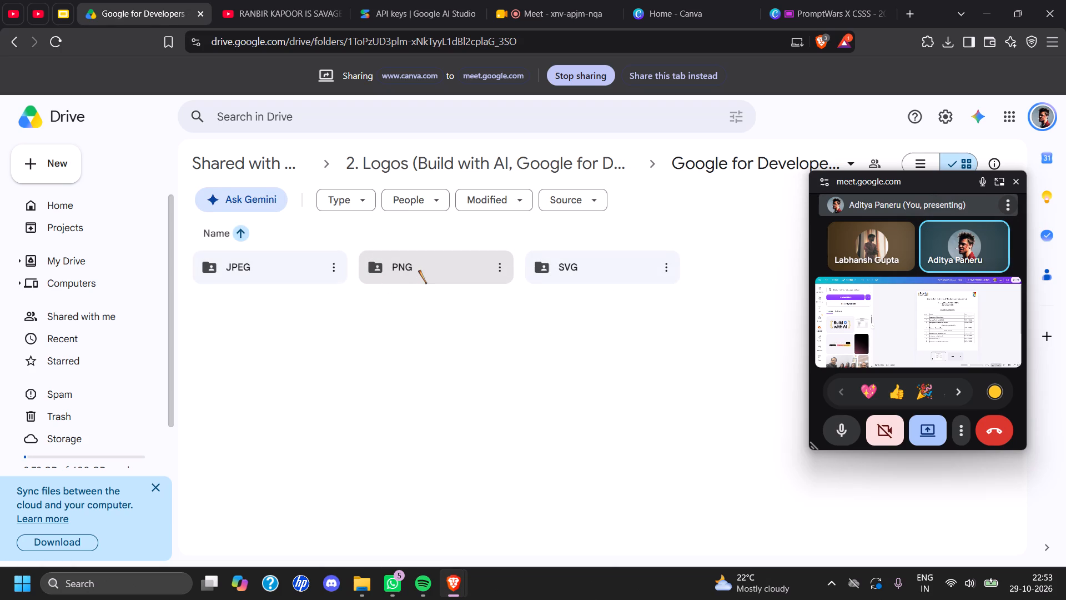
pyautogui.doubleClick(419, 270)
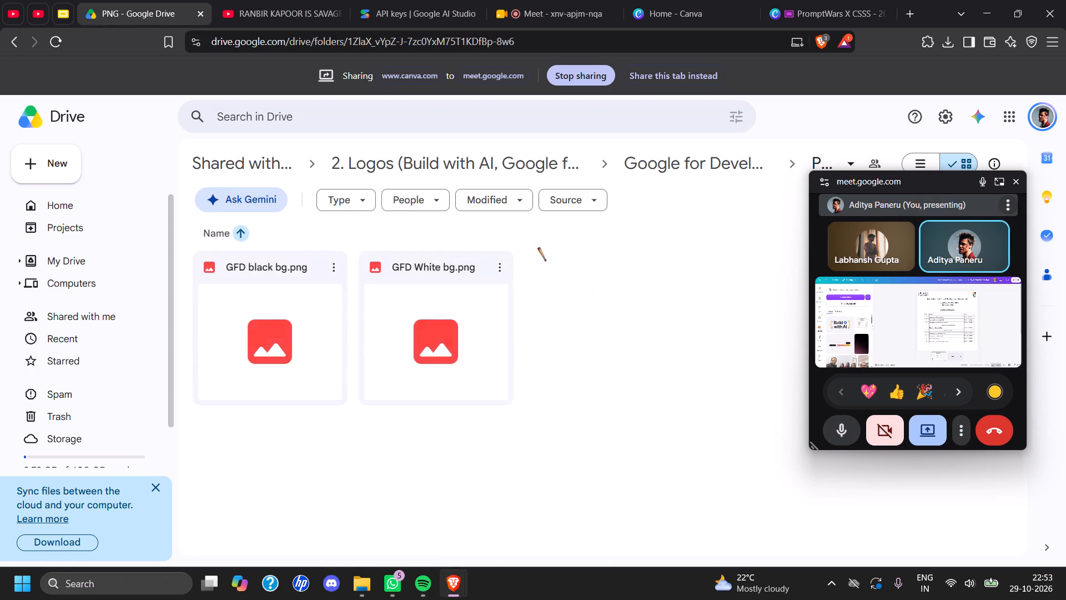
pyautogui.click(498, 265)
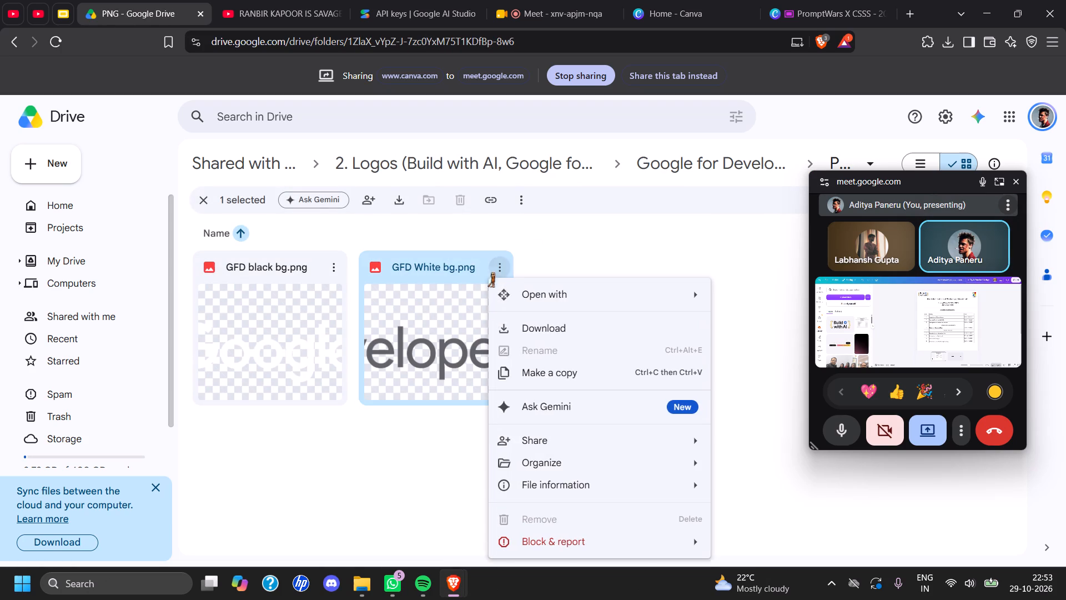
pyautogui.click(536, 320)
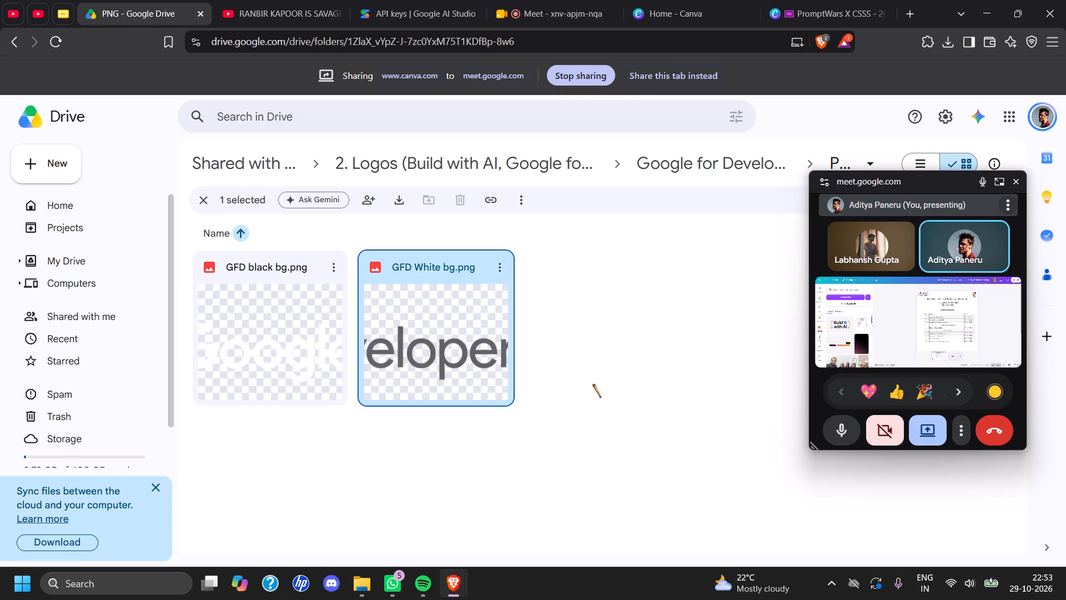
pyautogui.press('Return')
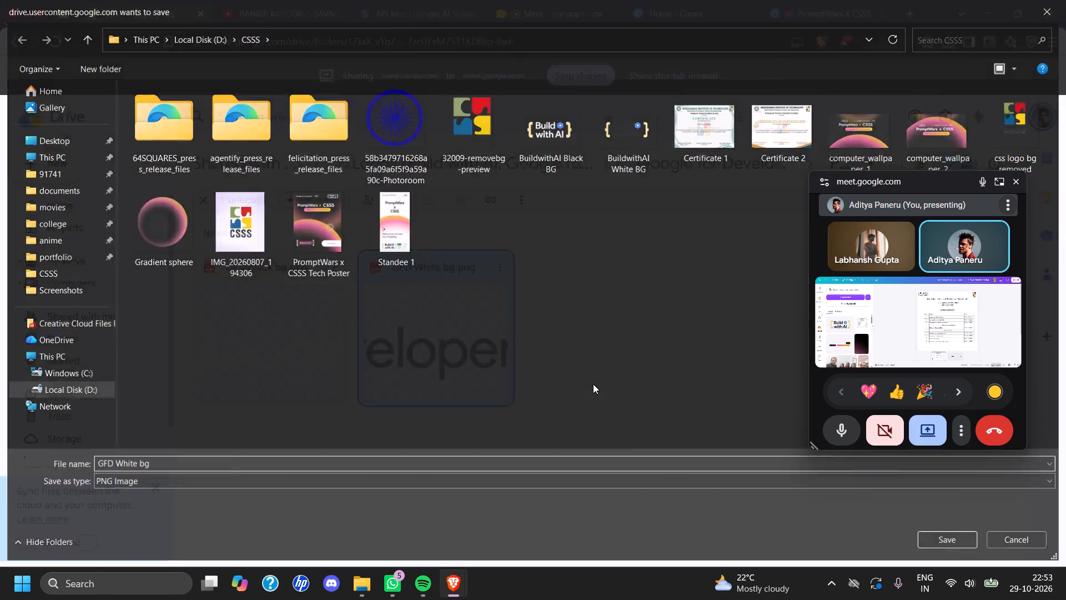
# Download H2S Gradient.png from the PNG subfolder of the H2S logo folder in Drive.
pyautogui.click(380, 156)
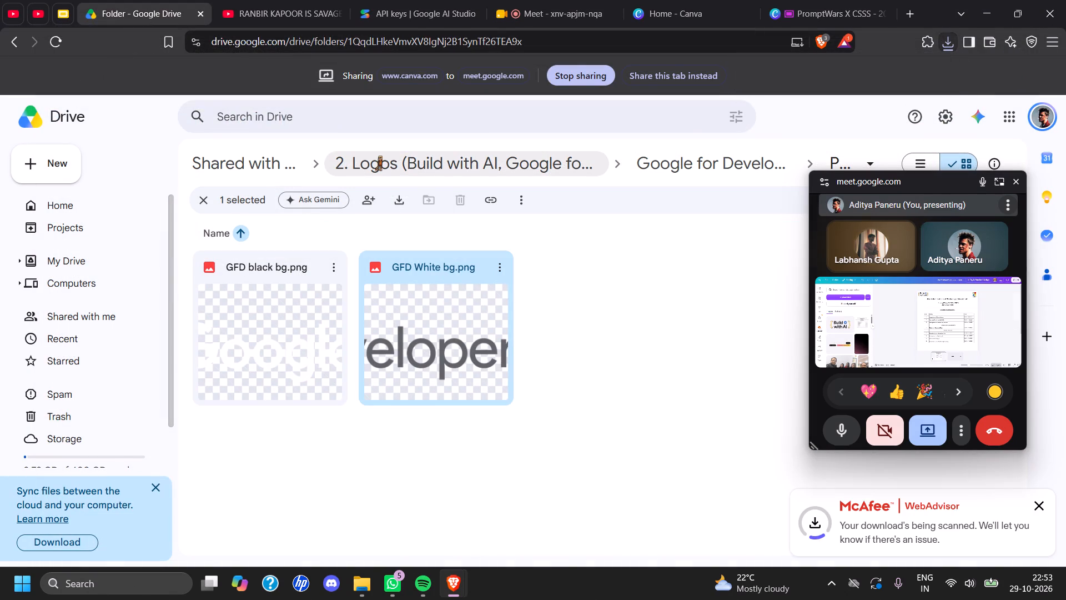
pyautogui.doubleClick(592, 263)
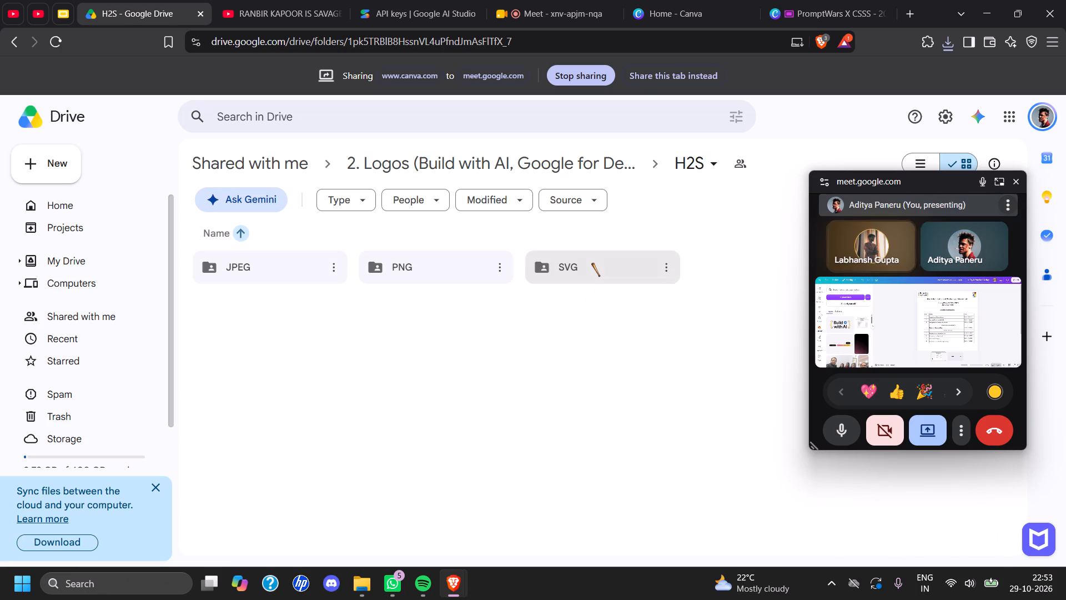
pyautogui.click(462, 266)
pyautogui.click(462, 266)
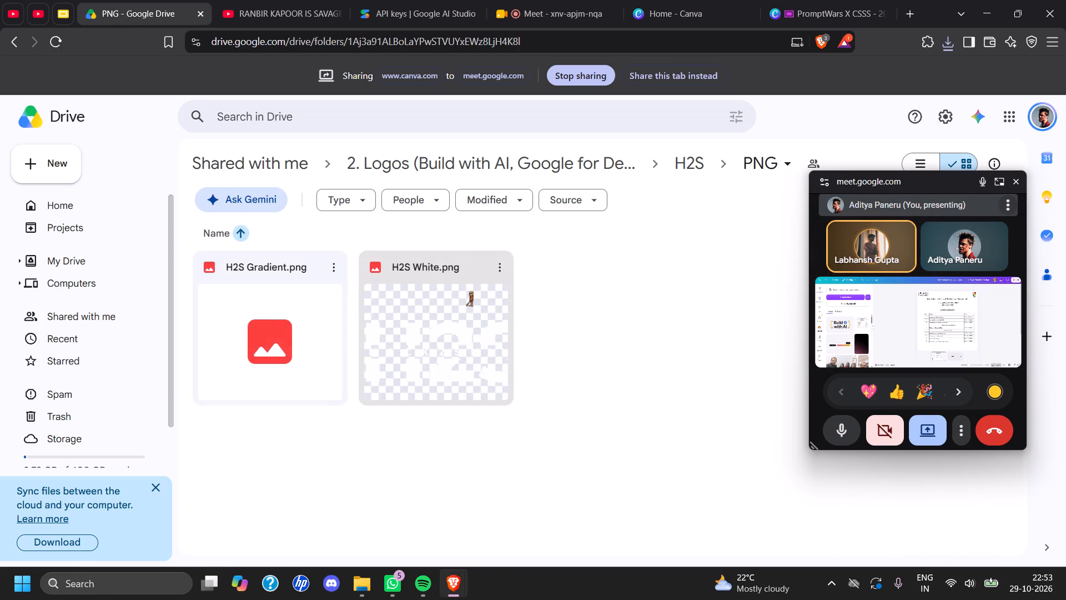
pyautogui.click(328, 273)
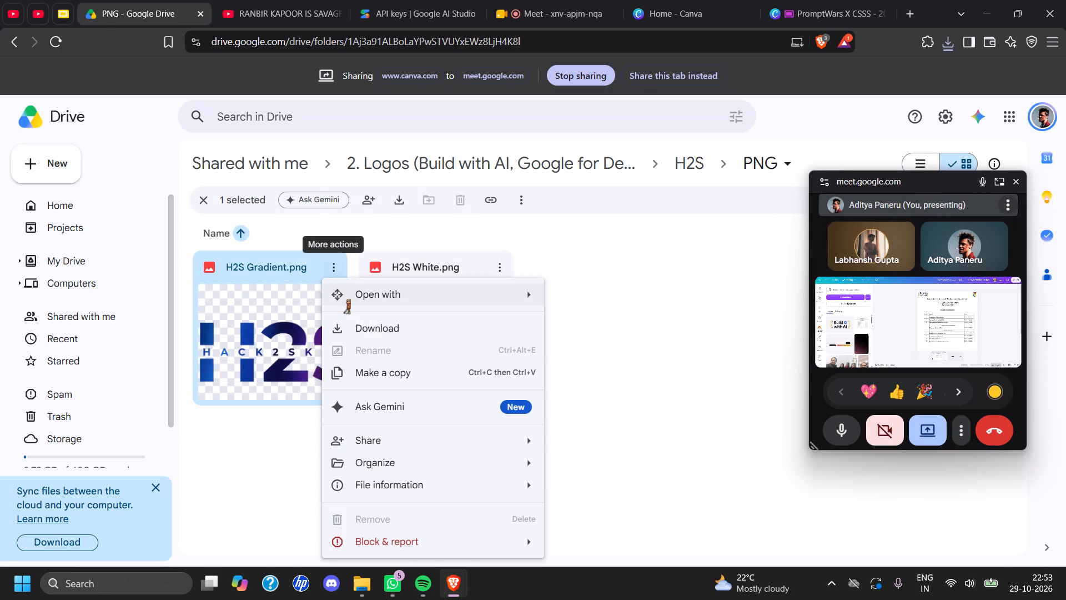
pyautogui.click(386, 324)
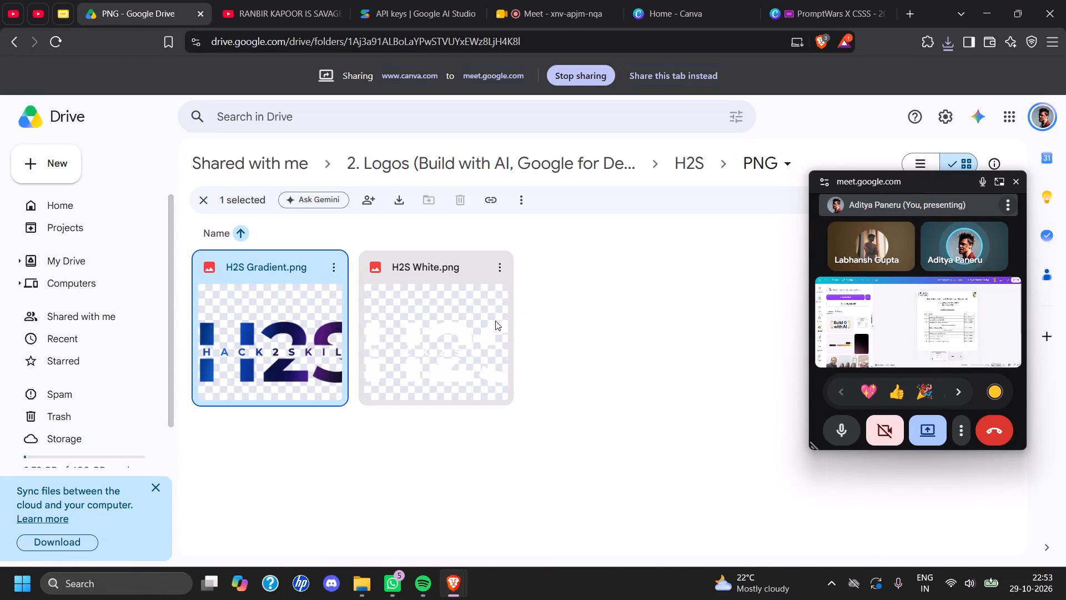
pyautogui.press('Return')
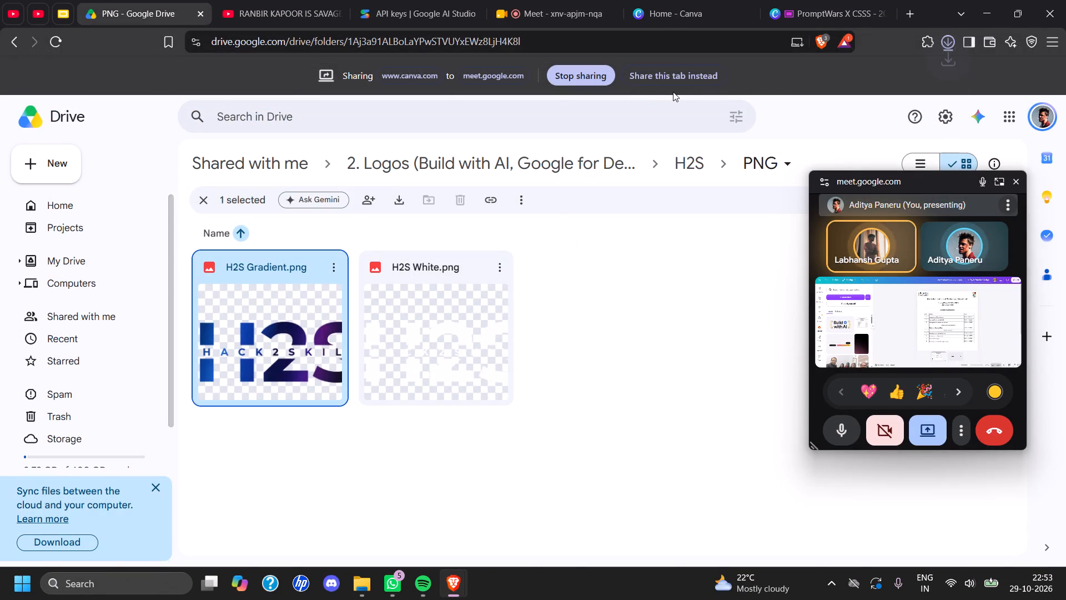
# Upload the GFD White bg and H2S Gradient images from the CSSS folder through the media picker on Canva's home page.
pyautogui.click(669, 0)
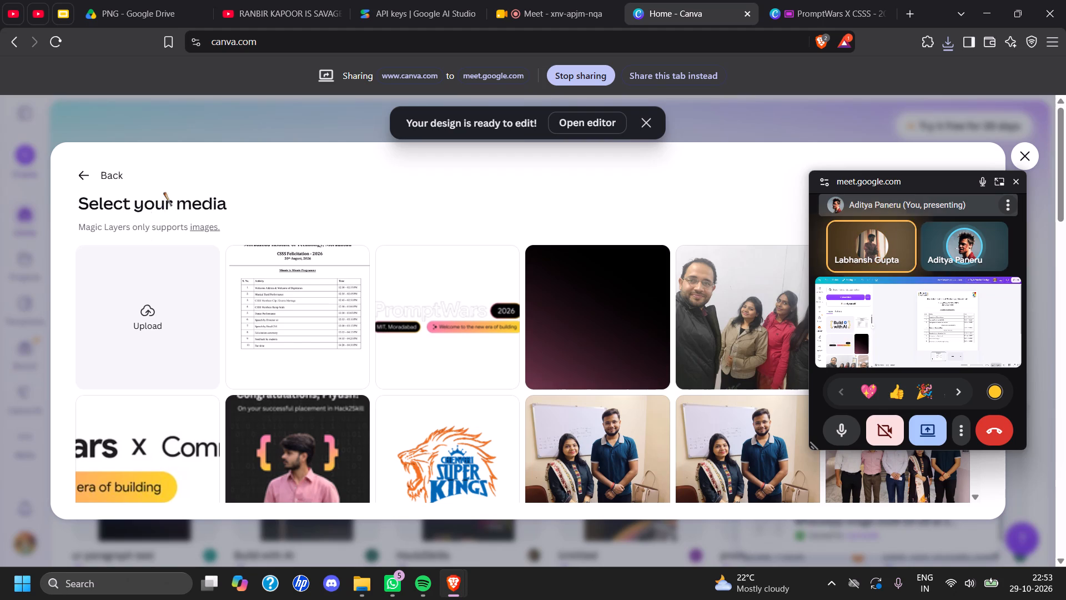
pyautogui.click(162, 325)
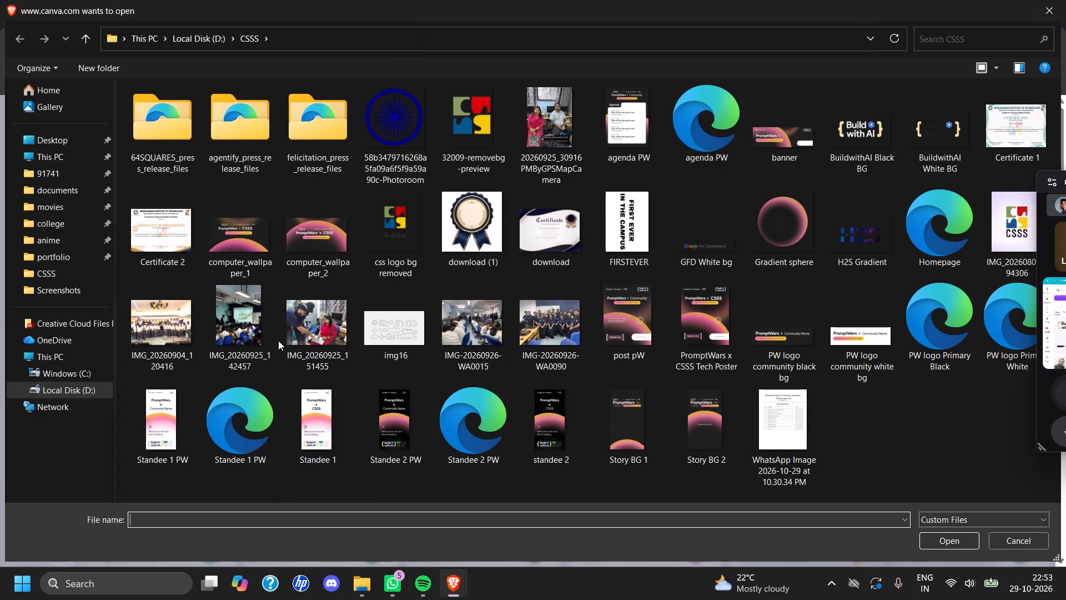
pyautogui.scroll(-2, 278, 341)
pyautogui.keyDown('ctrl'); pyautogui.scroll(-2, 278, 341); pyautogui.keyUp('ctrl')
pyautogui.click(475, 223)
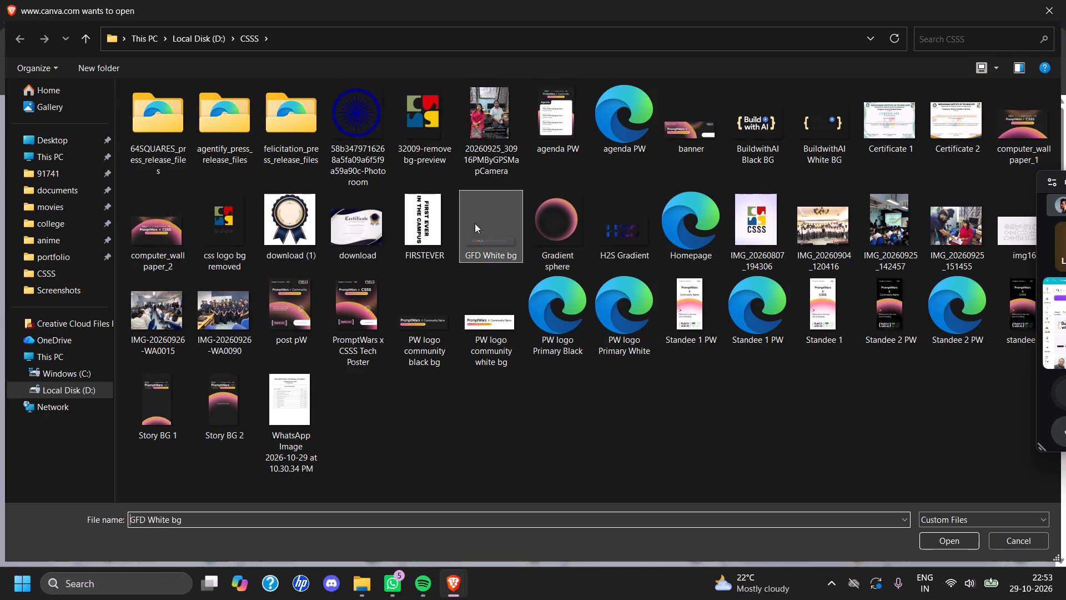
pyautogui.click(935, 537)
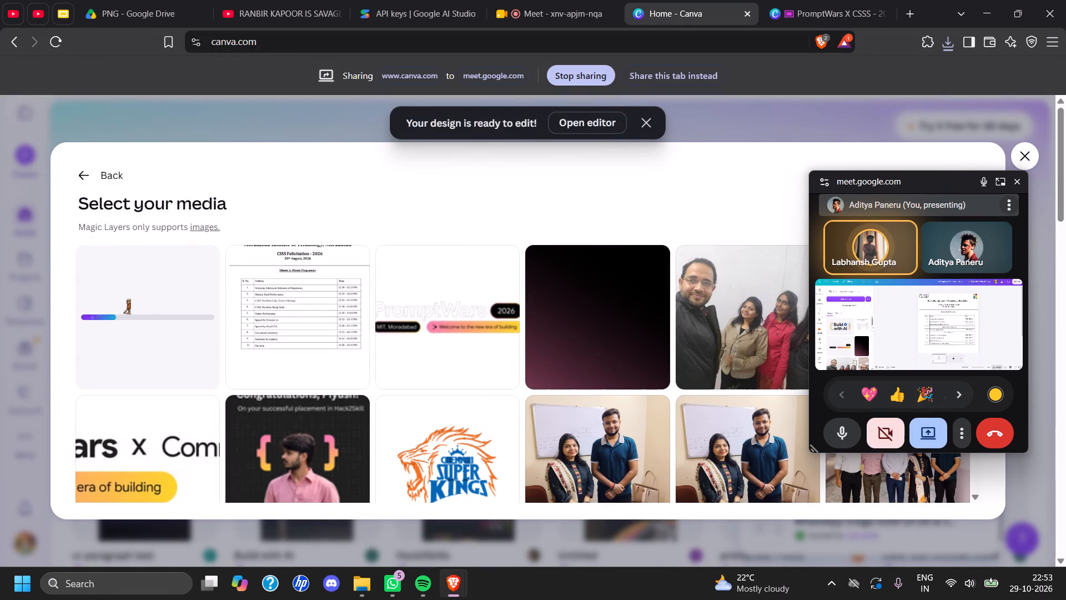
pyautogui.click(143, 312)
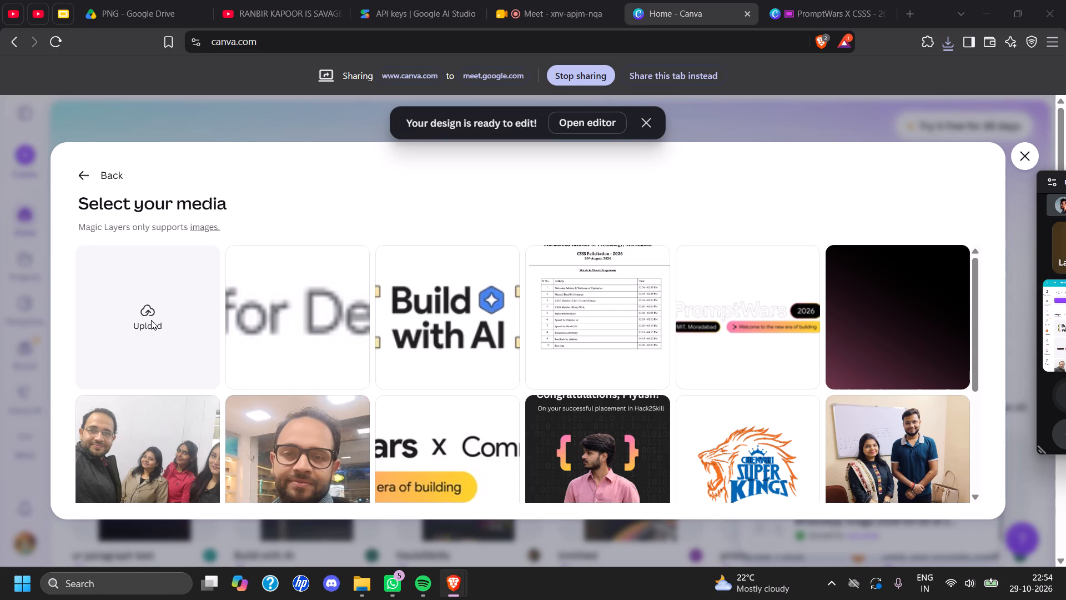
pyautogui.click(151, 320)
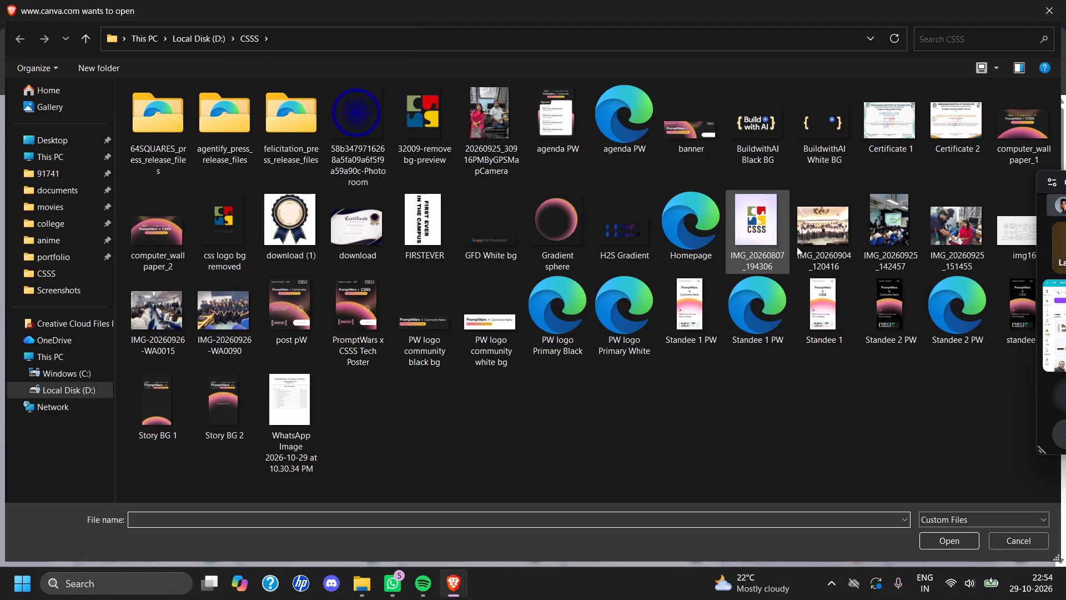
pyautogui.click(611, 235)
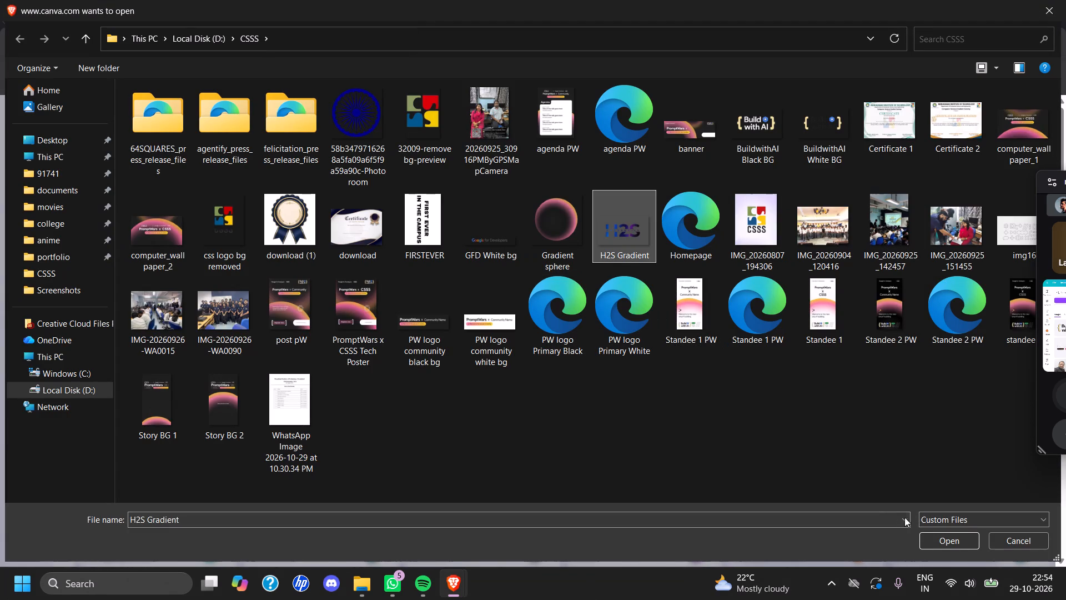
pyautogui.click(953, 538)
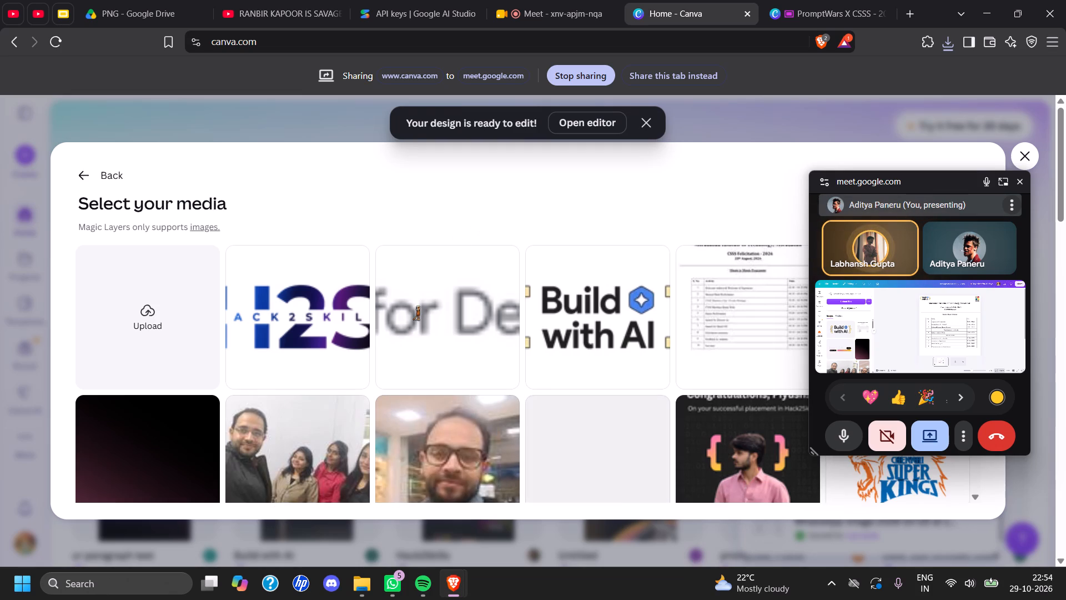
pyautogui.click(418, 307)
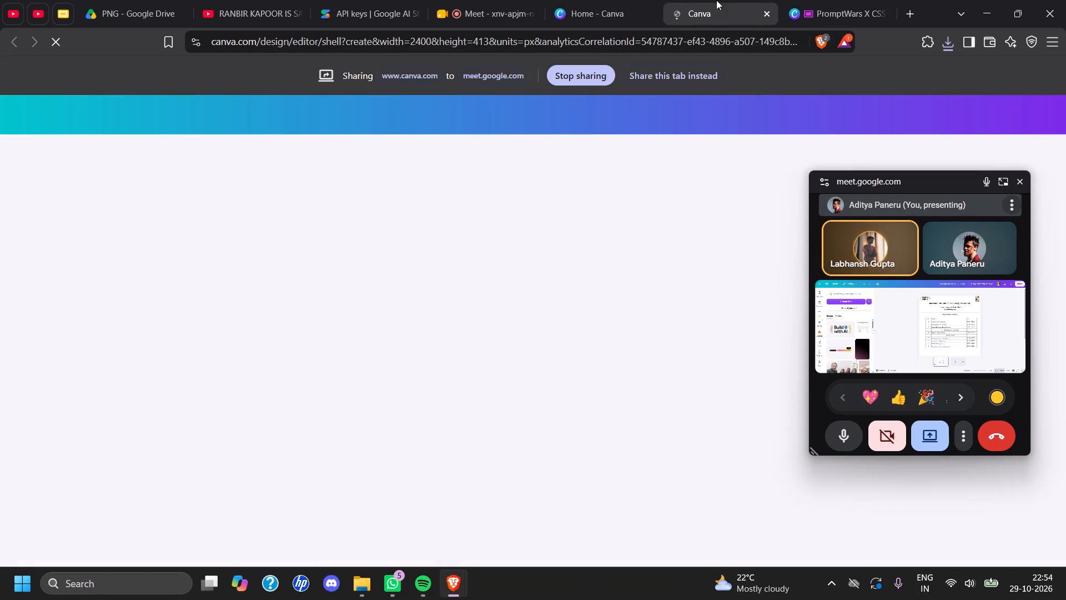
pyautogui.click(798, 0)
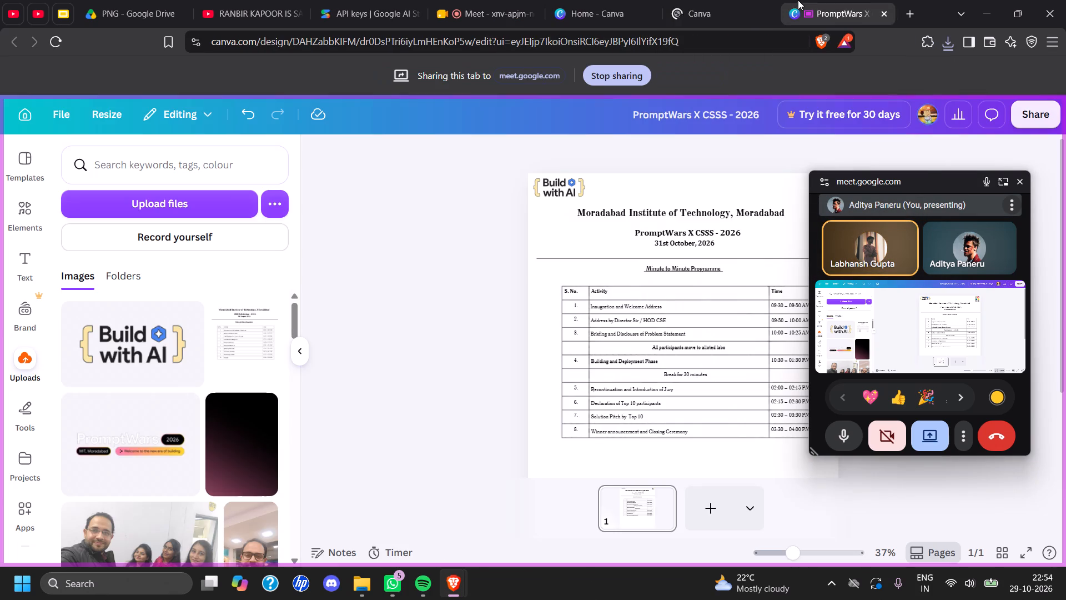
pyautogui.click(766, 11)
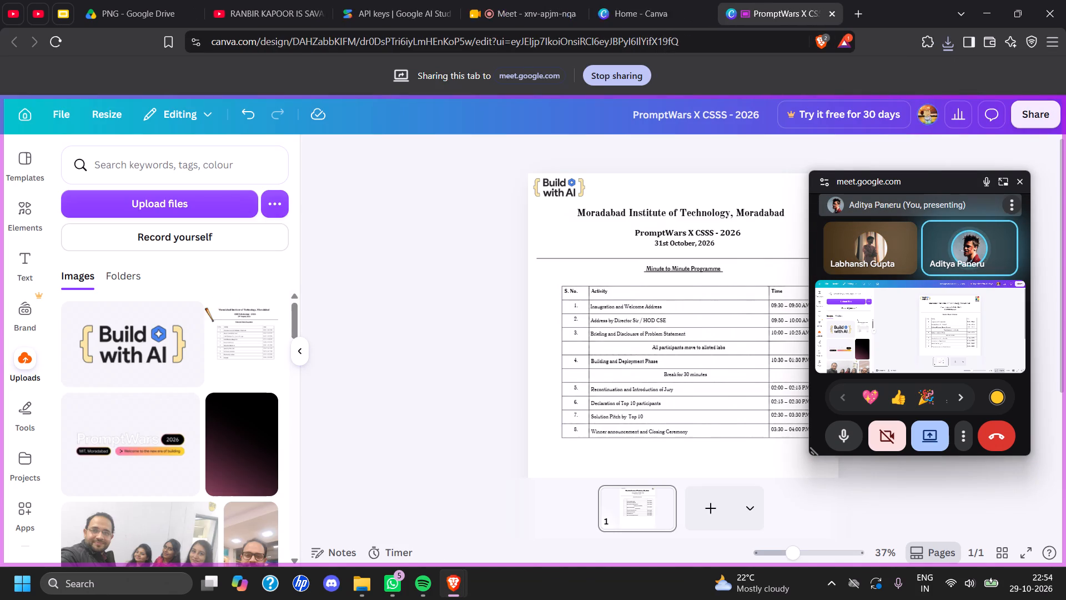
# Upload GFD White bg, Gradient sphere and H2S Gradient together from the CSSS folder into the design's uploads.
pyautogui.scroll(4, 178, 374)
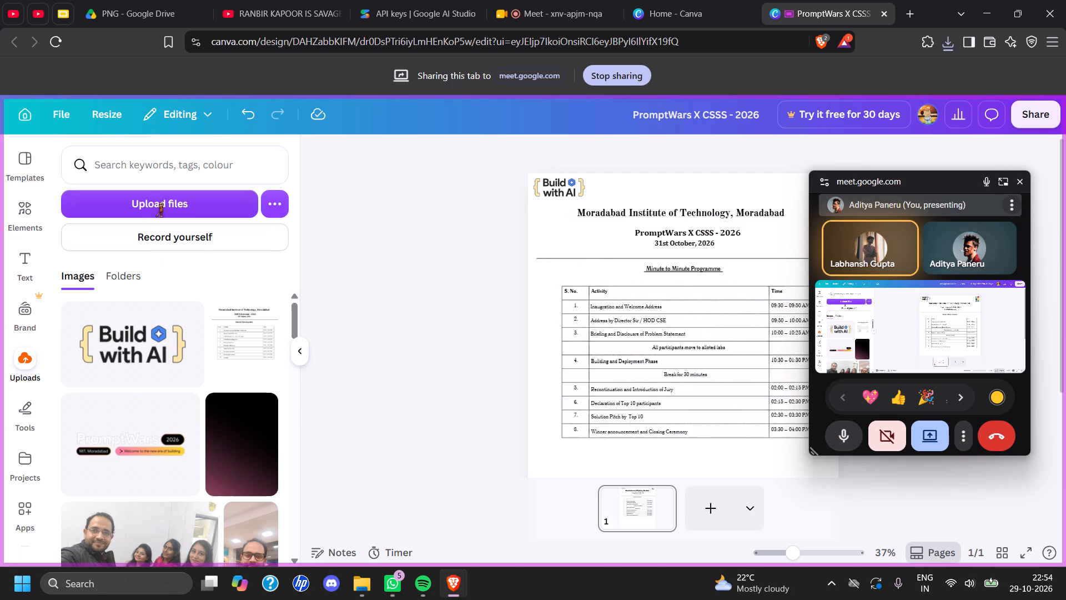
pyautogui.click(160, 202)
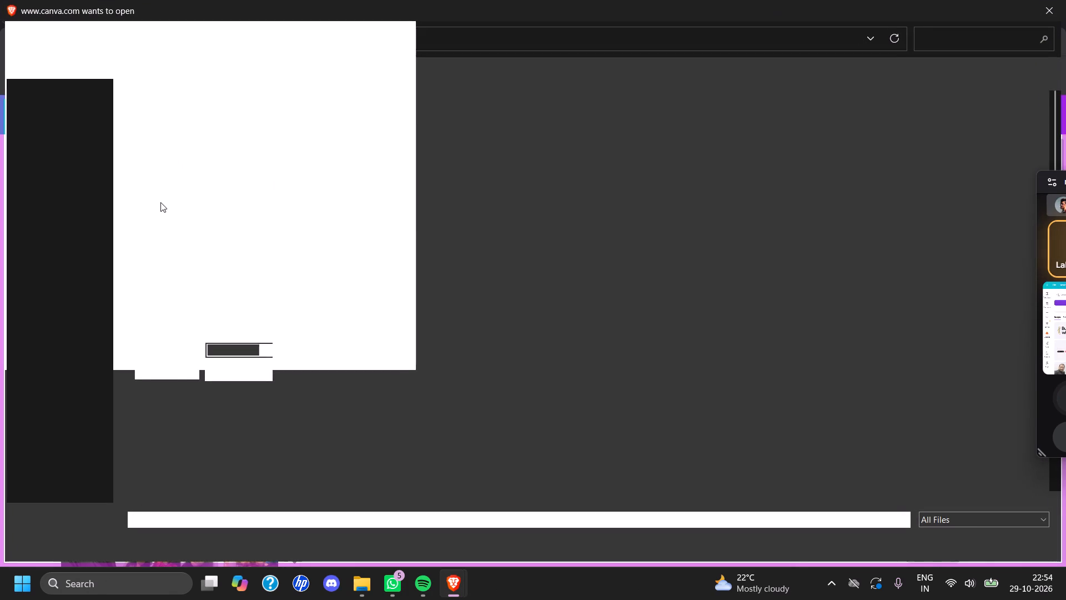
pyautogui.click(804, 246)
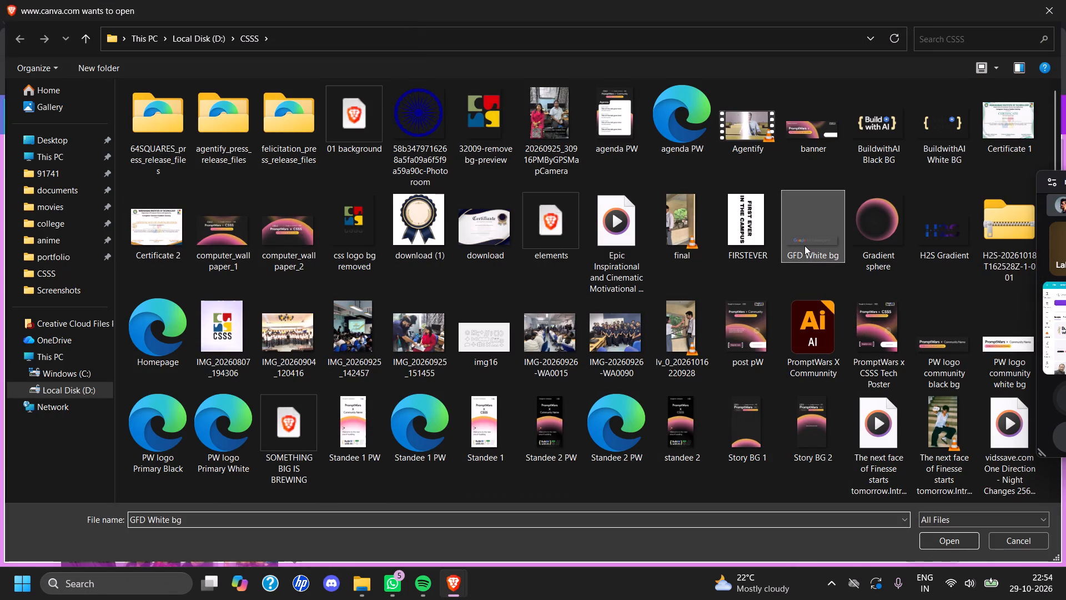
pyautogui.moveTo(817, 273); pyautogui.dragTo(931, 251)
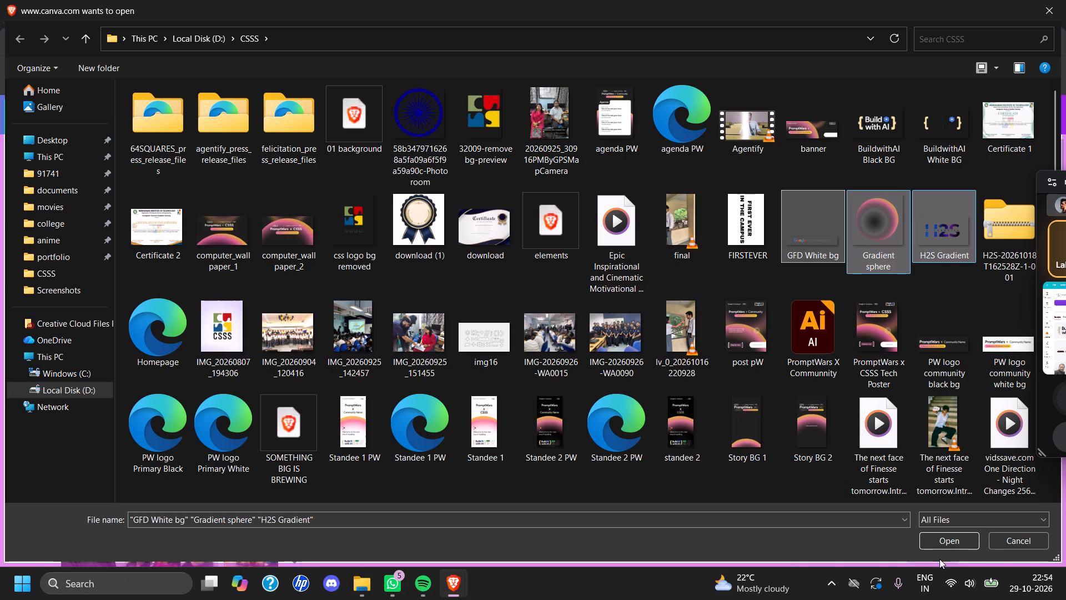
pyautogui.click(948, 544)
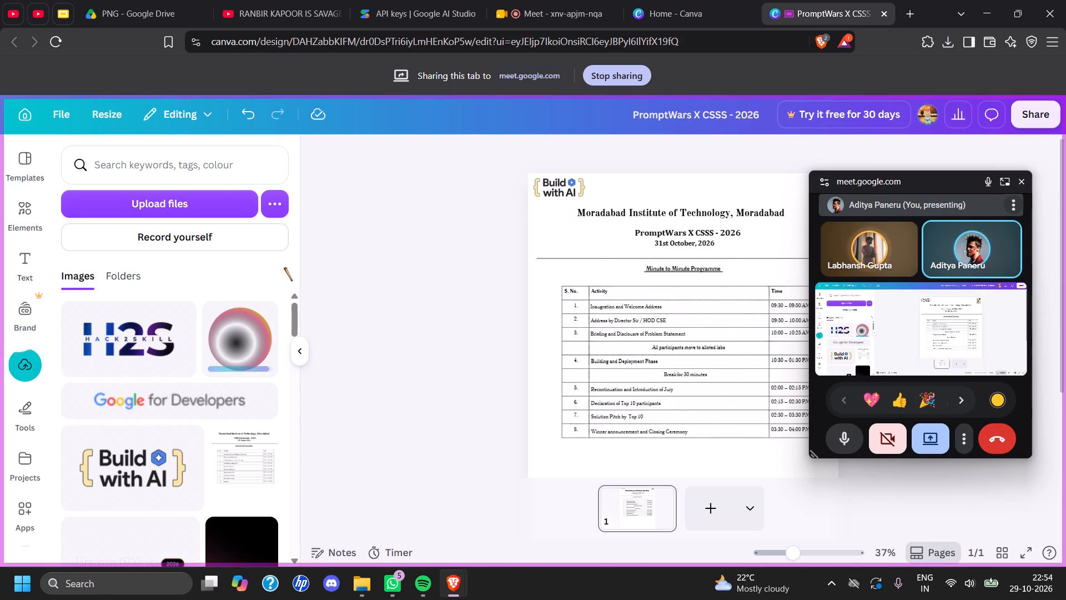
# Add the uploaded Google for Developers logo to the page, shrink it and place it in the header level with the Build with AI logo.
pyautogui.click(157, 395)
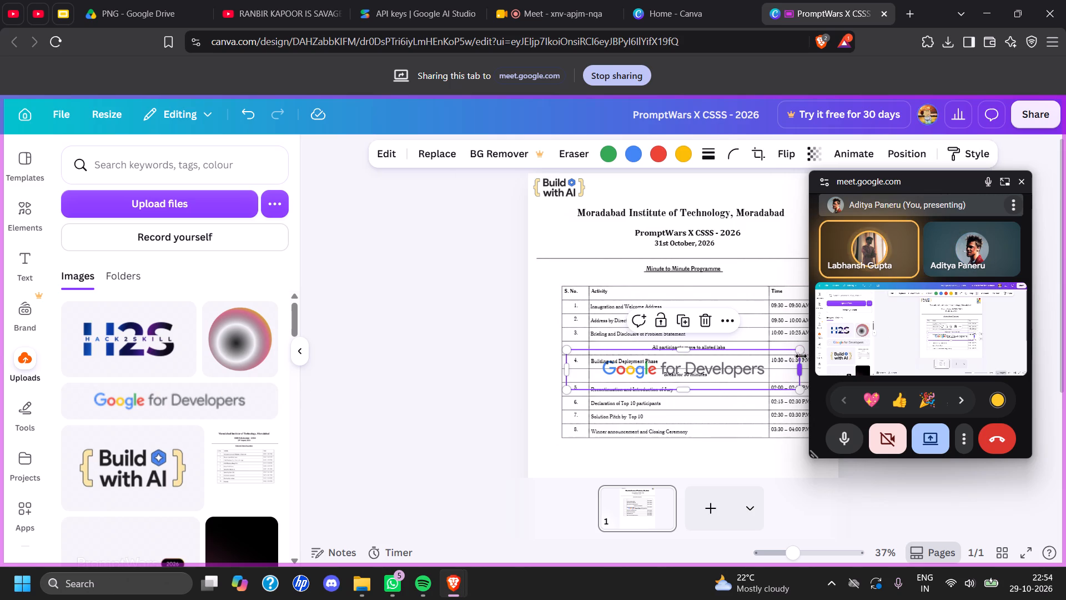
pyautogui.moveTo(798, 352); pyautogui.dragTo(691, 375)
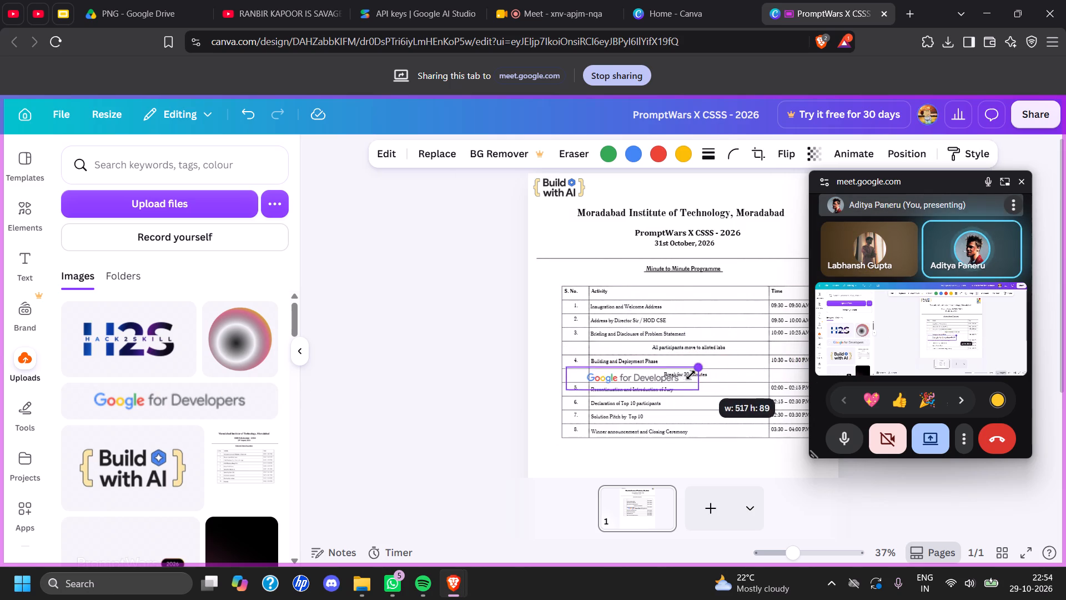
pyautogui.moveTo(691, 375); pyautogui.dragTo(681, 378)
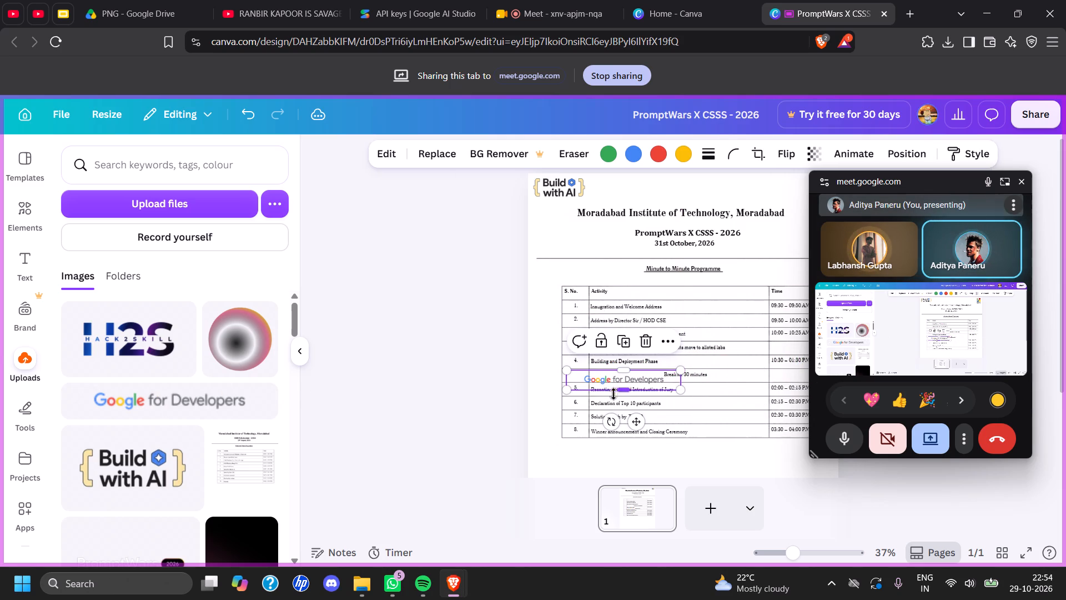
pyautogui.moveTo(632, 419); pyautogui.dragTo(672, 243)
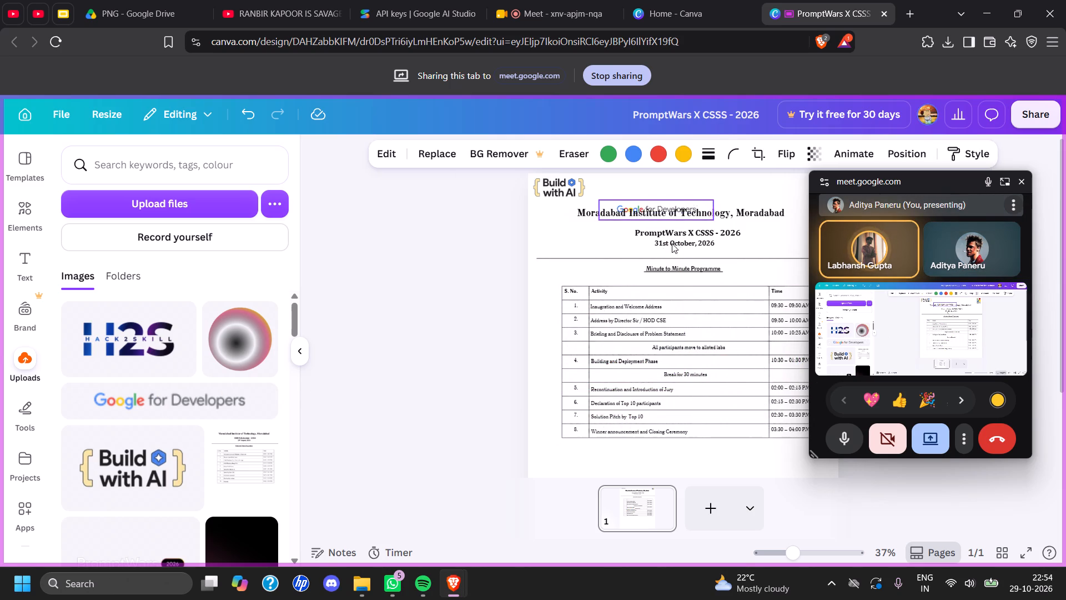
pyautogui.moveTo(672, 243); pyautogui.dragTo(681, 229)
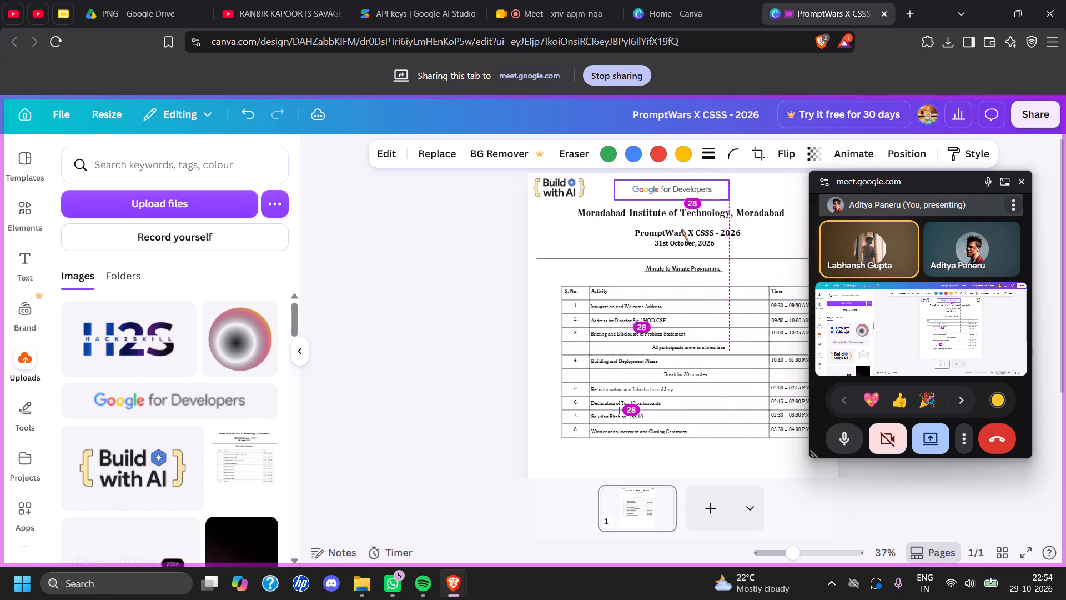
pyautogui.moveTo(681, 229); pyautogui.dragTo(681, 226)
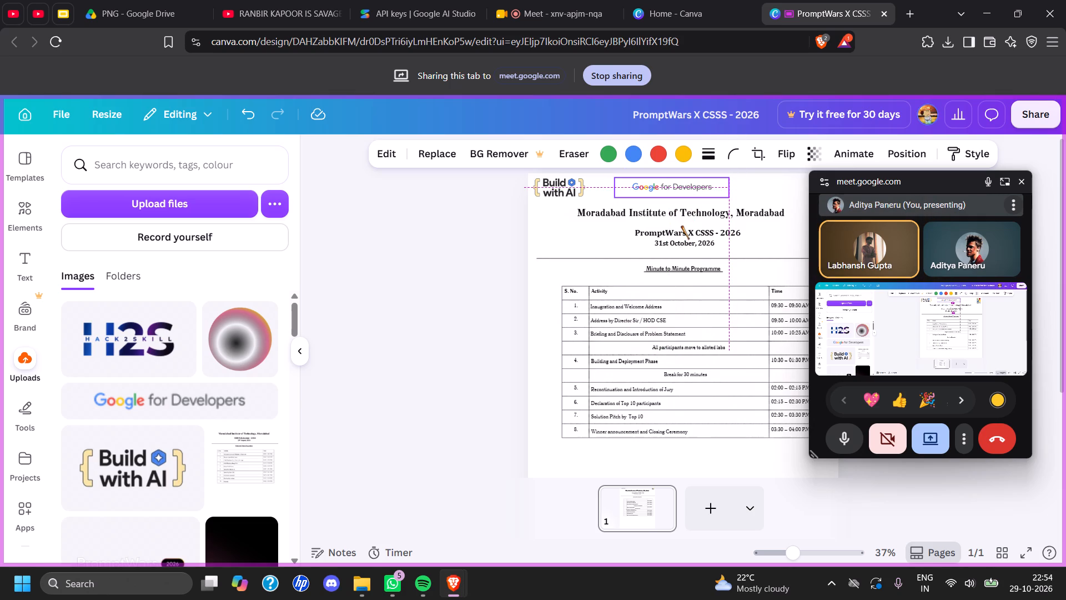
pyautogui.moveTo(681, 226); pyautogui.dragTo(683, 226)
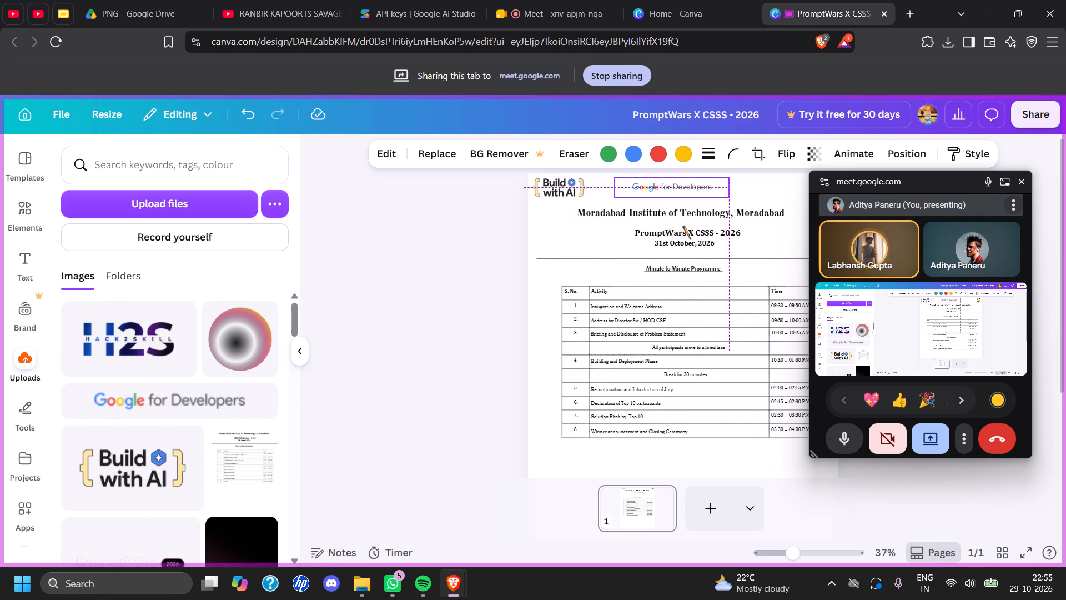
pyautogui.moveTo(683, 226); pyautogui.dragTo(700, 226)
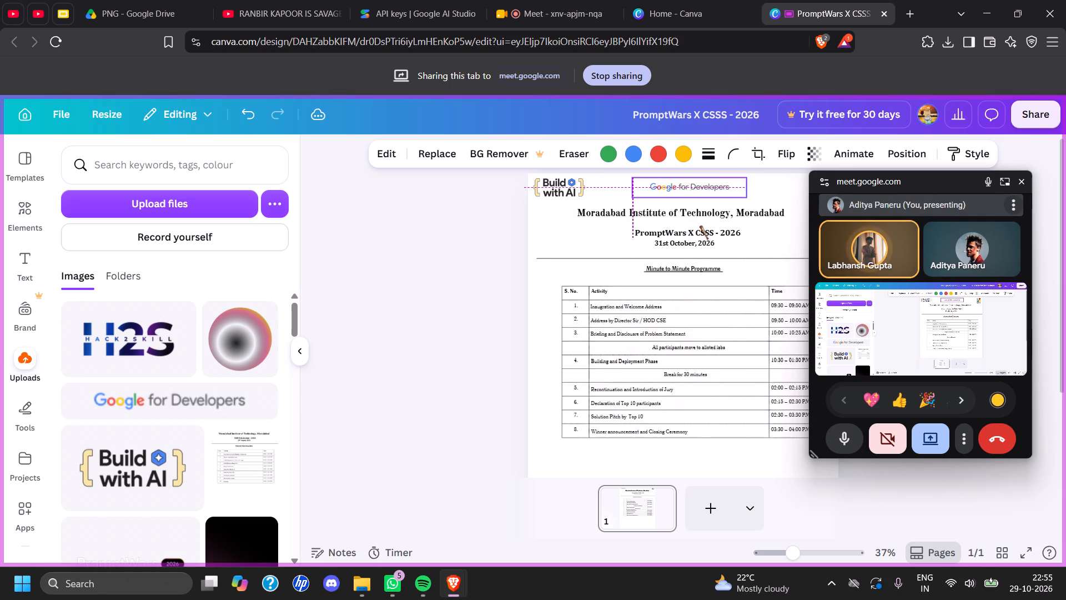
pyautogui.moveTo(700, 226); pyautogui.dragTo(742, 224)
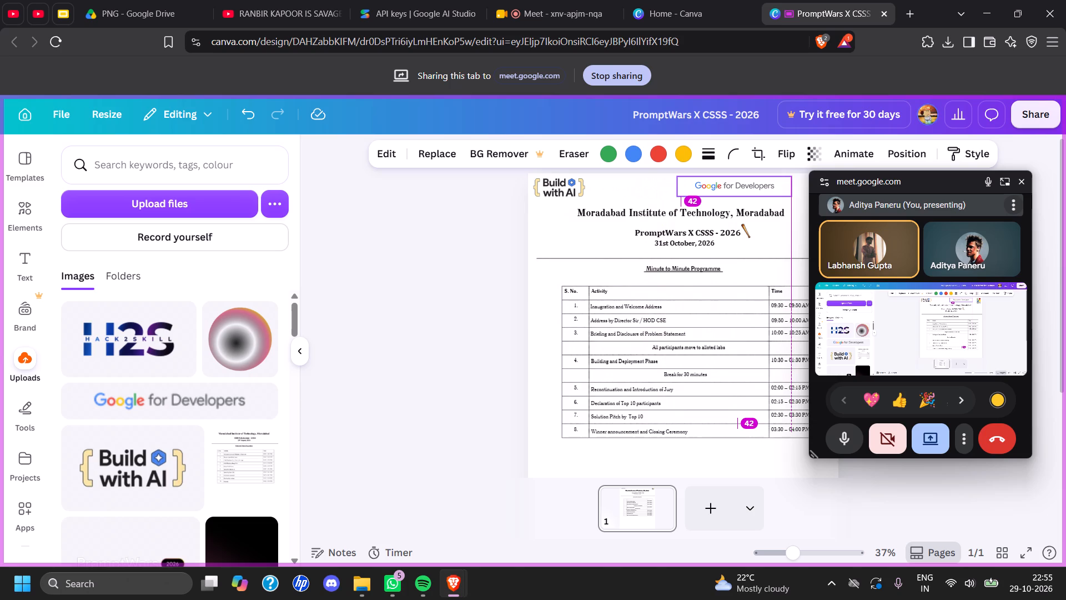
pyautogui.moveTo(742, 224); pyautogui.dragTo(738, 226)
# Add the Hack2skill logo and shrink it over the lower table rows, moving the Google for Developers logo out of the header to just above the table.
pyautogui.click(113, 340)
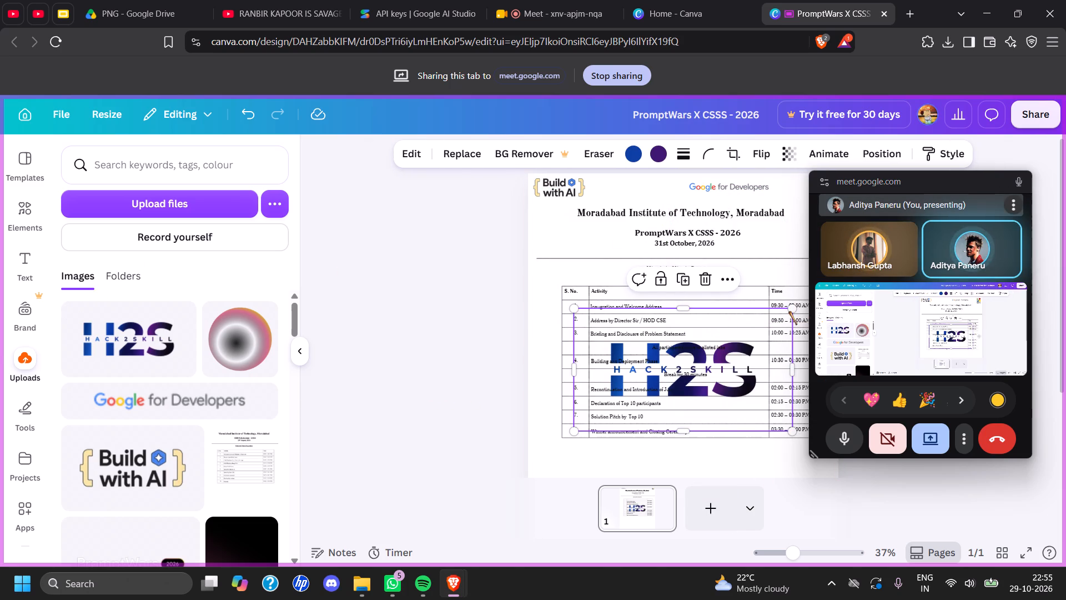
pyautogui.click(737, 184)
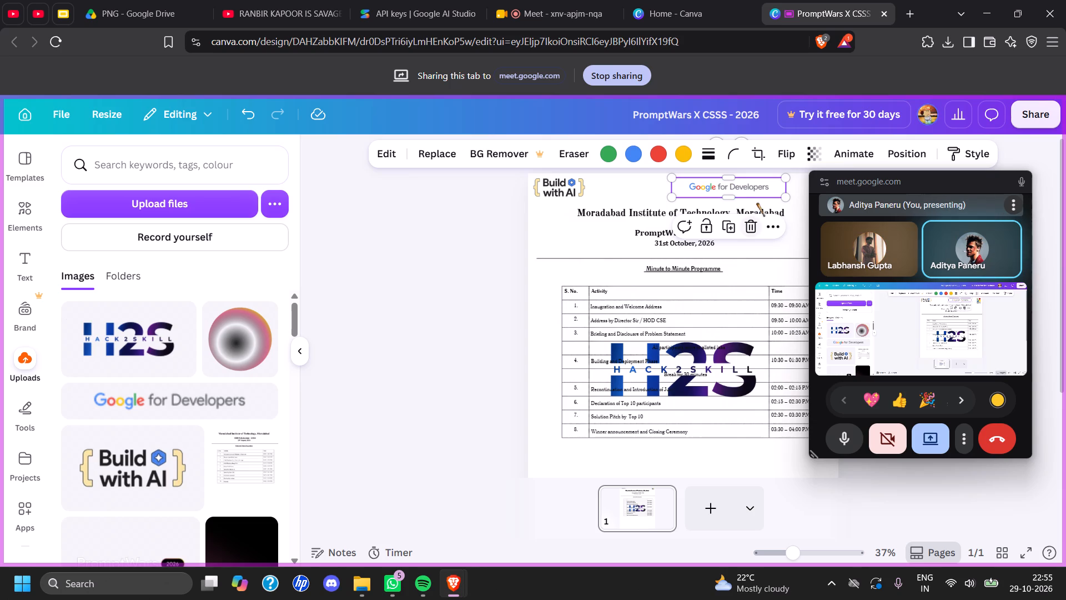
pyautogui.moveTo(751, 188); pyautogui.dragTo(792, 279)
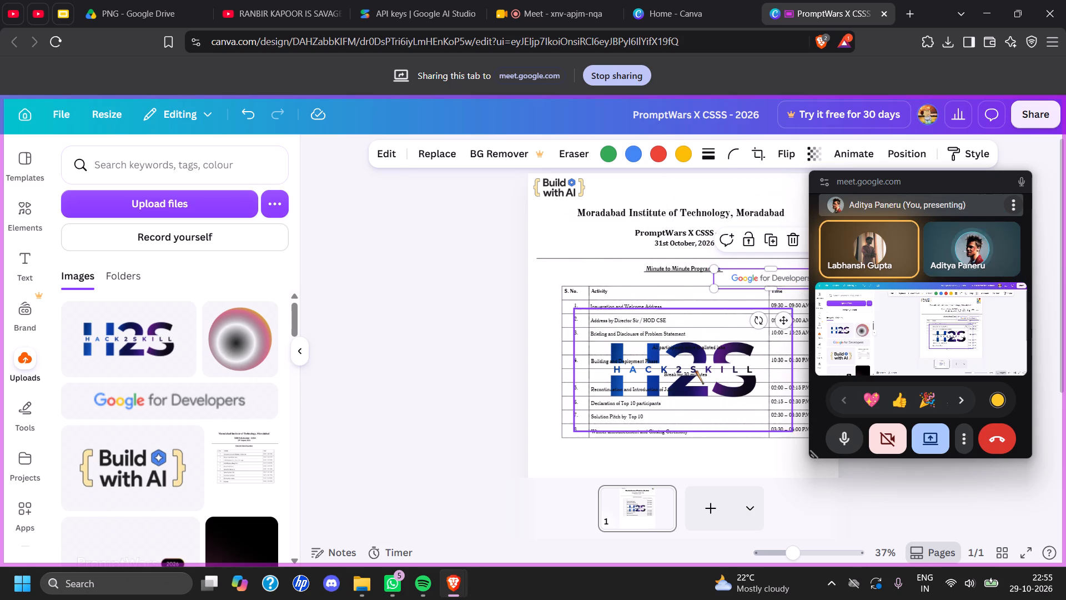
pyautogui.click(696, 371)
pyautogui.moveTo(794, 309); pyautogui.dragTo(747, 327)
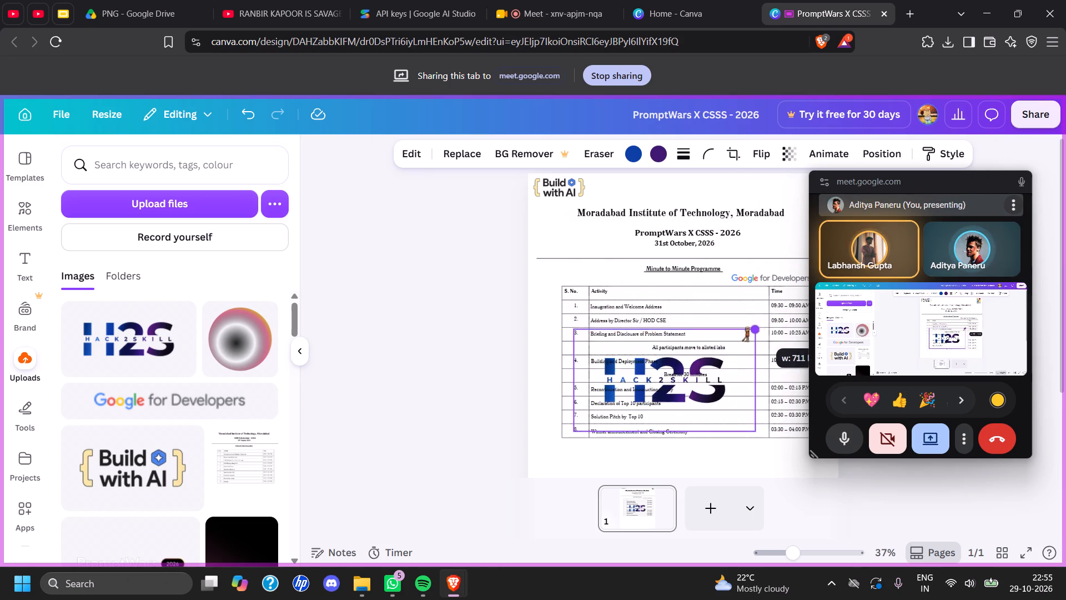
pyautogui.moveTo(747, 327); pyautogui.dragTo(676, 371)
pyautogui.click(620, 393)
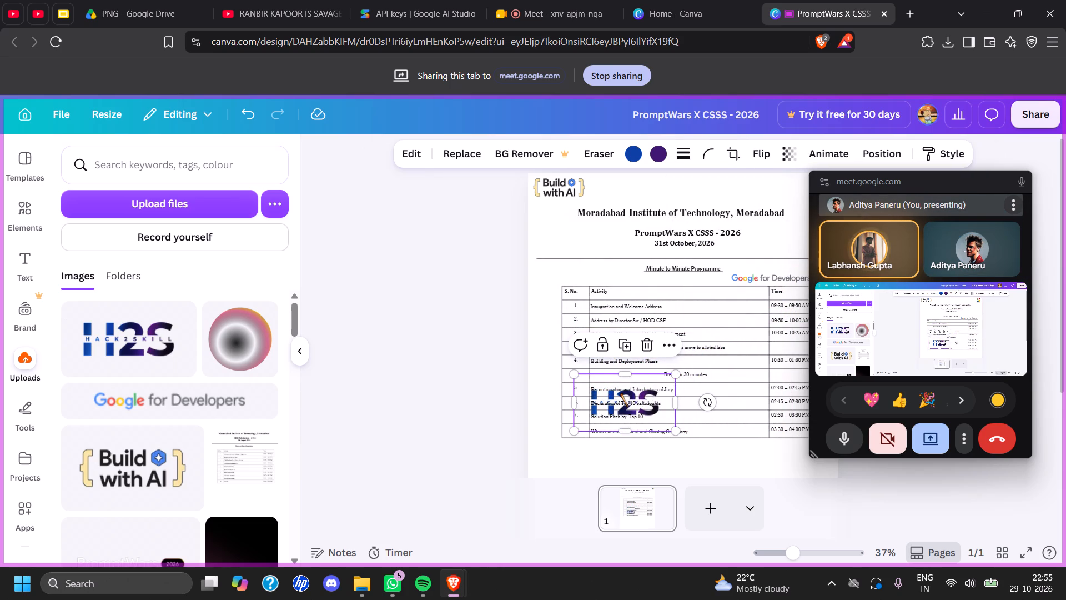
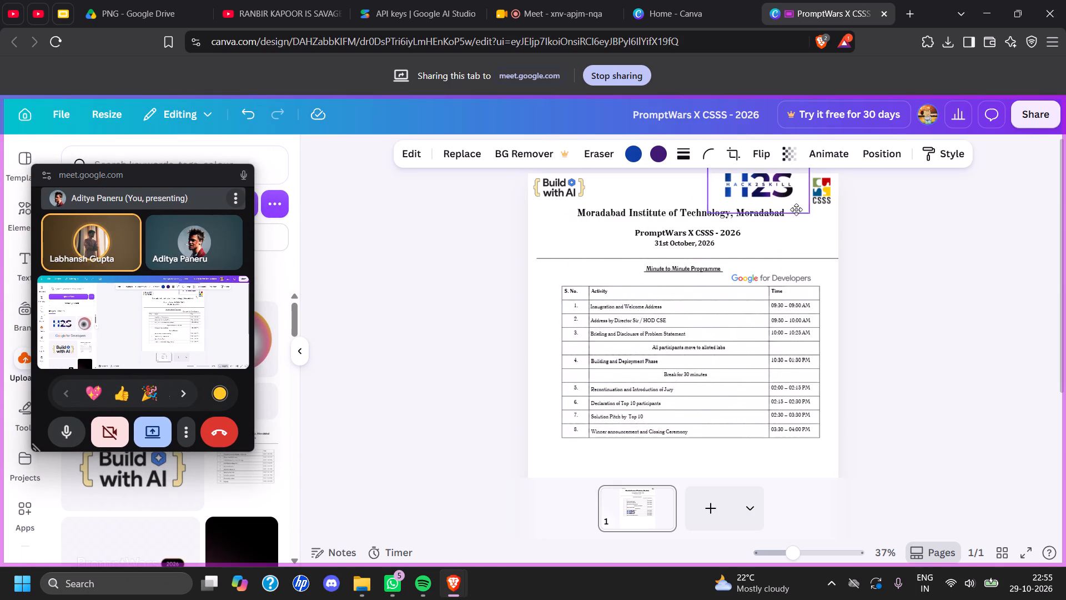
# Shrink the Hack2skill logo and place it in the page header directly beside the CSSS logo.
pyautogui.moveTo(796, 209); pyautogui.dragTo(804, 209)
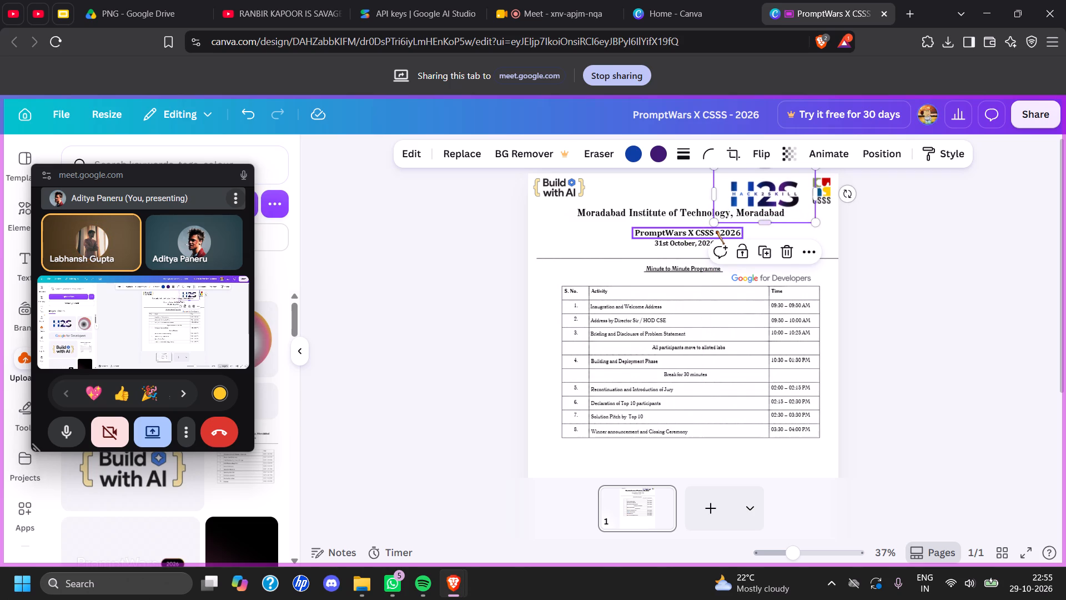
pyautogui.click(716, 231)
pyautogui.click(787, 189)
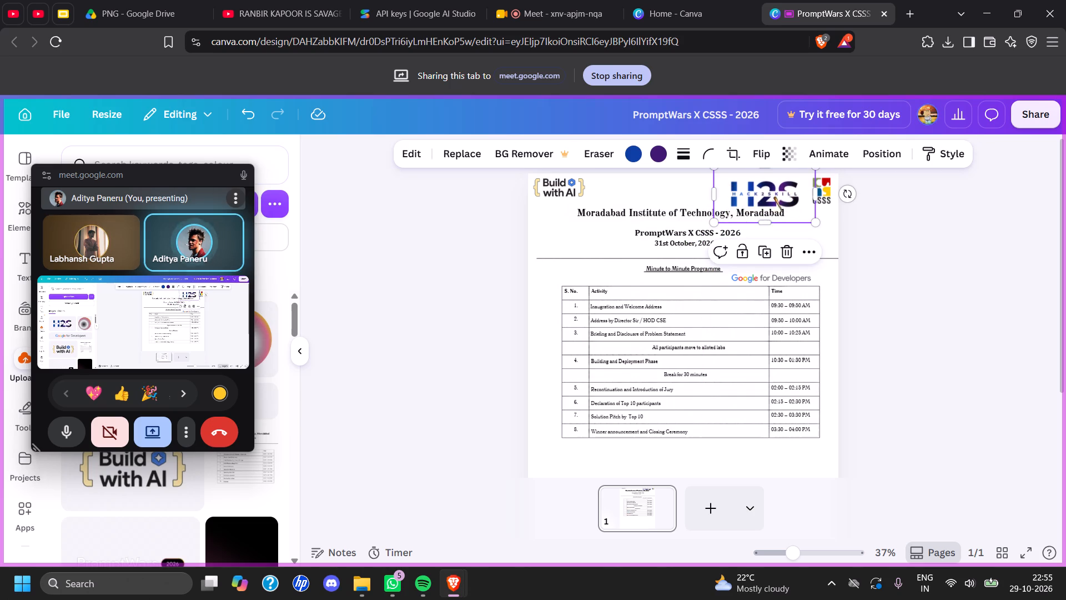
pyautogui.moveTo(712, 222); pyautogui.dragTo(749, 209)
pyautogui.moveTo(797, 188); pyautogui.dragTo(798, 194)
pyautogui.click(460, 265)
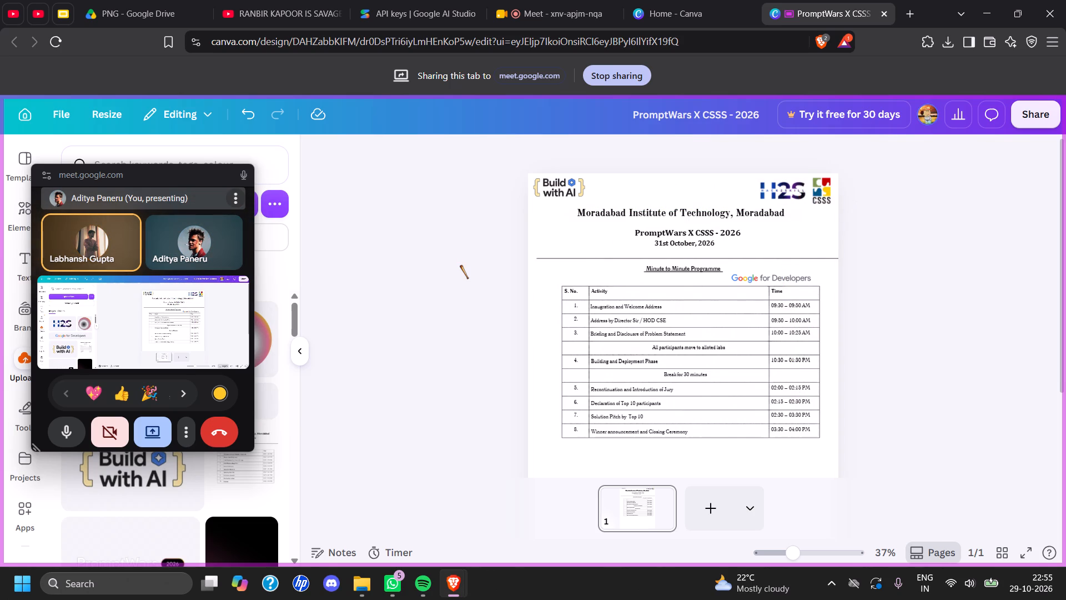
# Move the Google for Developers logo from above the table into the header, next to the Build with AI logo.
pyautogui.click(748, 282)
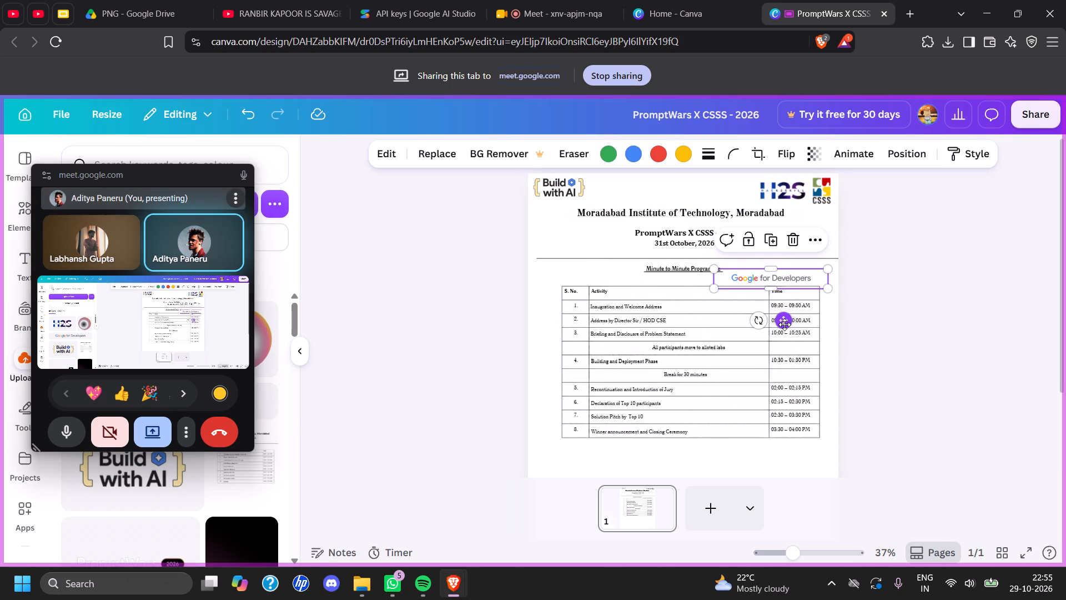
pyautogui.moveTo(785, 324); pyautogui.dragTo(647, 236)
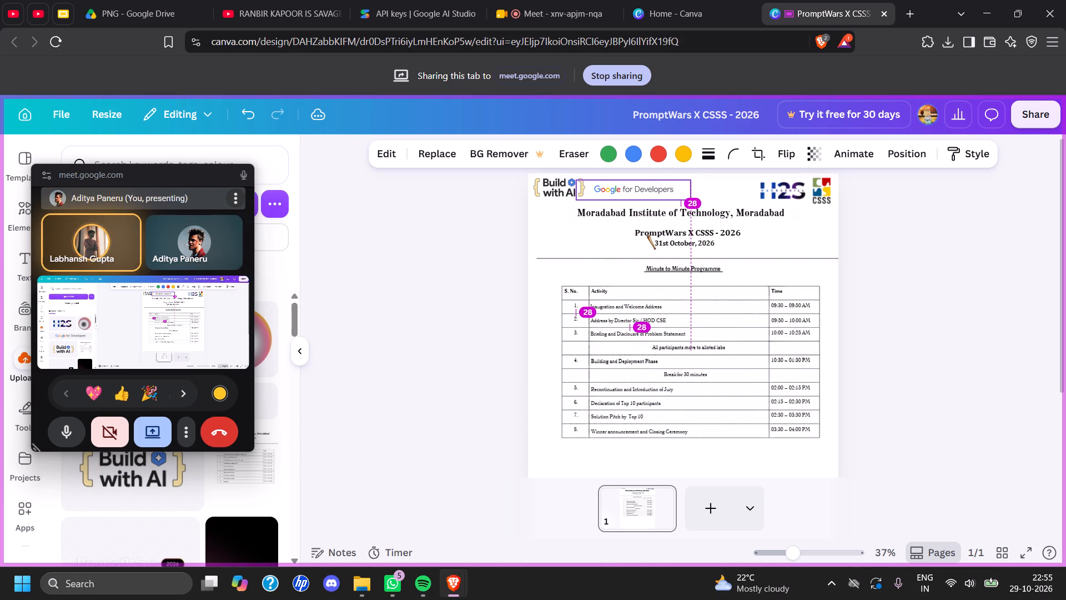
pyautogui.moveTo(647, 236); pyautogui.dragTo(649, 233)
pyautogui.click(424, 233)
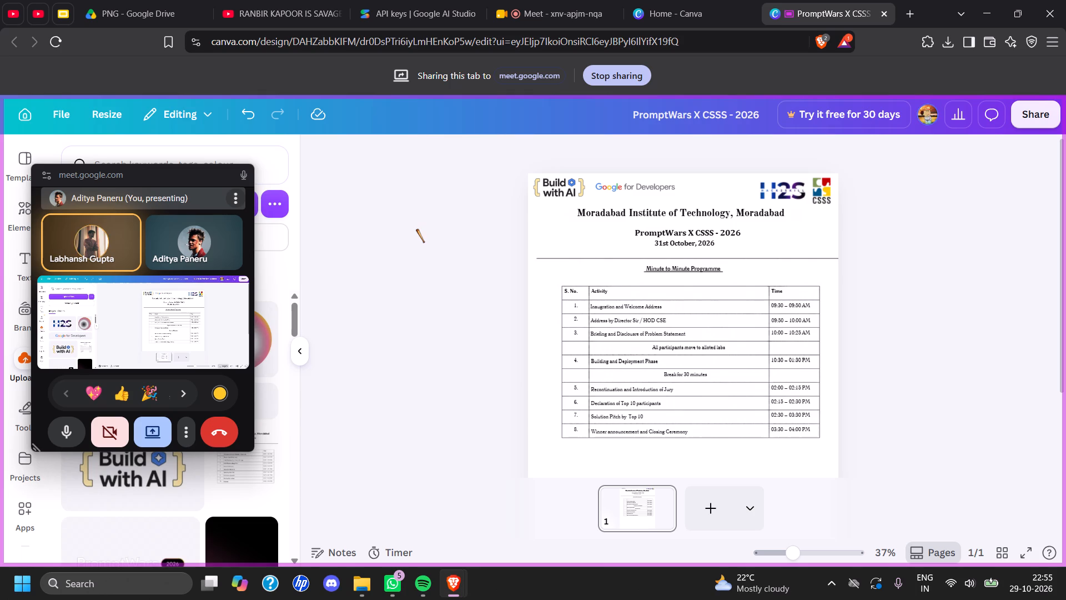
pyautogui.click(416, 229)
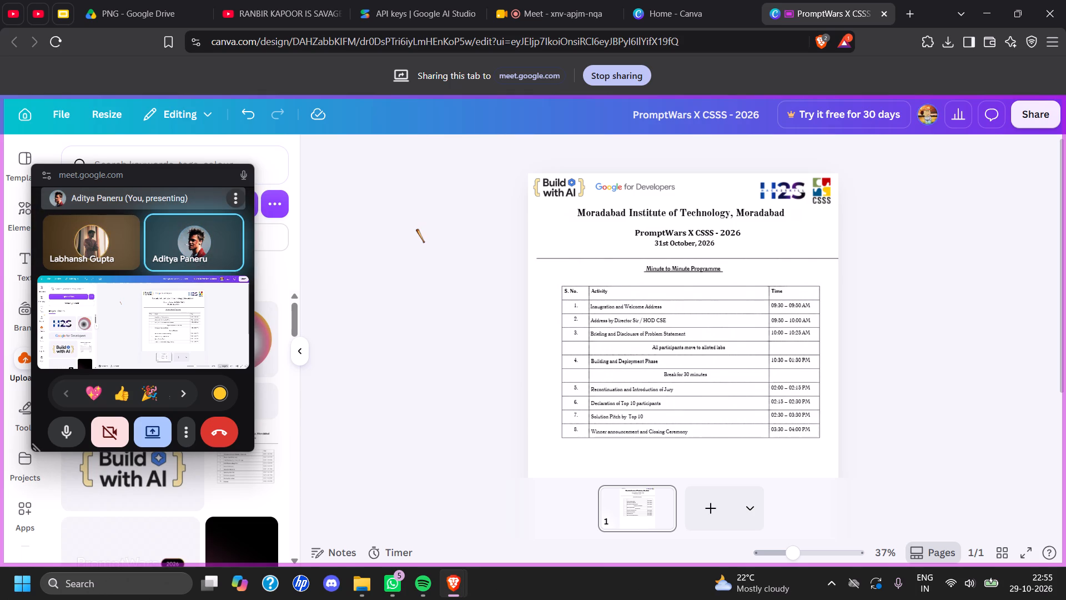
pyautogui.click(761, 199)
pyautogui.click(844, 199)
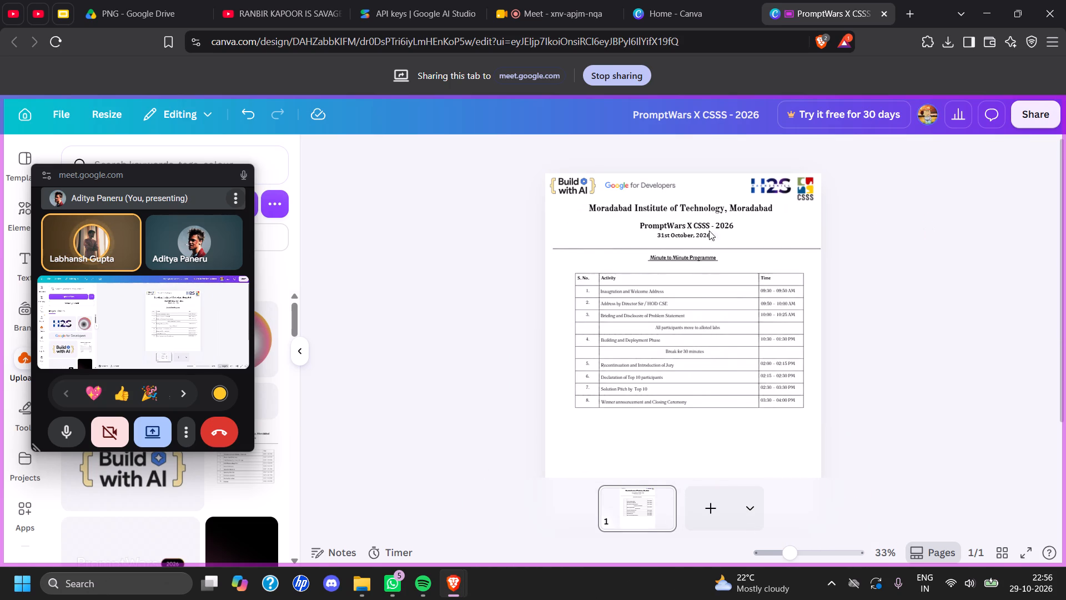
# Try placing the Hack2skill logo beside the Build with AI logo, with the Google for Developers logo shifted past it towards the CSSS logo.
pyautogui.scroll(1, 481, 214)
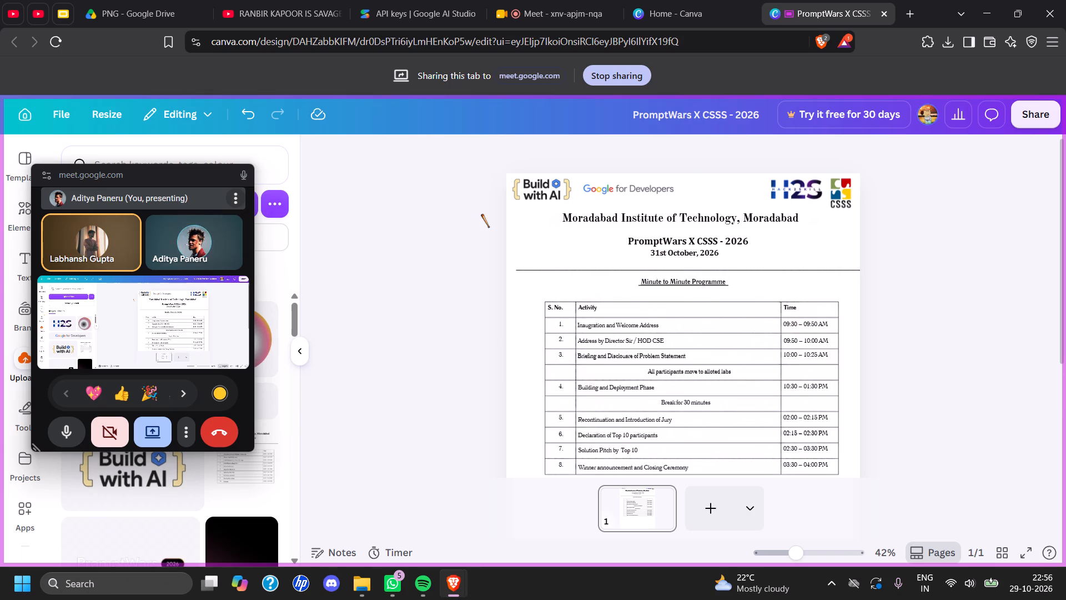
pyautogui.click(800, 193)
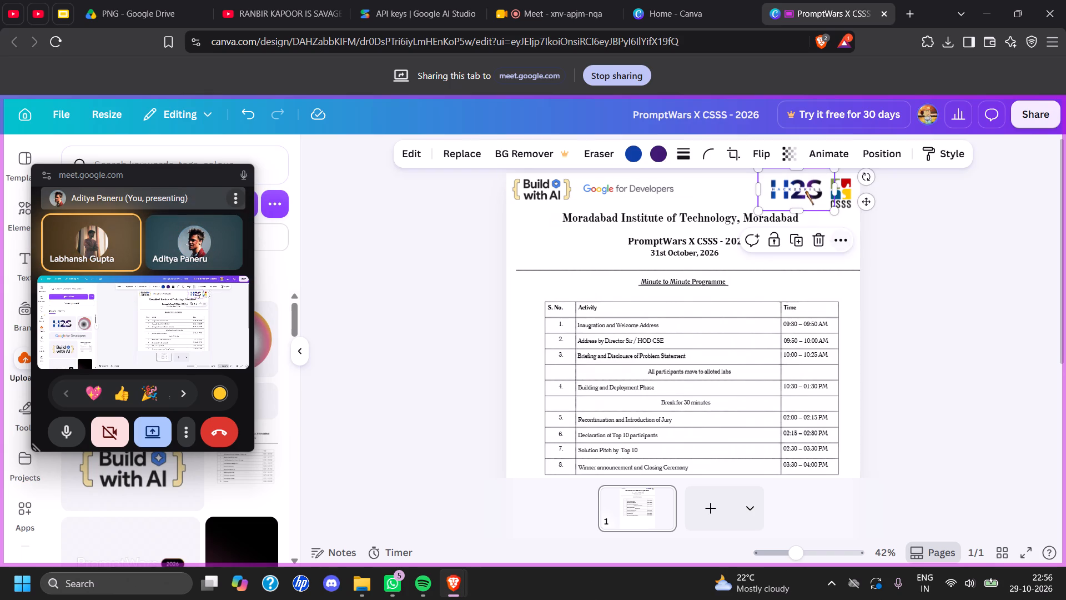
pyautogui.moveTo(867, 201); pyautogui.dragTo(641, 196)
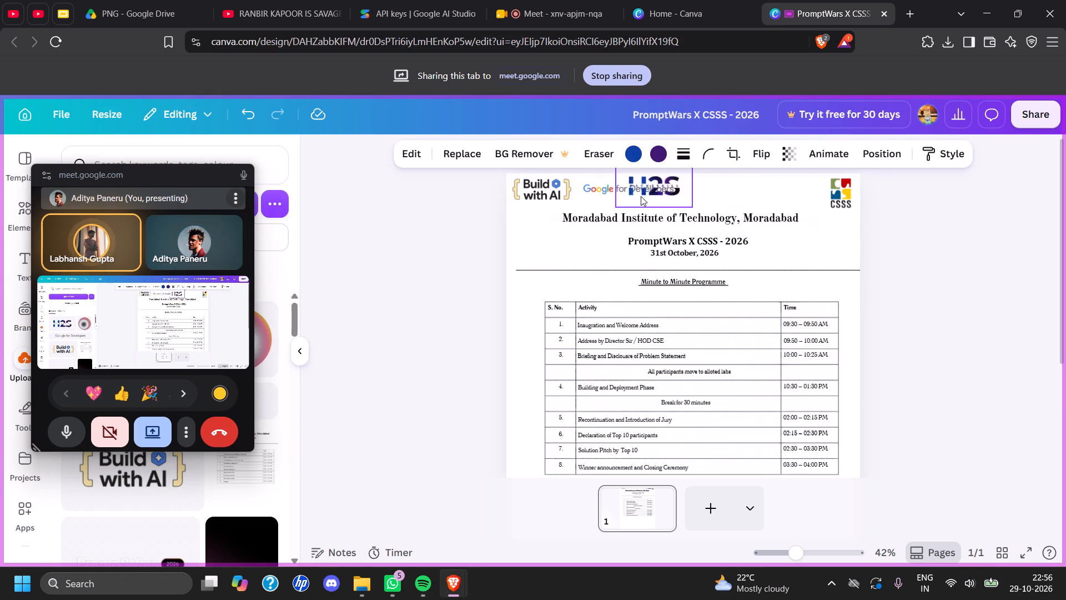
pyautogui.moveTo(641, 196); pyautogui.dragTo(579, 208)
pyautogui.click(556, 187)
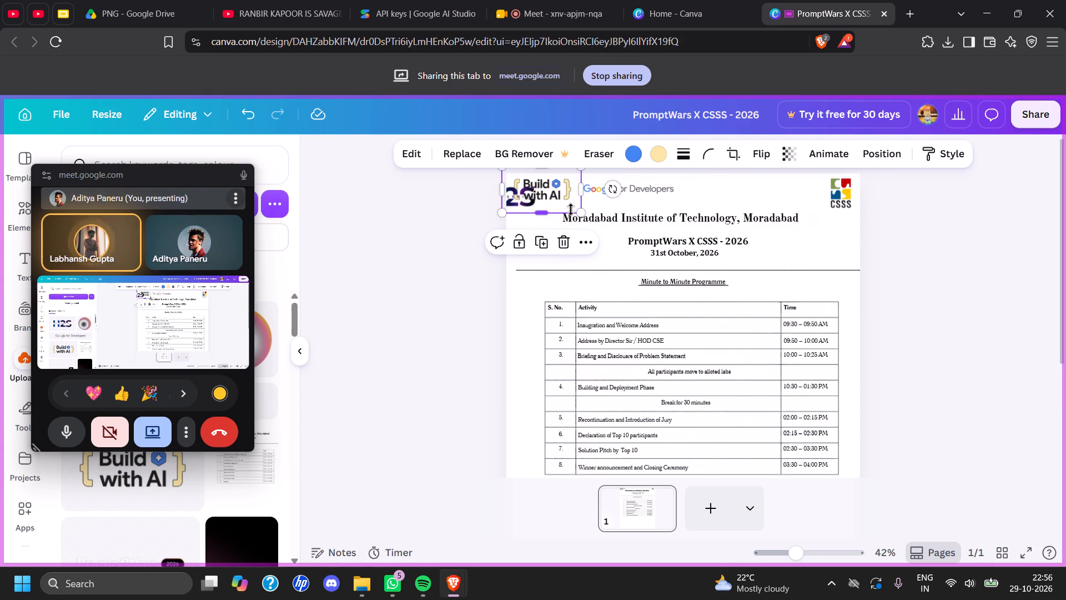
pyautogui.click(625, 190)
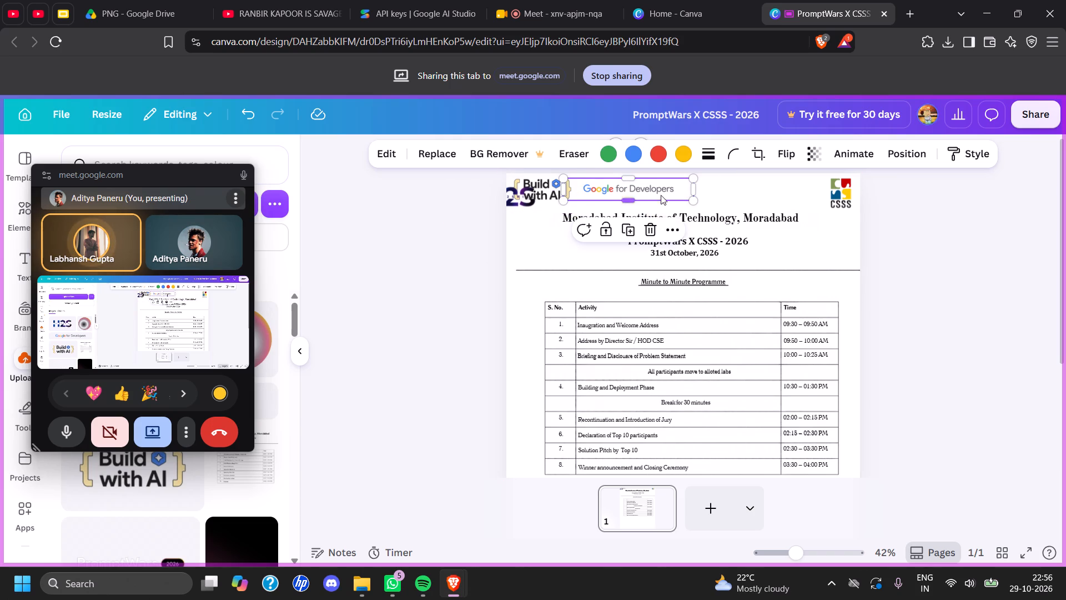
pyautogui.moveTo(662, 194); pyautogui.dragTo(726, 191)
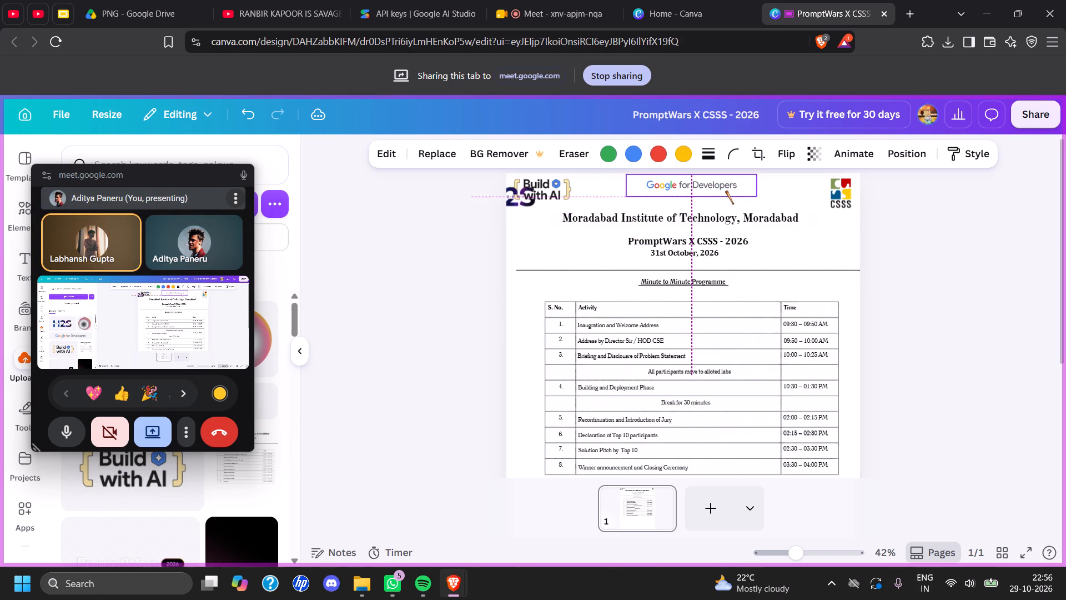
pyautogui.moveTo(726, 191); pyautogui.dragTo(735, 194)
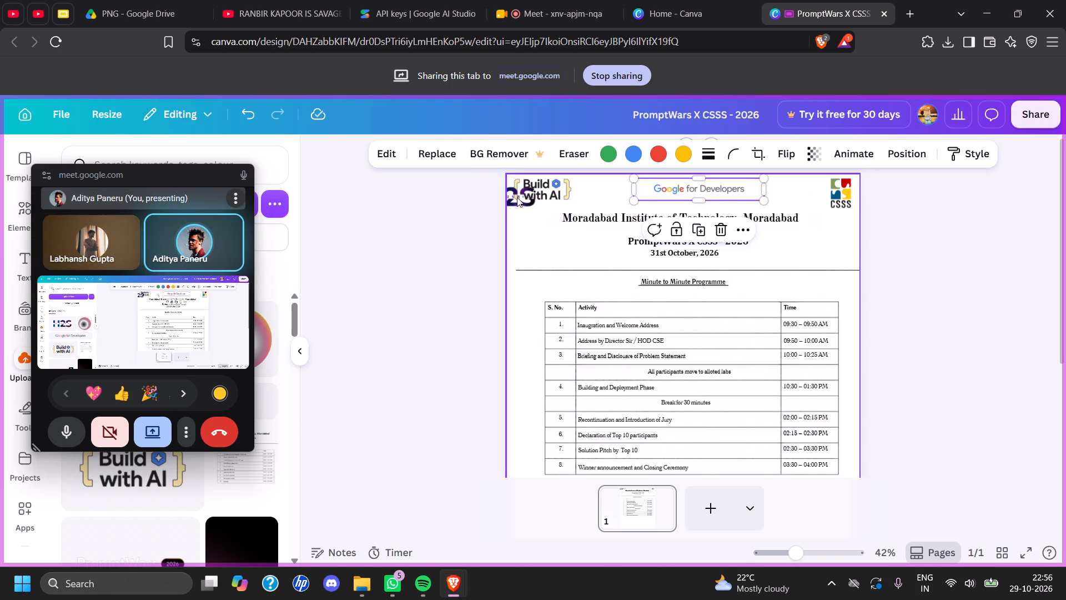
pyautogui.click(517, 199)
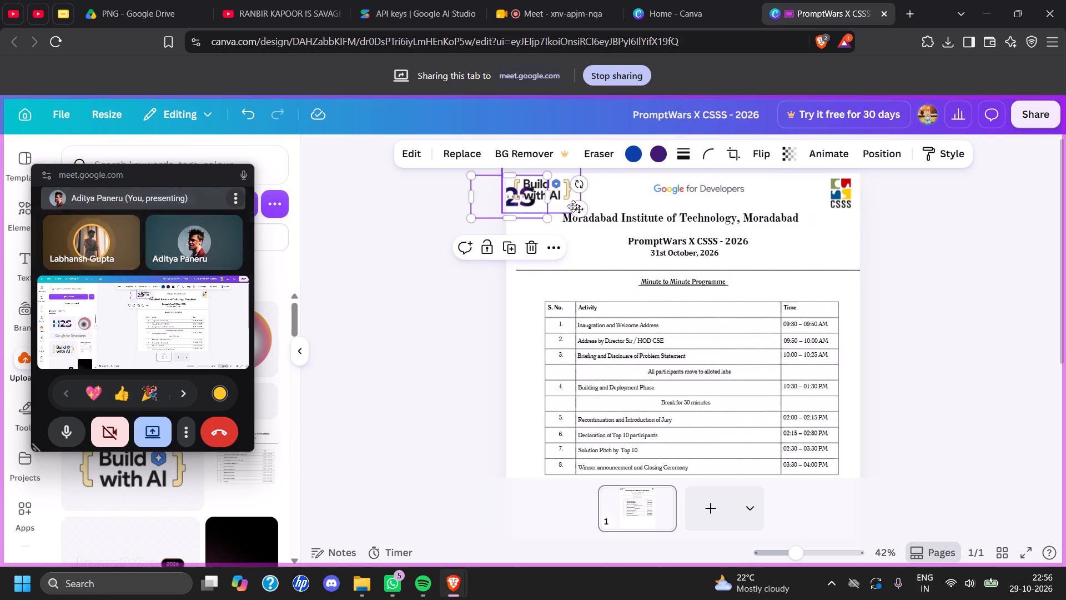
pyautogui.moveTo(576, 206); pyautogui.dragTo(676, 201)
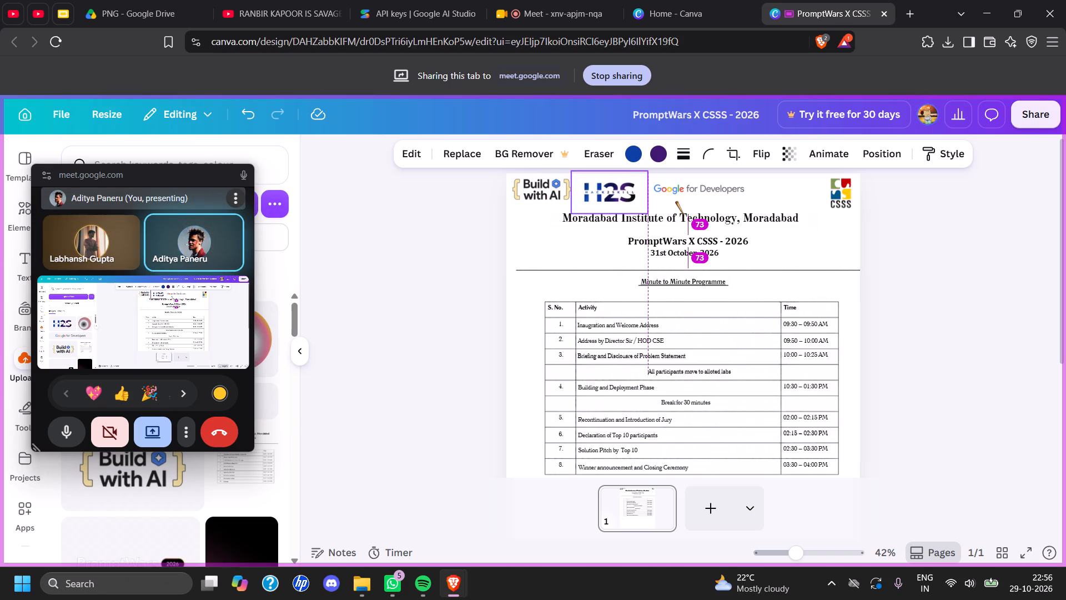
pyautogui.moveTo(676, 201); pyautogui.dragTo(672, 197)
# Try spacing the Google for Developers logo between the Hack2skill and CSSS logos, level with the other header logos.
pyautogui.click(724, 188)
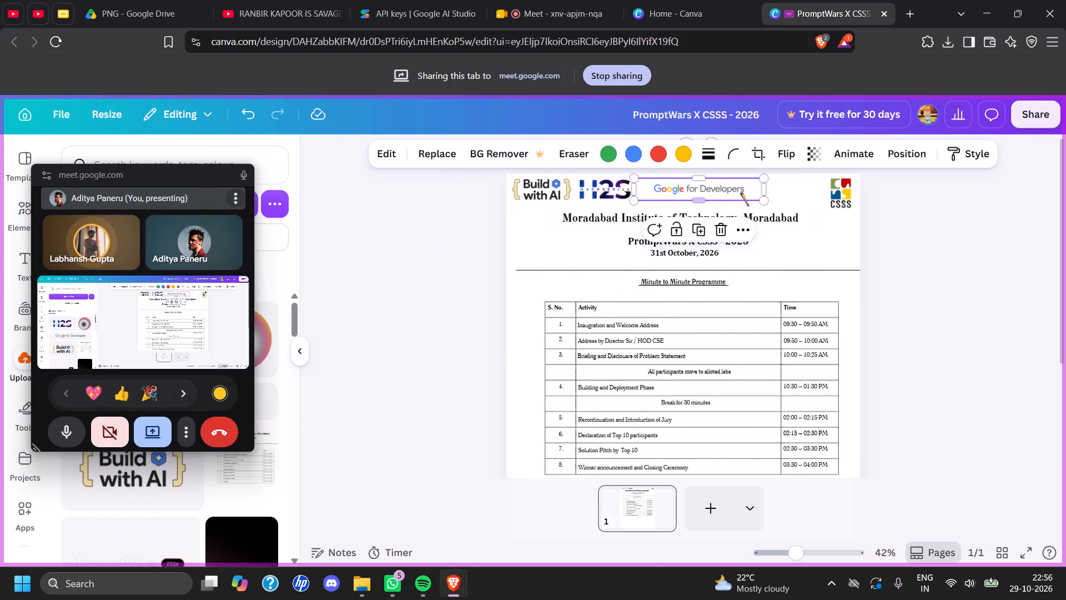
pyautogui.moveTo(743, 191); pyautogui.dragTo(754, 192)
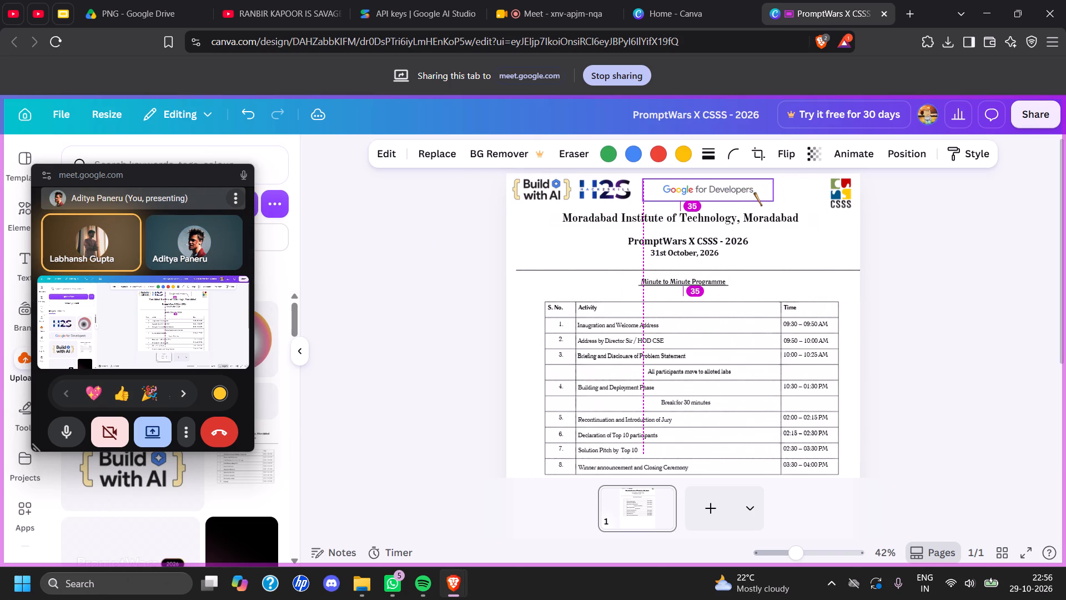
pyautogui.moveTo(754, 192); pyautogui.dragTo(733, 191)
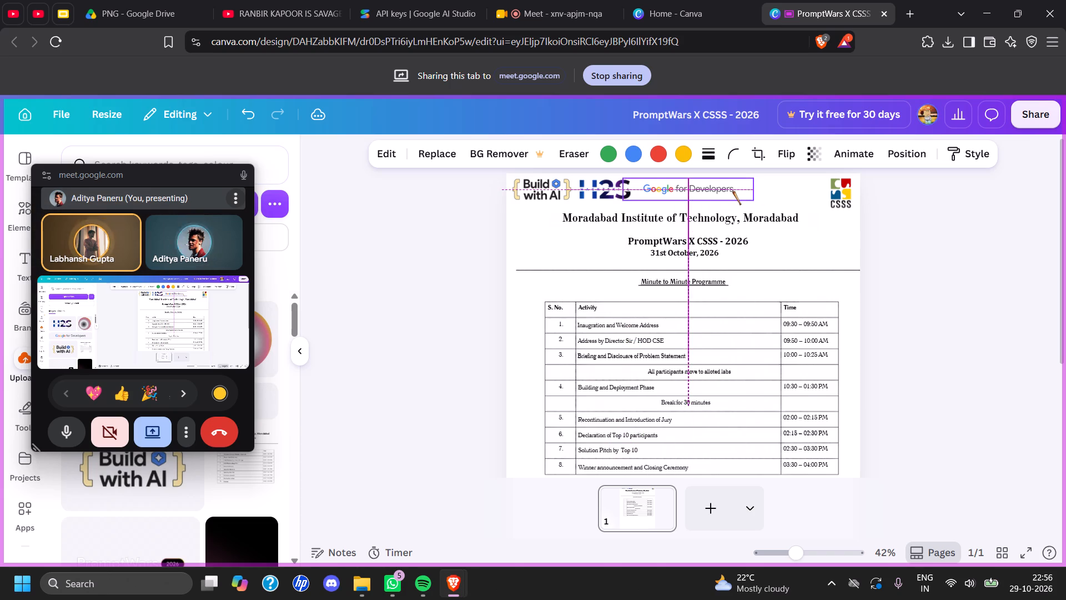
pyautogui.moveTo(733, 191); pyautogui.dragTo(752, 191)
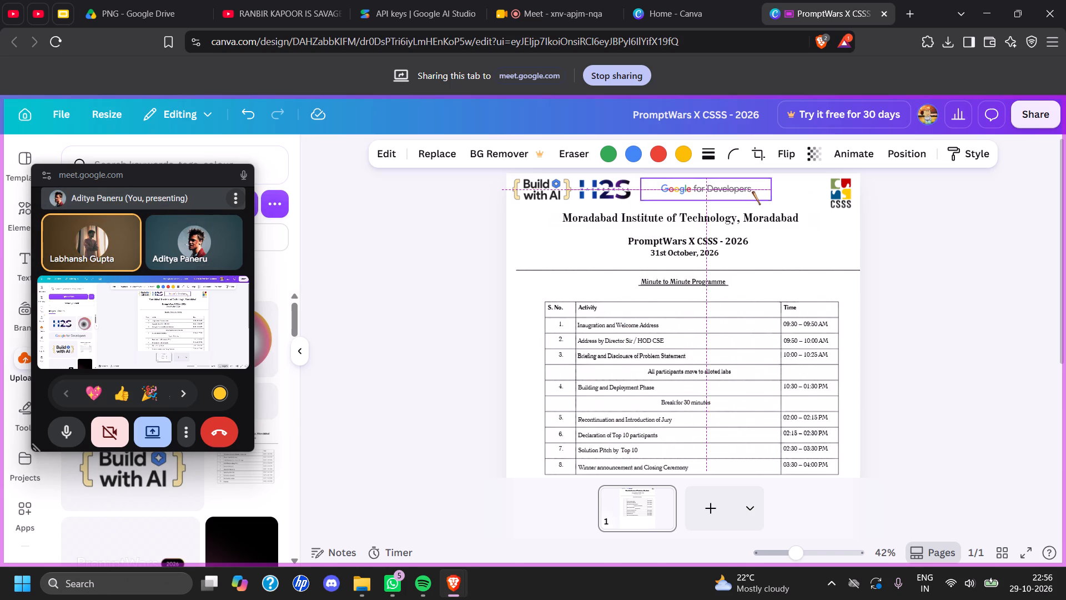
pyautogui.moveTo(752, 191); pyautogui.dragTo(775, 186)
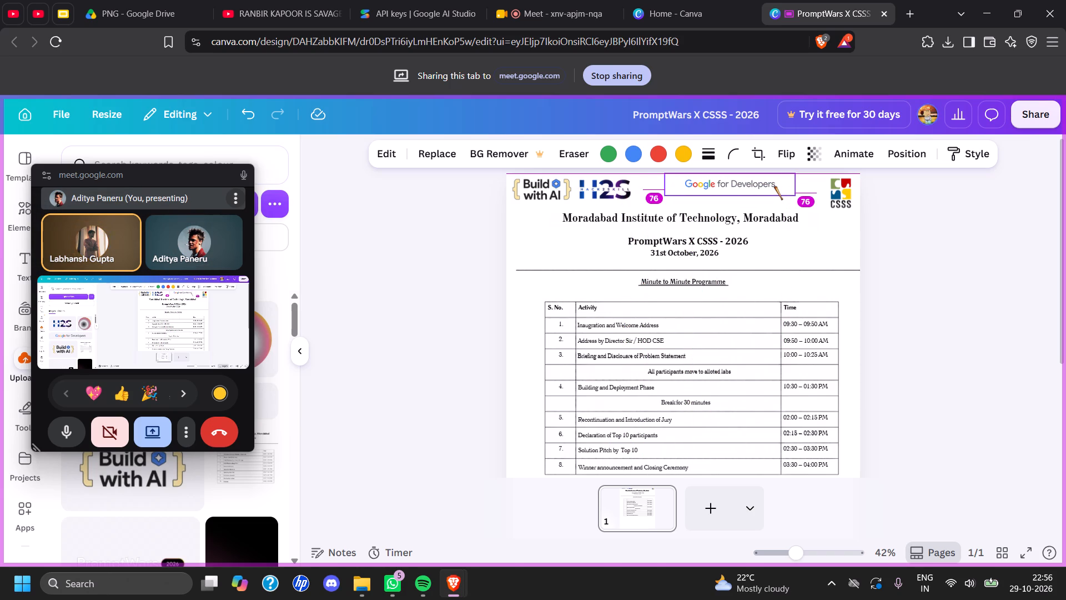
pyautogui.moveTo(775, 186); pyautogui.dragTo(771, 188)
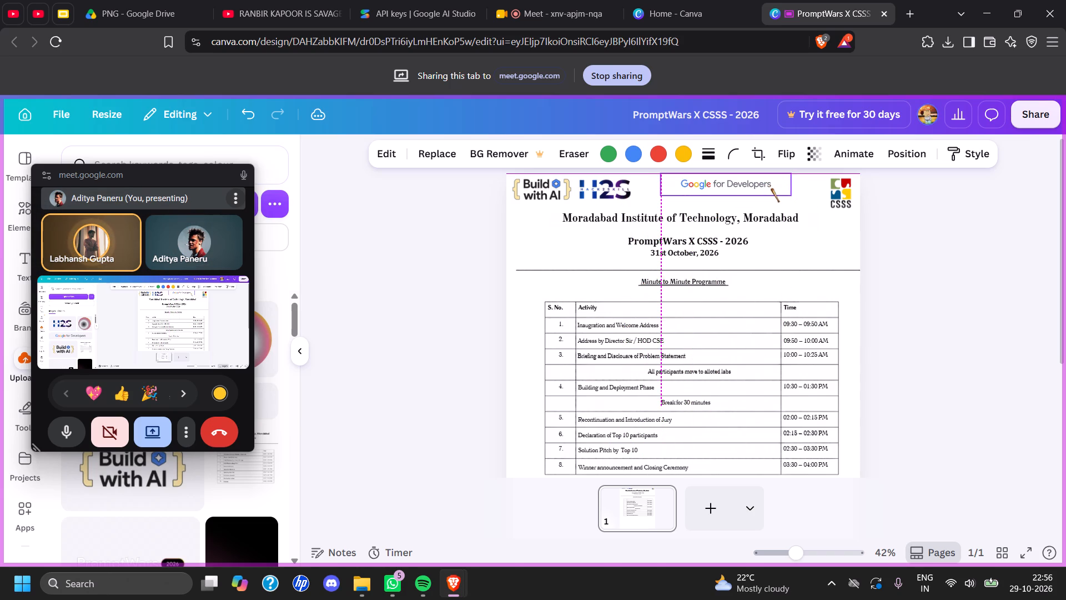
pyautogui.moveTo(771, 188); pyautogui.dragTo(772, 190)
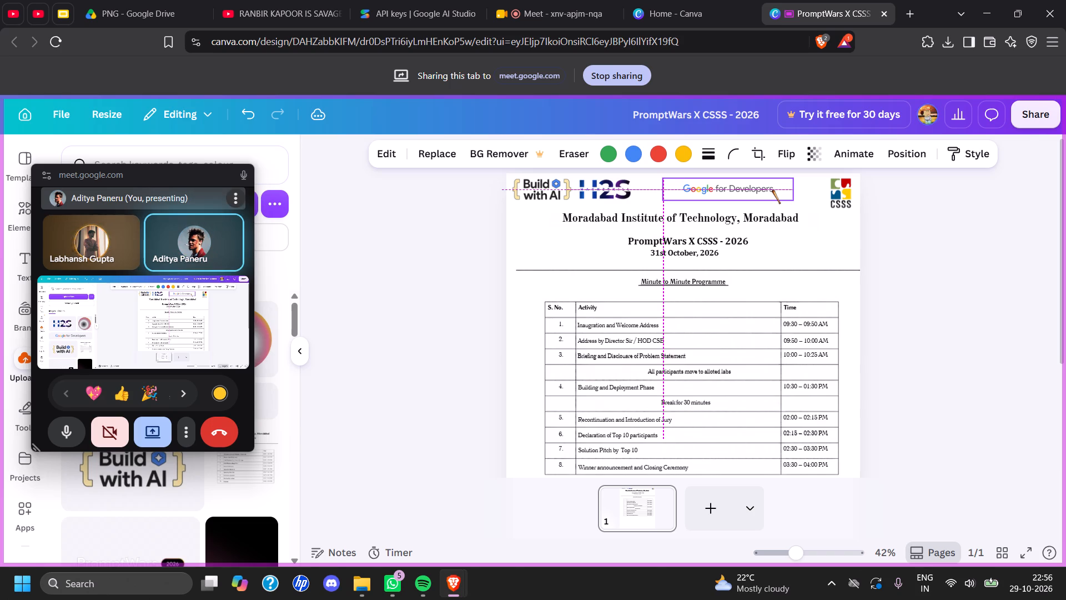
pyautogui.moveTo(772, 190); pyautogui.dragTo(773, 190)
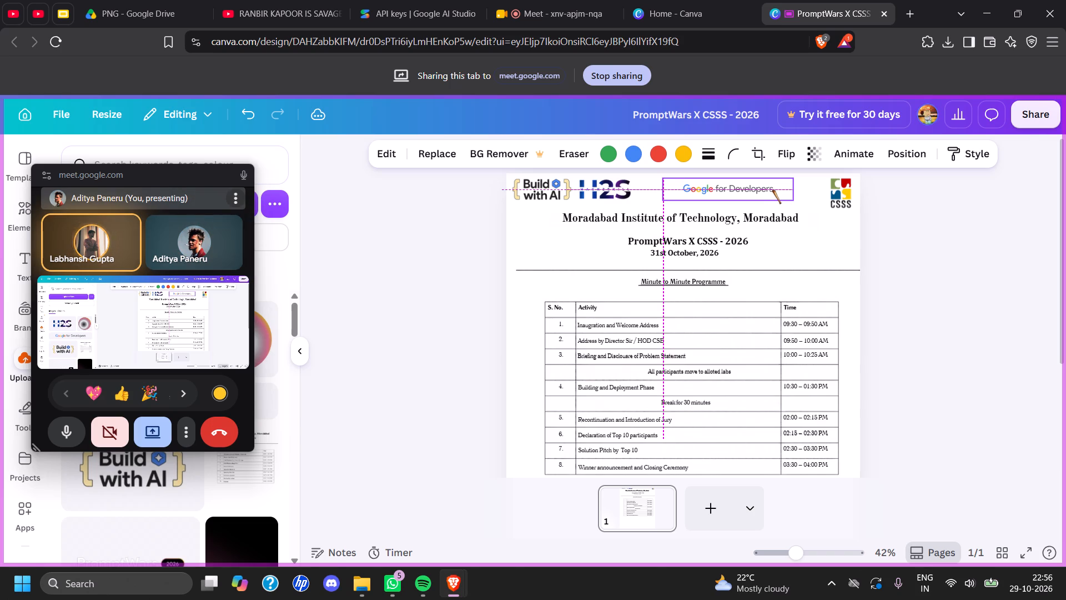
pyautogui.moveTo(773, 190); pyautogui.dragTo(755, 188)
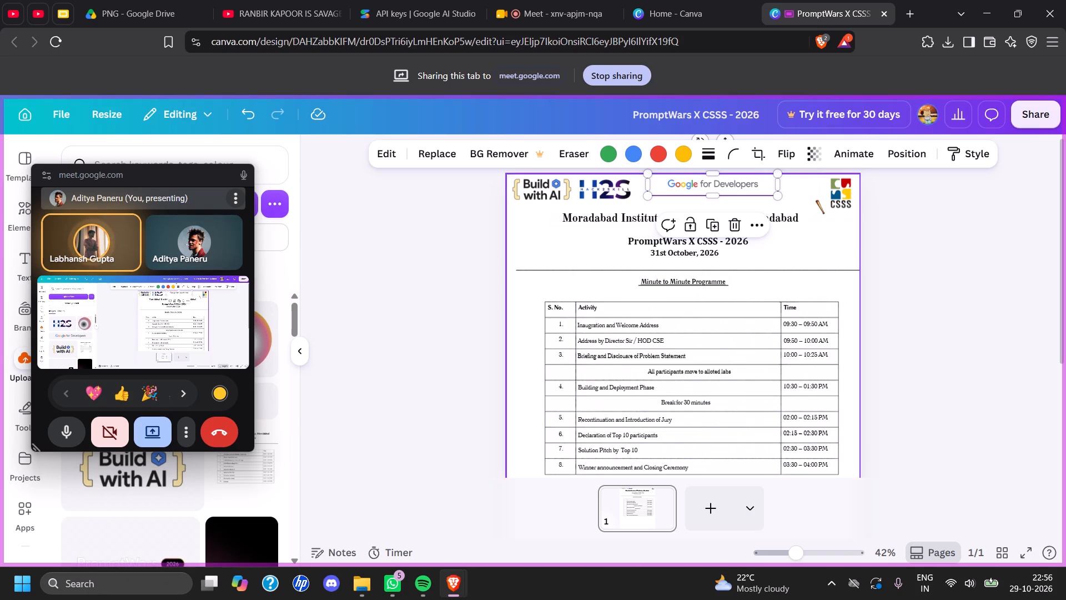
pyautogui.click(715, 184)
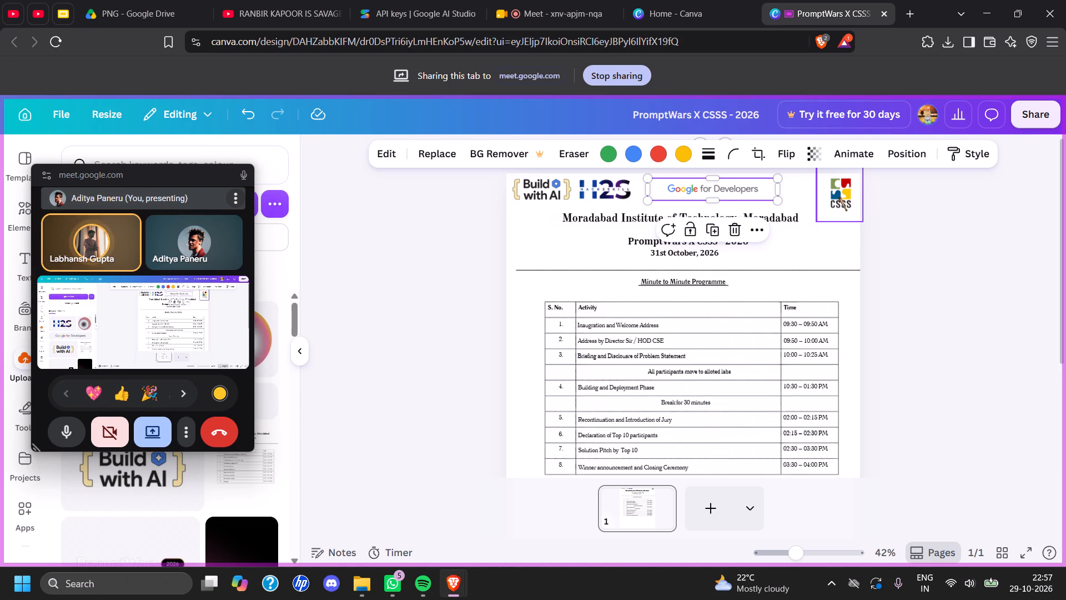
# Move the Hack2skill logo back beside the CSSS logo and the Google for Developers logo back towards the Build with AI logo.
pyautogui.moveTo(617, 187); pyautogui.dragTo(807, 184)
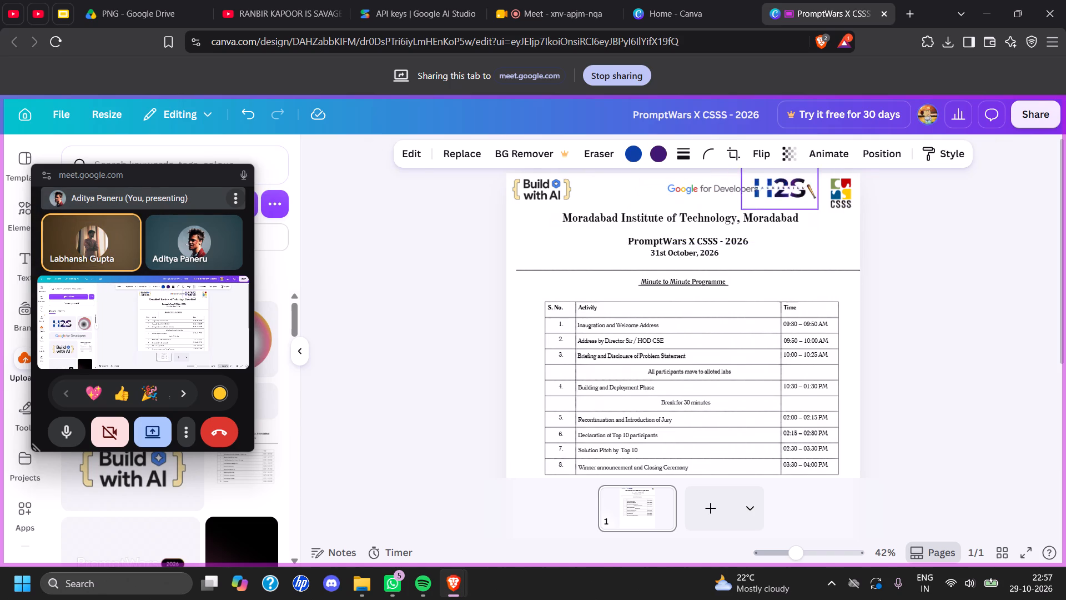
pyautogui.moveTo(807, 184); pyautogui.dragTo(808, 189)
pyautogui.moveTo(703, 194); pyautogui.dragTo(630, 188)
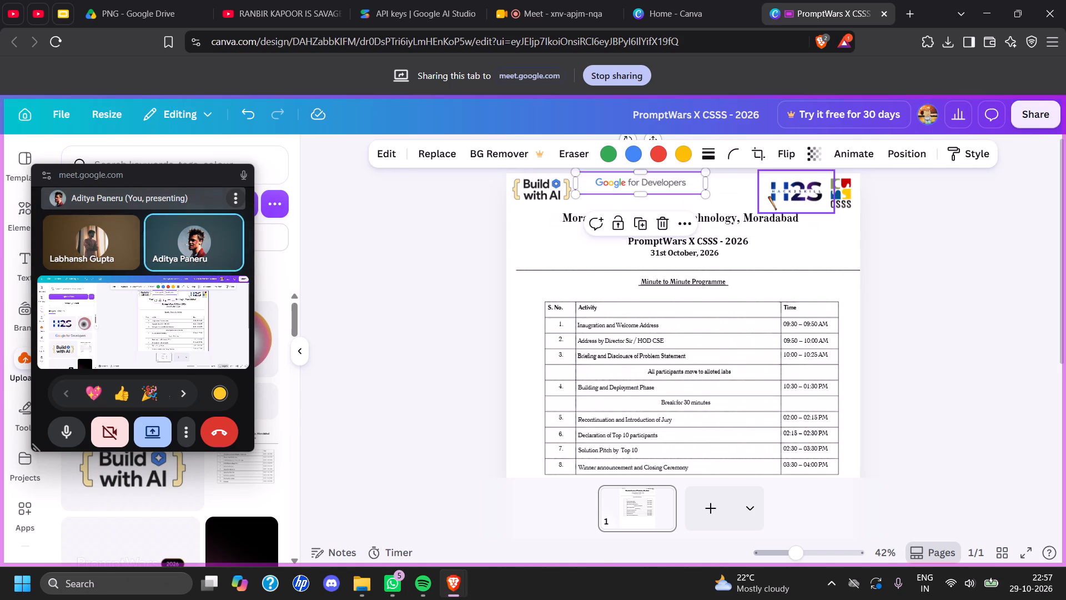
pyautogui.click(788, 197)
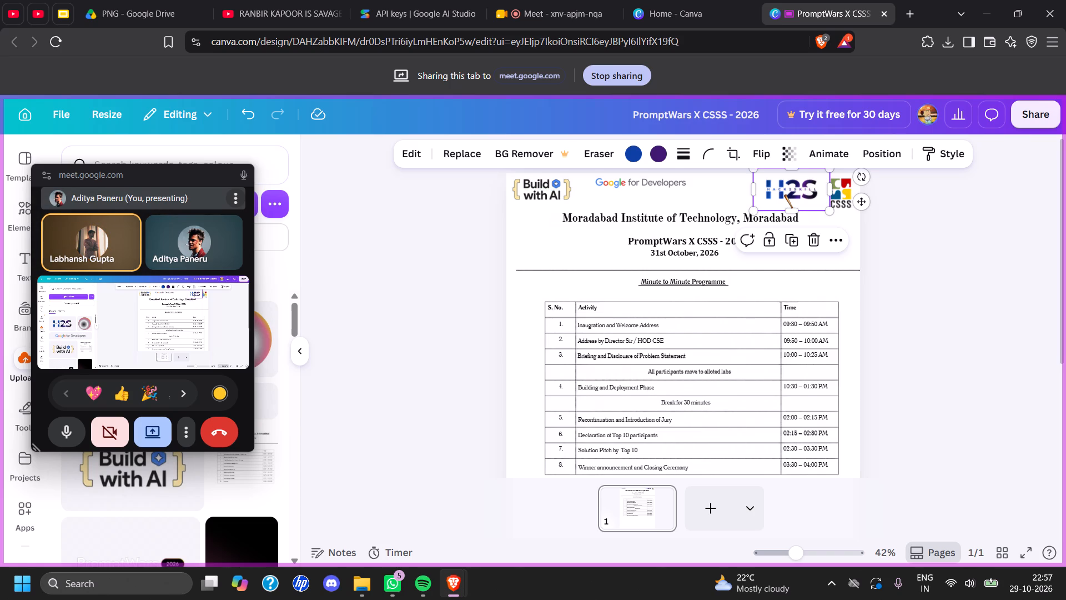
pyautogui.click(983, 312)
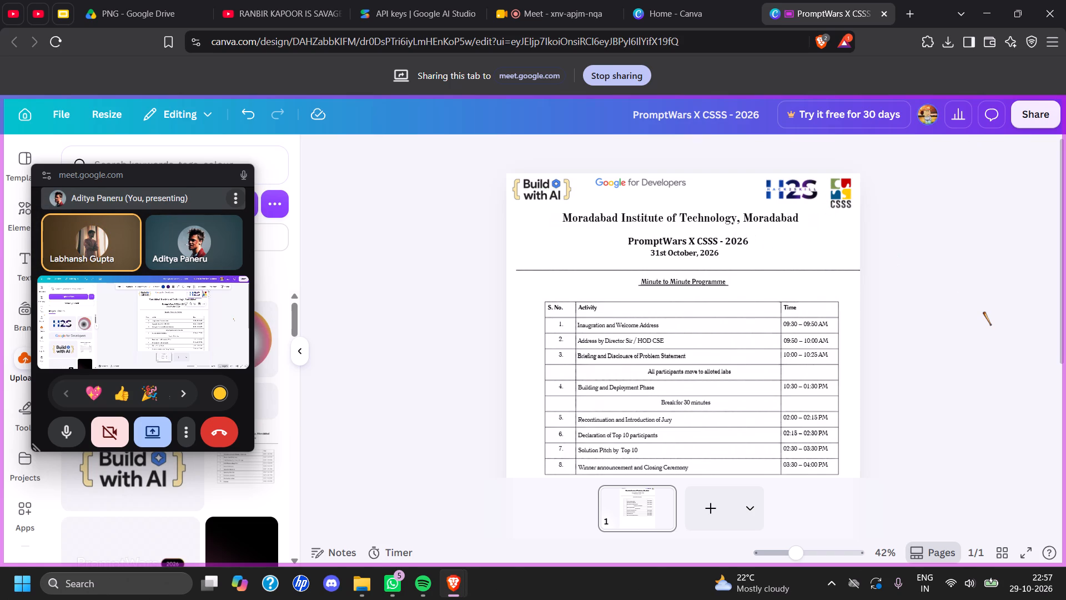
# Place the Google for Developers logo immediately before the Hack2skill logo in the header, vertically aligned with it.
pyautogui.click(631, 185)
pyautogui.moveTo(672, 181); pyautogui.dragTo(660, 186)
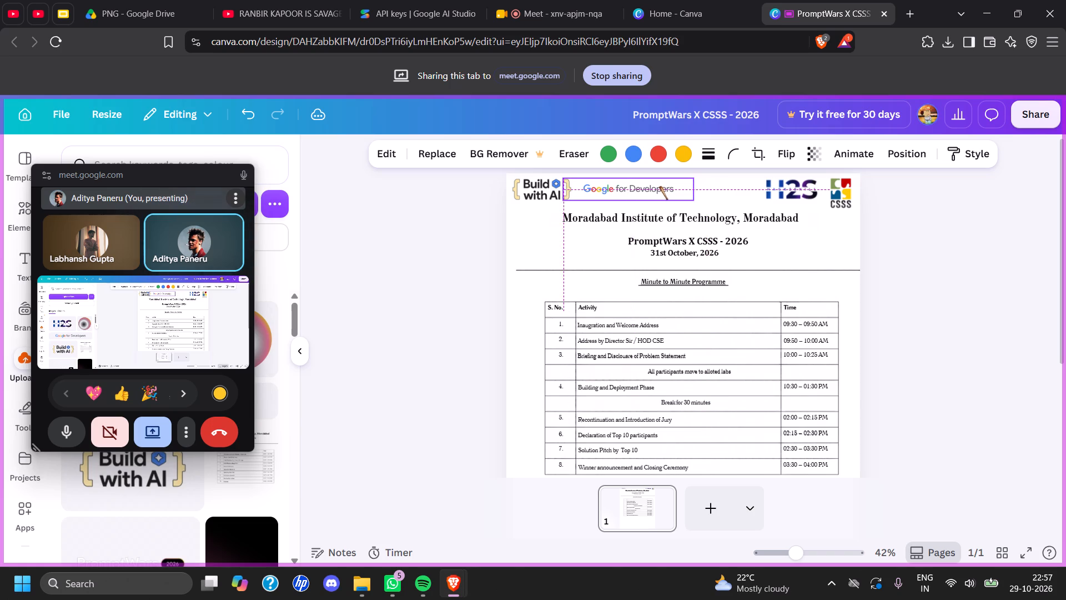
pyautogui.moveTo(660, 186); pyautogui.dragTo(653, 186)
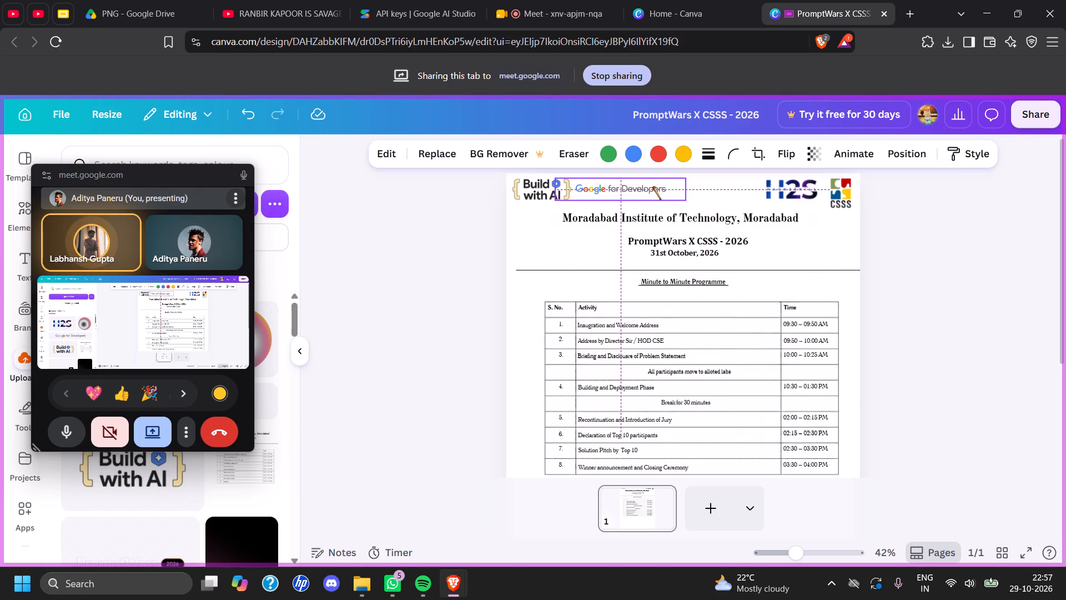
pyautogui.moveTo(653, 186); pyautogui.dragTo(659, 186)
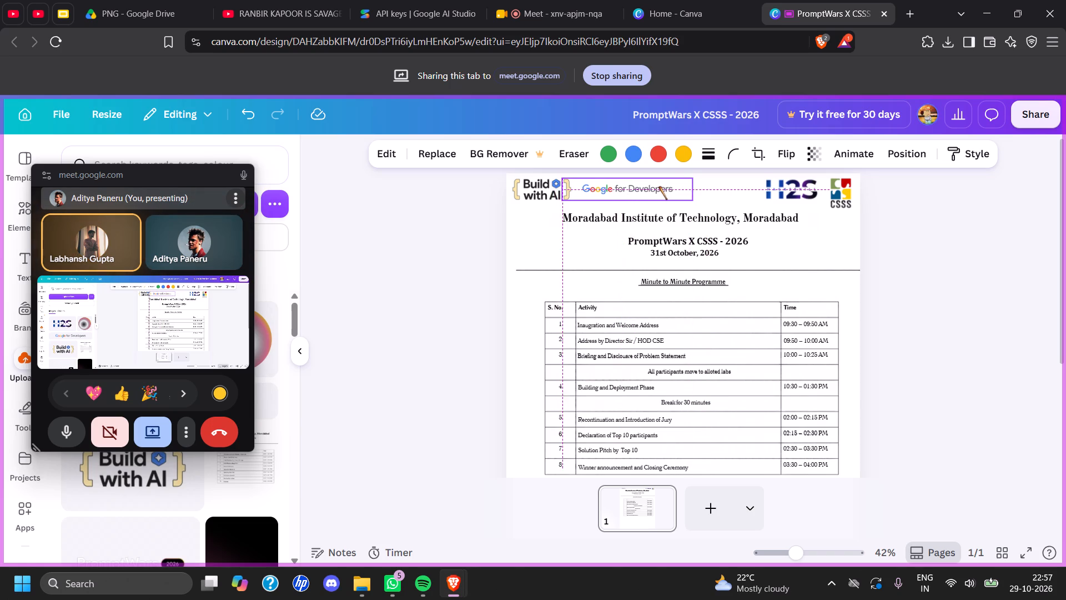
pyautogui.moveTo(659, 186); pyautogui.dragTo(727, 186)
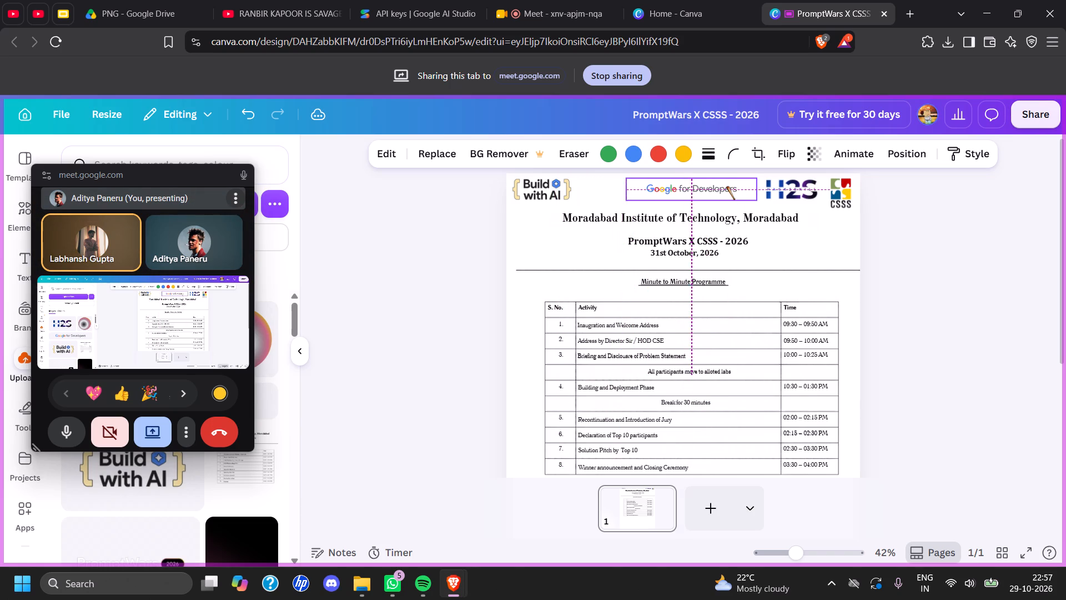
pyautogui.moveTo(727, 186); pyautogui.dragTo(749, 187)
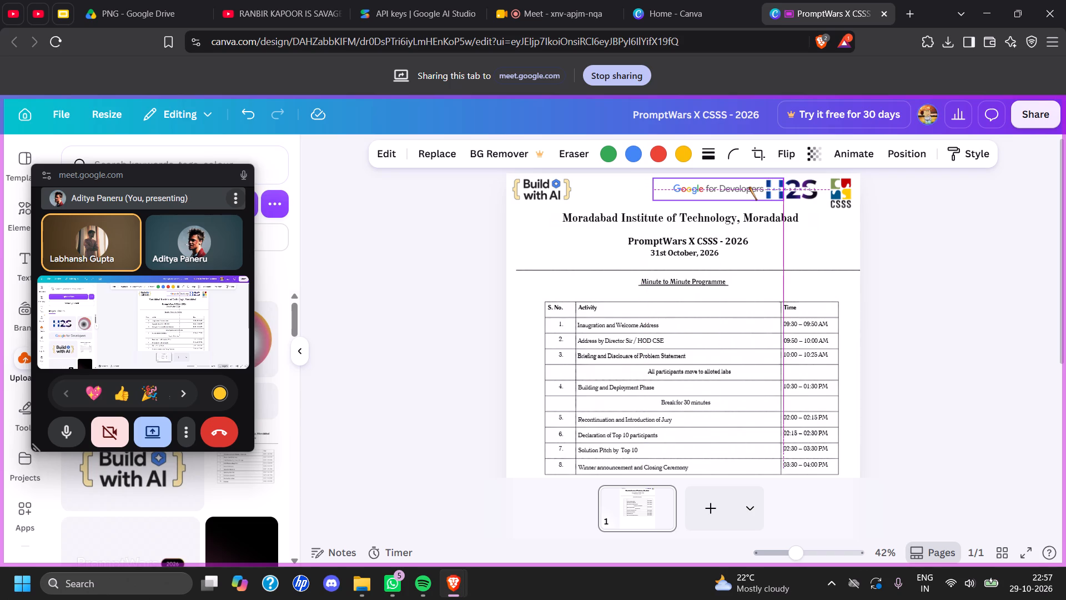
pyautogui.moveTo(749, 187); pyautogui.dragTo(748, 187)
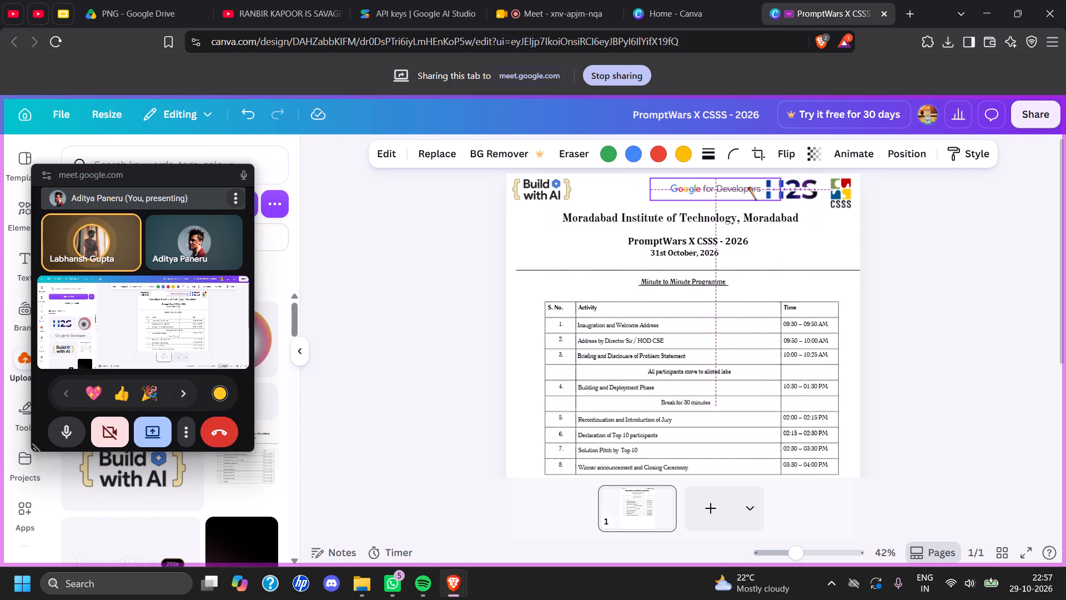
pyautogui.moveTo(748, 187); pyautogui.dragTo(743, 187)
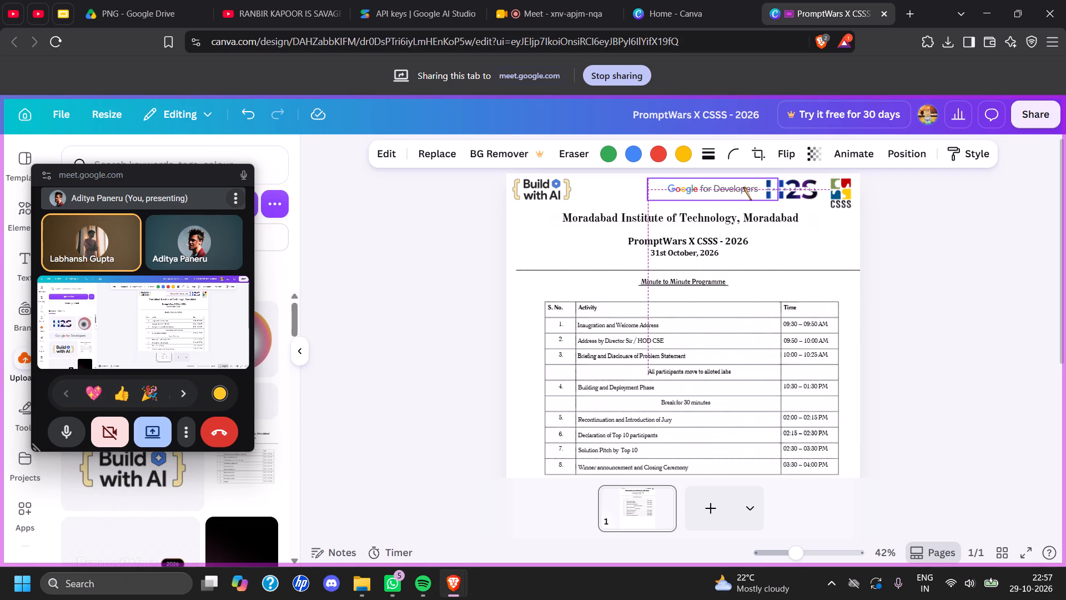
pyautogui.moveTo(743, 187); pyautogui.dragTo(743, 187)
pyautogui.click(372, 272)
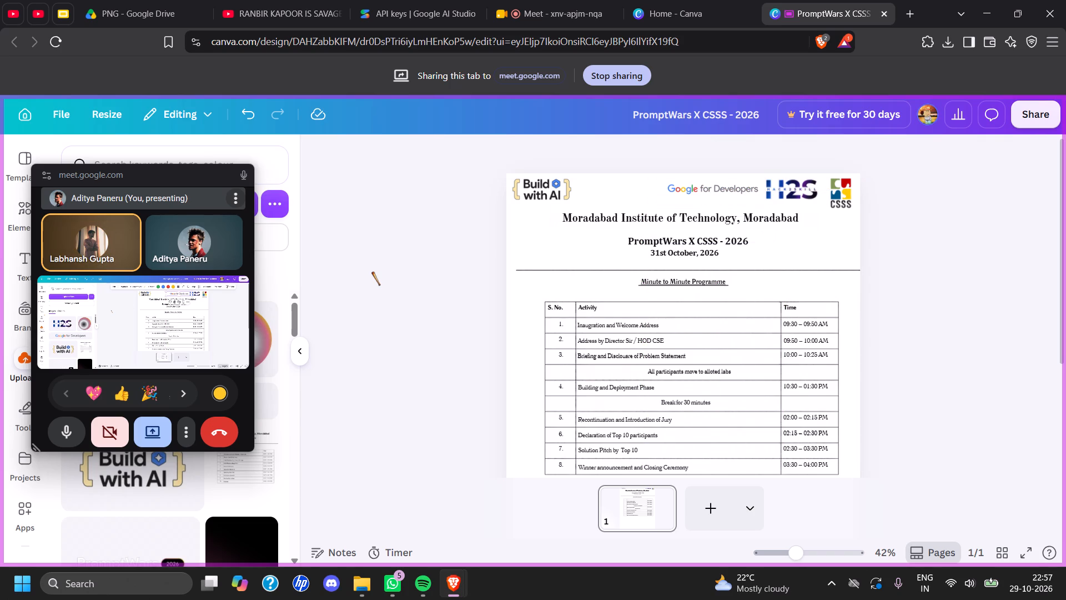
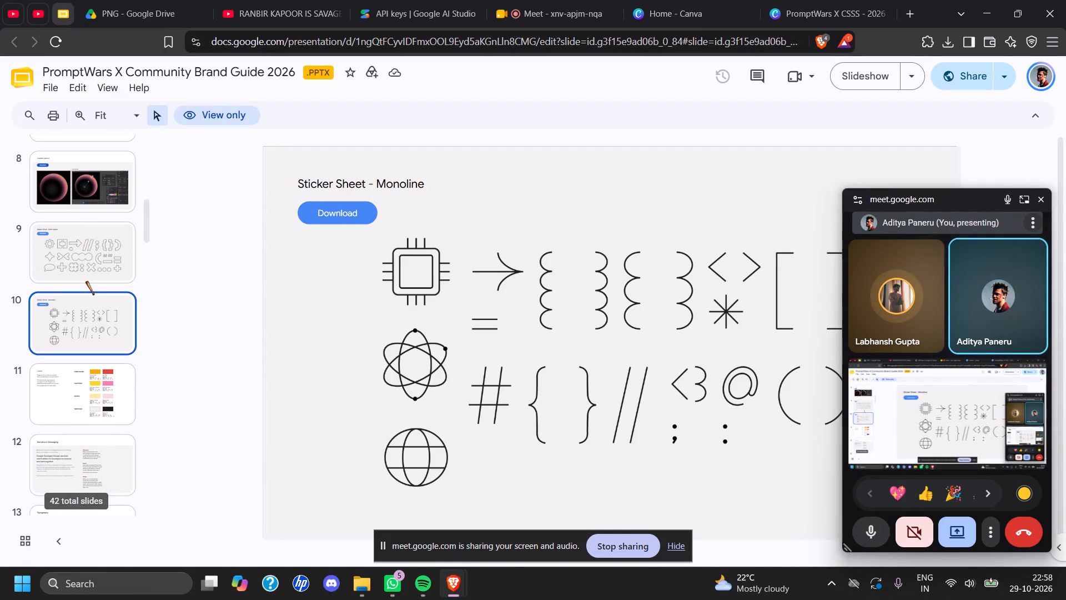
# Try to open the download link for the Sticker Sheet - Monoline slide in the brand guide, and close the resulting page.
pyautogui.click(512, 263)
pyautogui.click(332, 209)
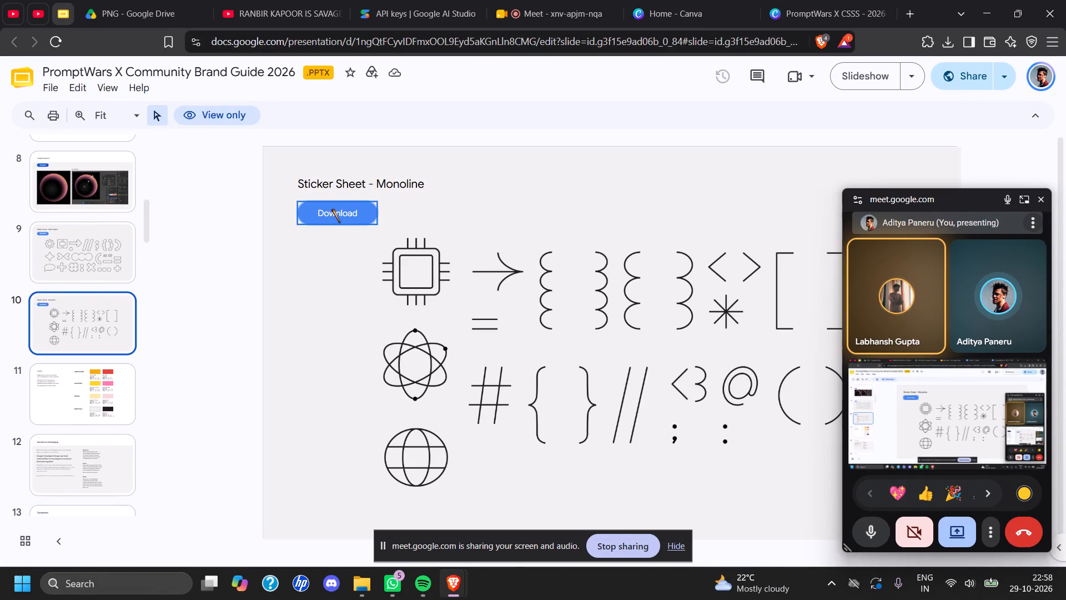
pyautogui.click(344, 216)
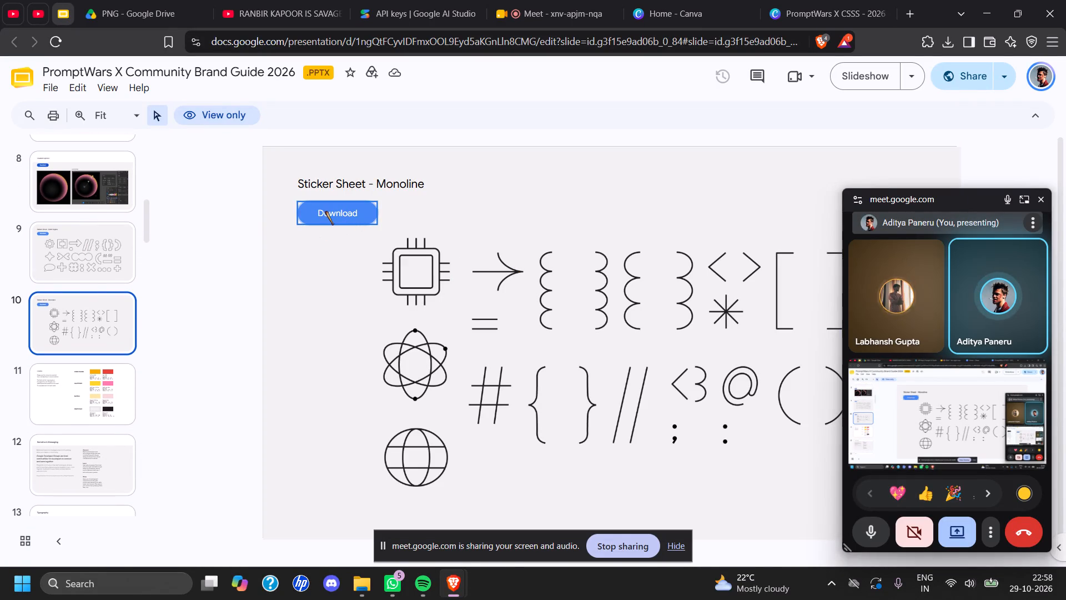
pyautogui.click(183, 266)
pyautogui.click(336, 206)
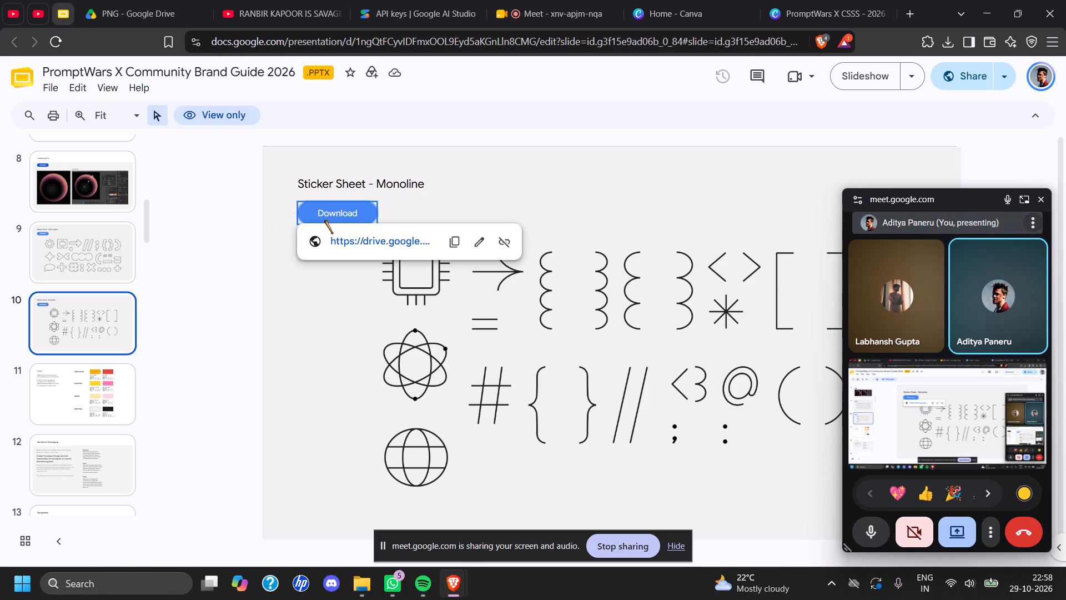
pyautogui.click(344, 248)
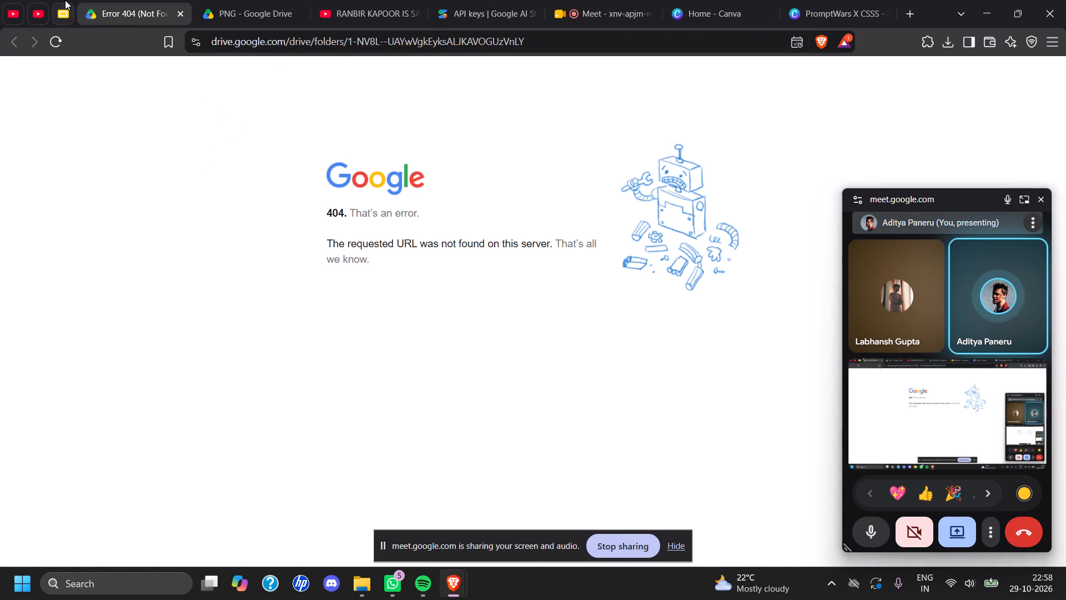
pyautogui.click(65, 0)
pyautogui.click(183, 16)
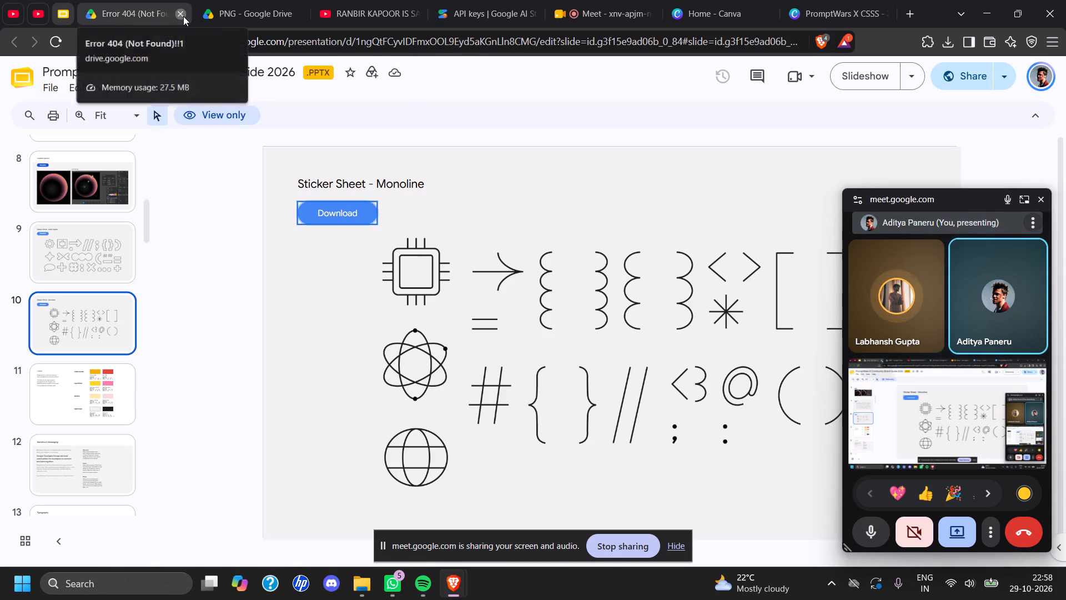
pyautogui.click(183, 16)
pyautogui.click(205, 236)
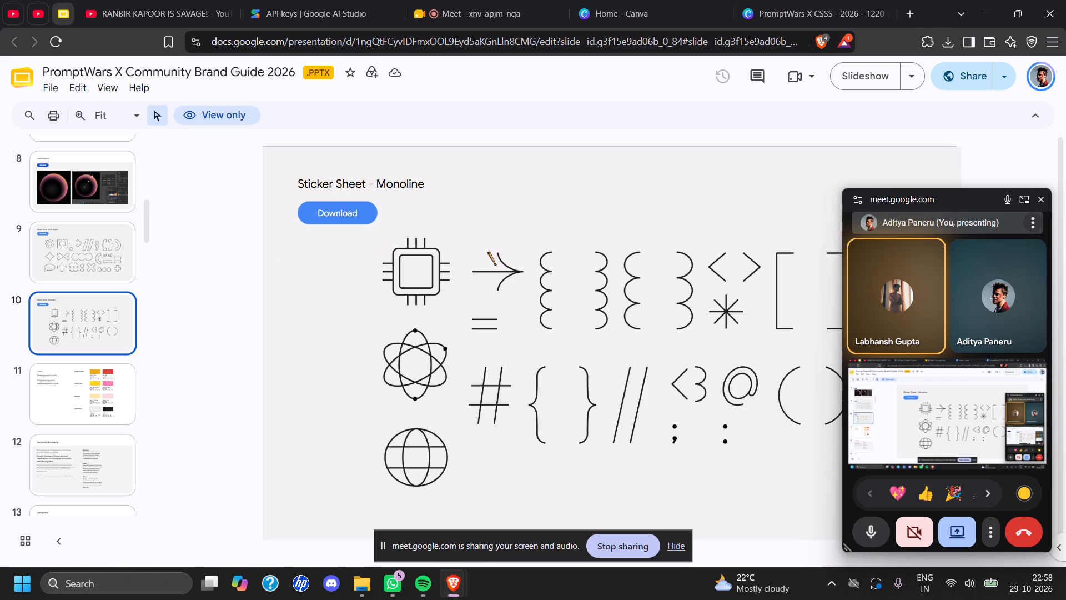
# Capture a screenshot of only the arrow sticker from the Sticker Sheet - Monoline slide.
pyautogui.press('Print')
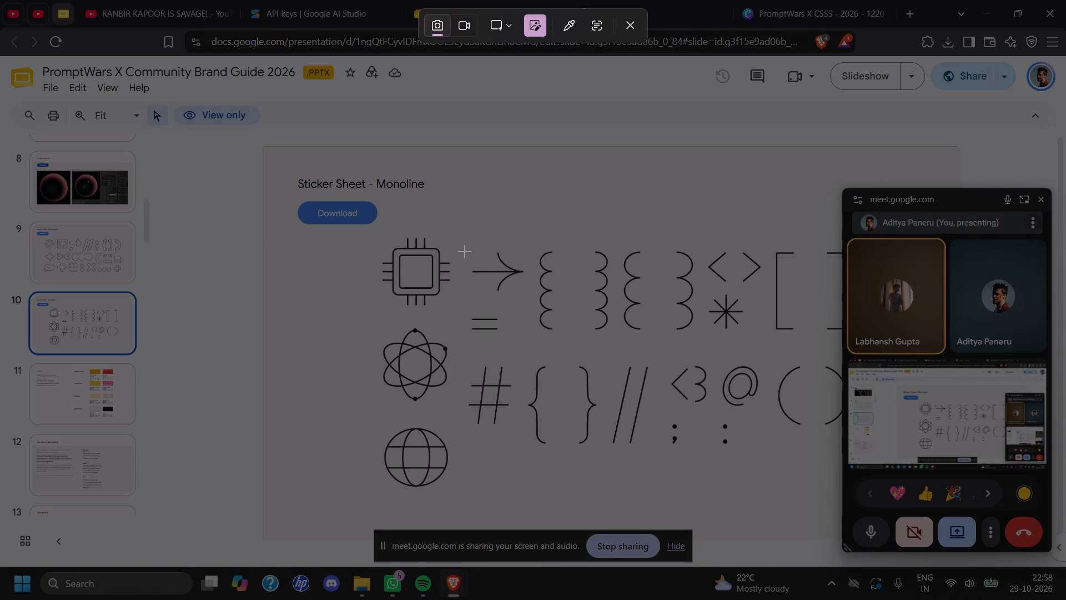
pyautogui.moveTo(460, 249); pyautogui.dragTo(514, 287)
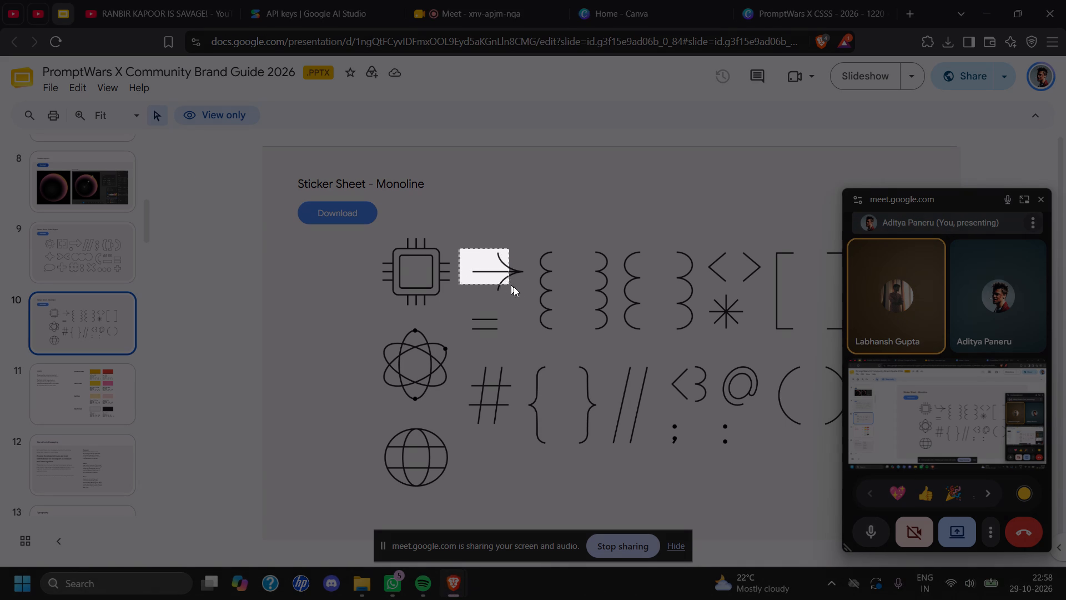
pyautogui.moveTo(514, 287); pyautogui.dragTo(534, 298)
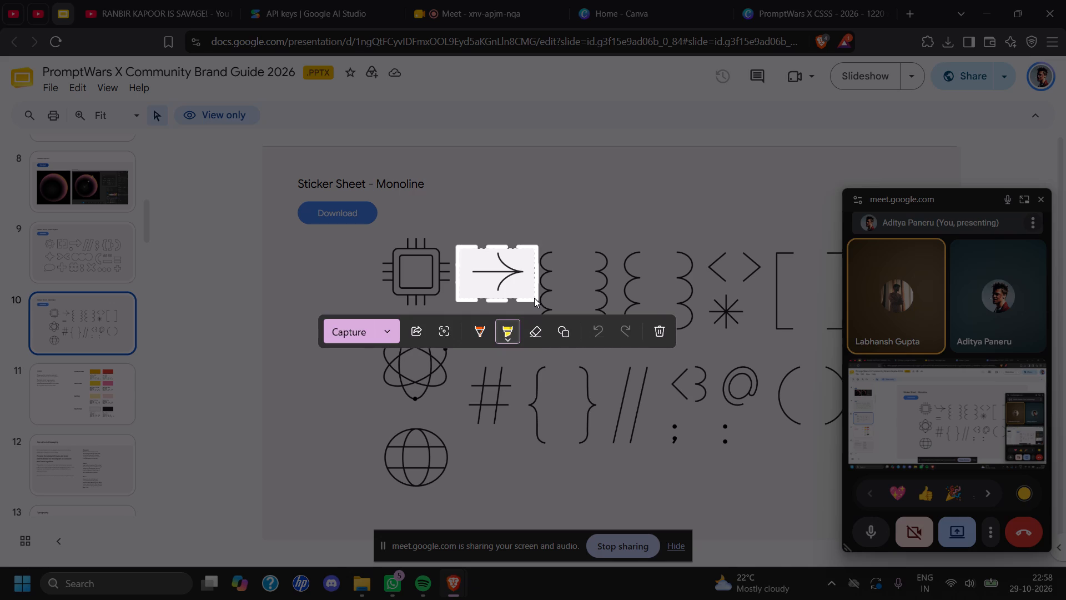
pyautogui.click(352, 338)
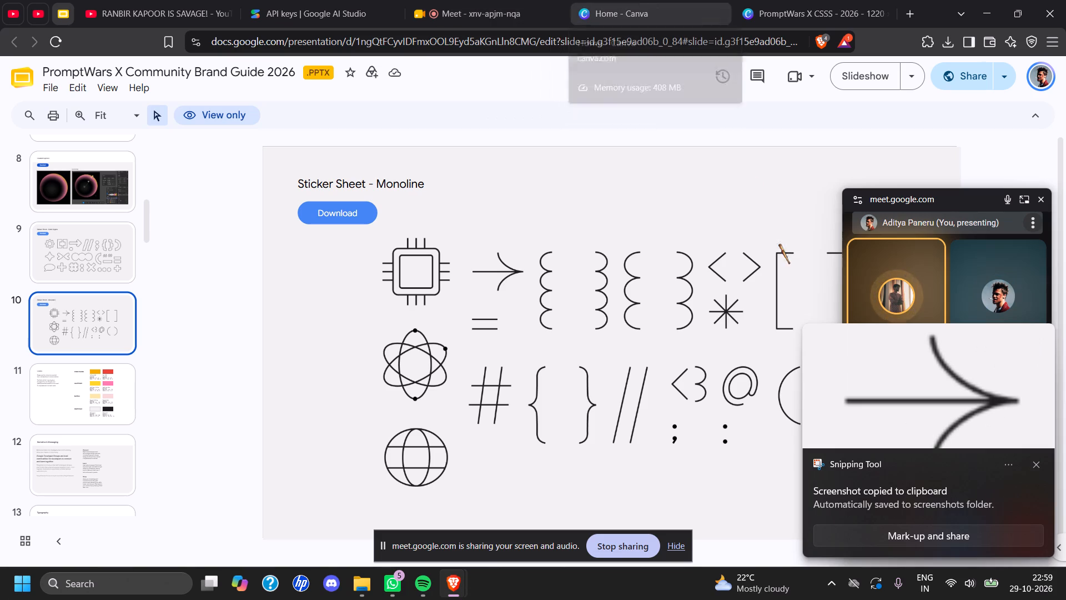
pyautogui.click(624, 0)
pyautogui.click(733, 0)
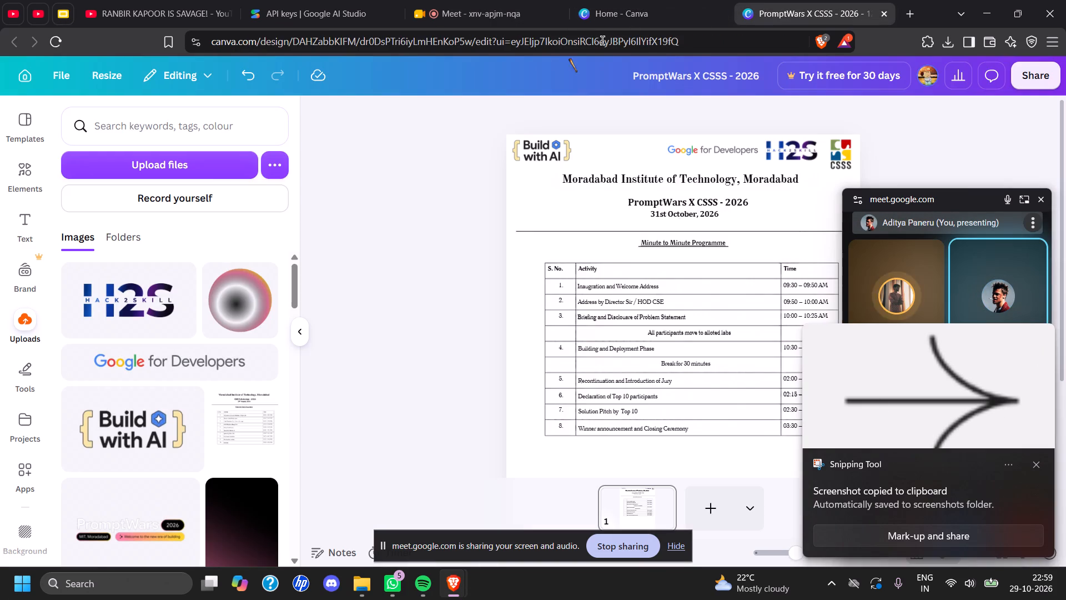
pyautogui.click(122, 159)
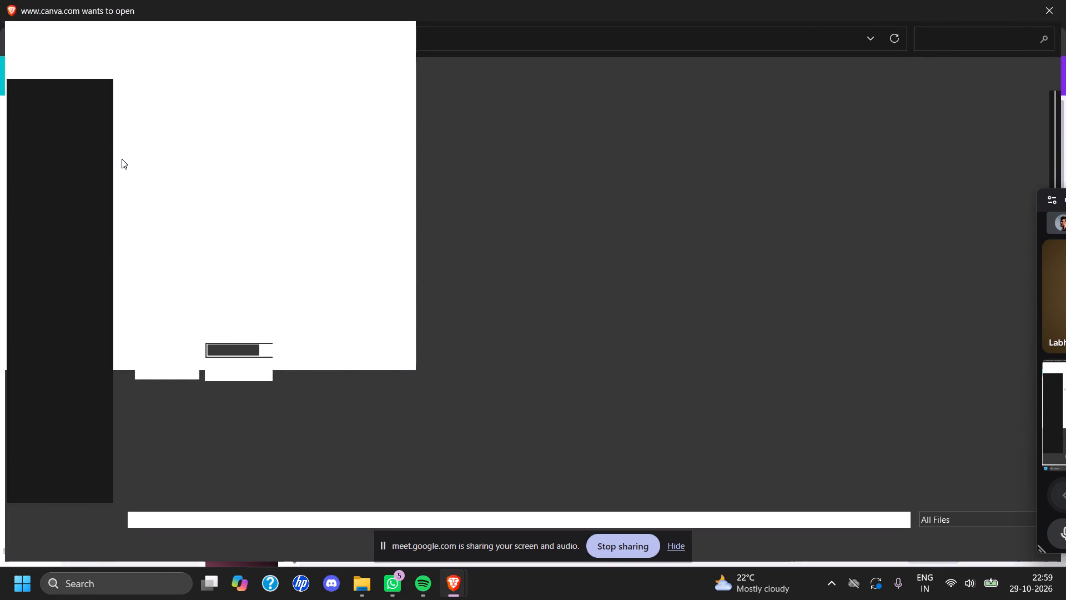
pyautogui.click(63, 157)
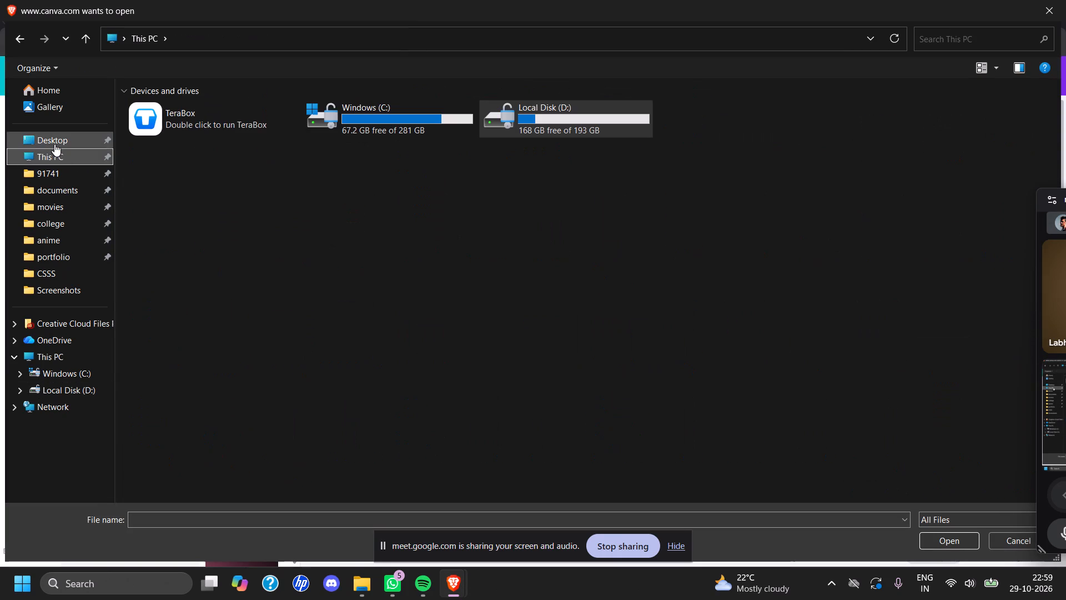
pyautogui.click(54, 143)
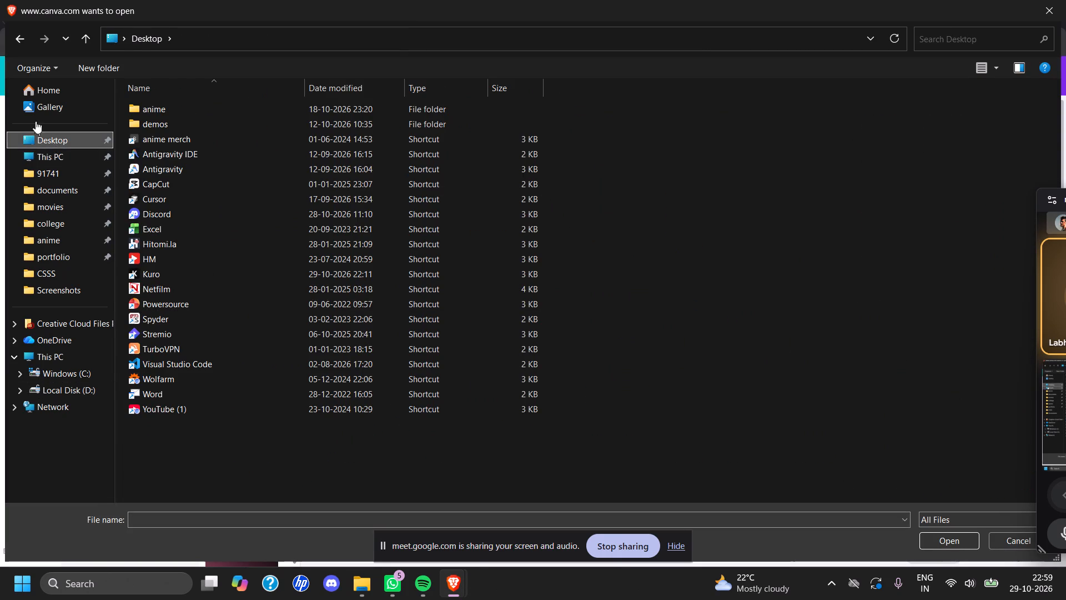
pyautogui.click(43, 103)
pyautogui.click(52, 92)
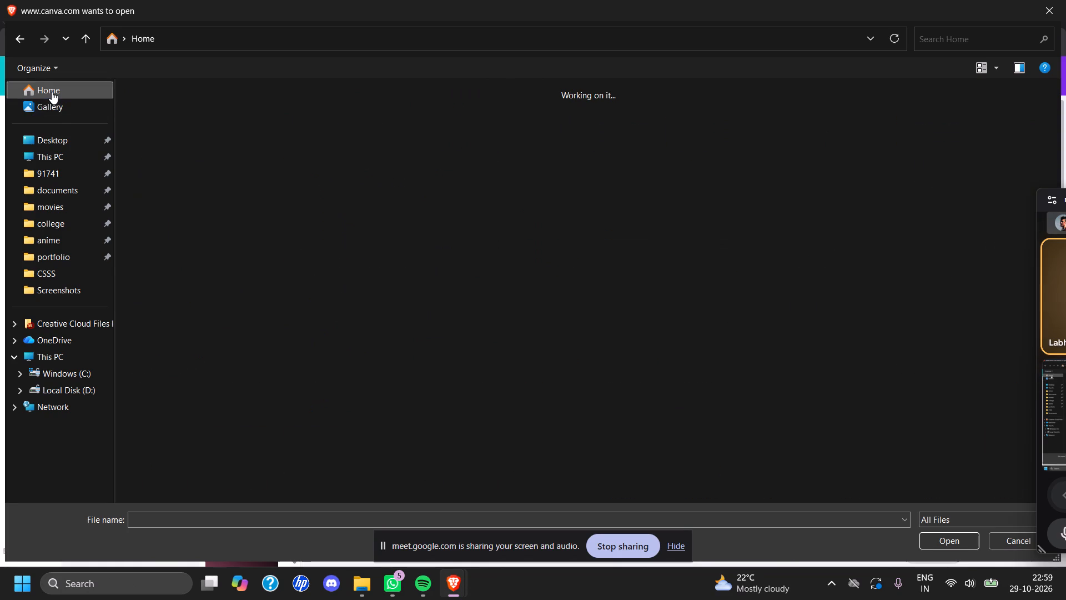
pyautogui.click(56, 109)
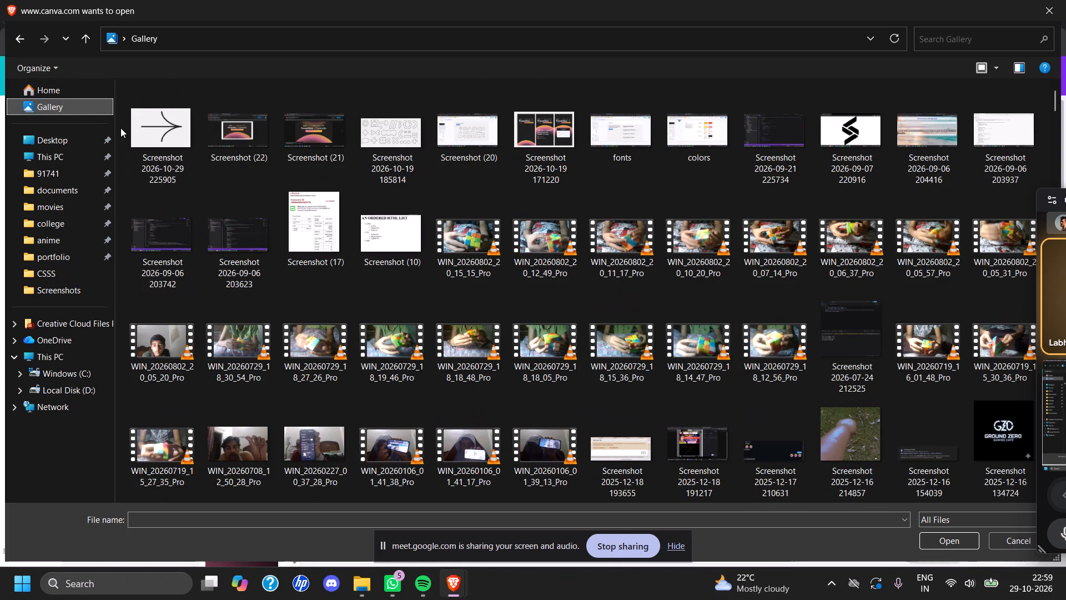
pyautogui.click(120, 128)
pyautogui.click(144, 131)
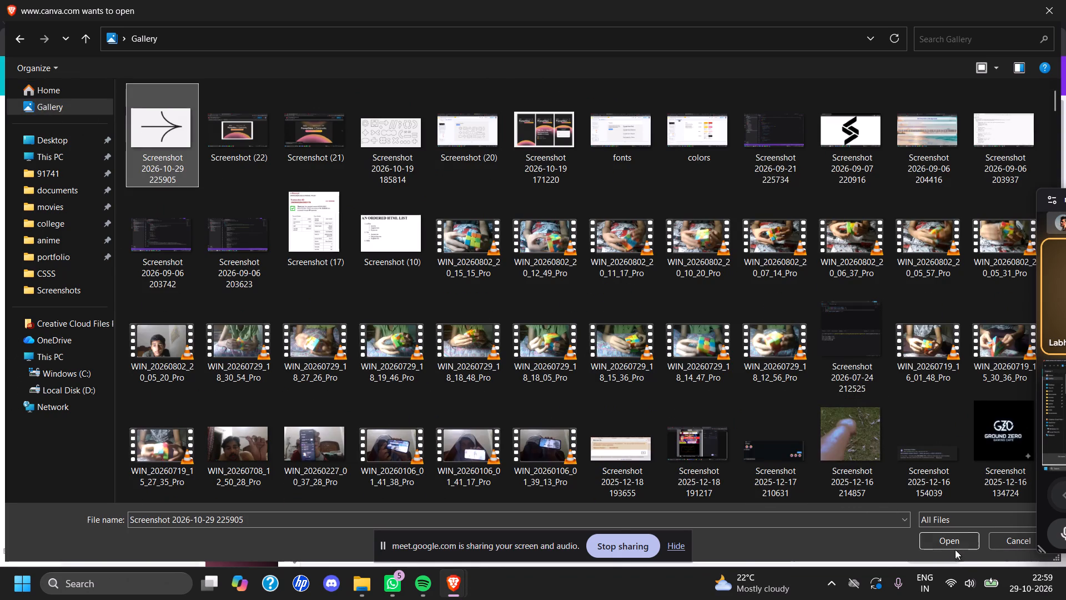
pyautogui.click(942, 542)
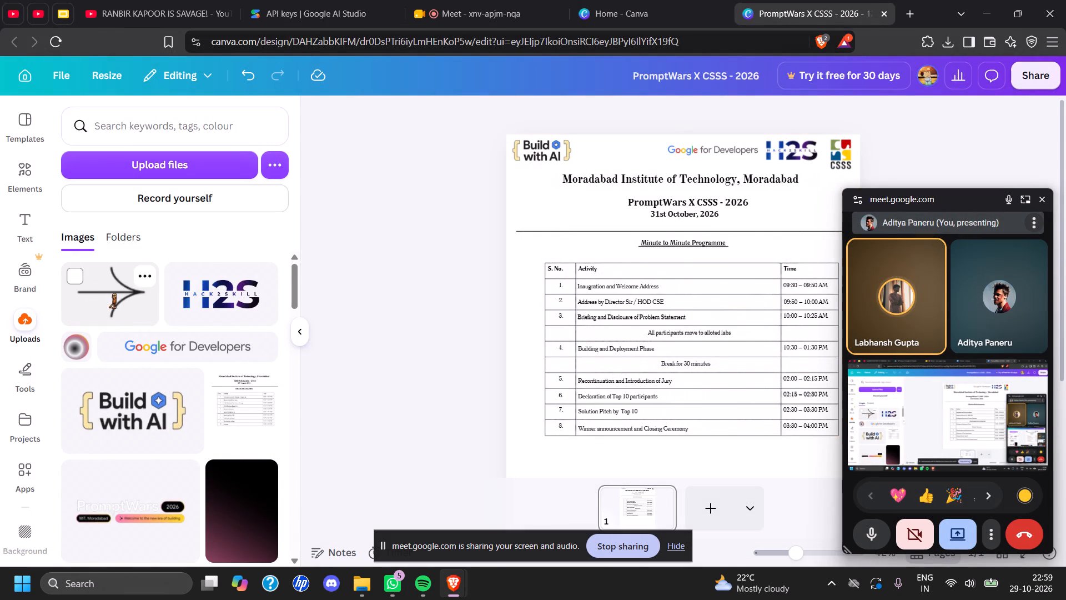
# Add the uploaded arrow image to the agenda page and move it over the heading, just beside the Build with AI logo.
pyautogui.click(114, 293)
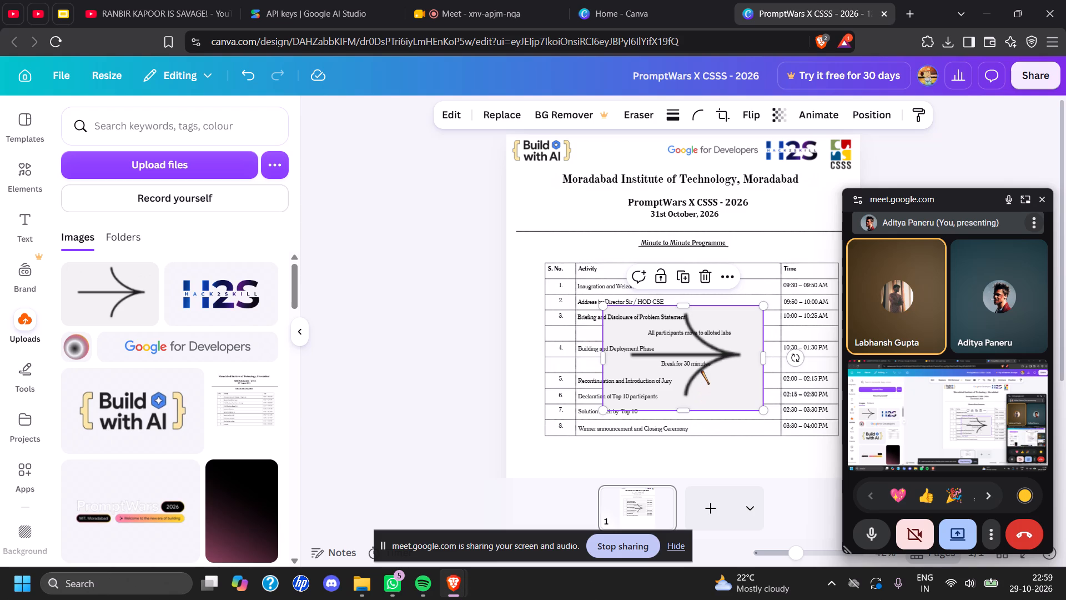
pyautogui.moveTo(711, 374); pyautogui.dragTo(716, 346)
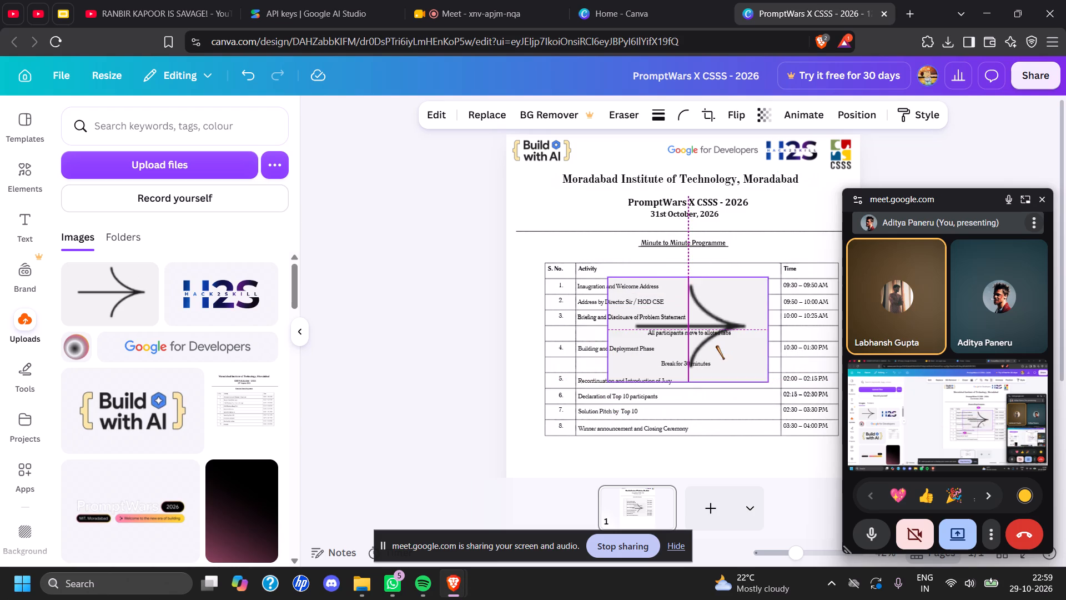
pyautogui.moveTo(716, 346); pyautogui.dragTo(685, 186)
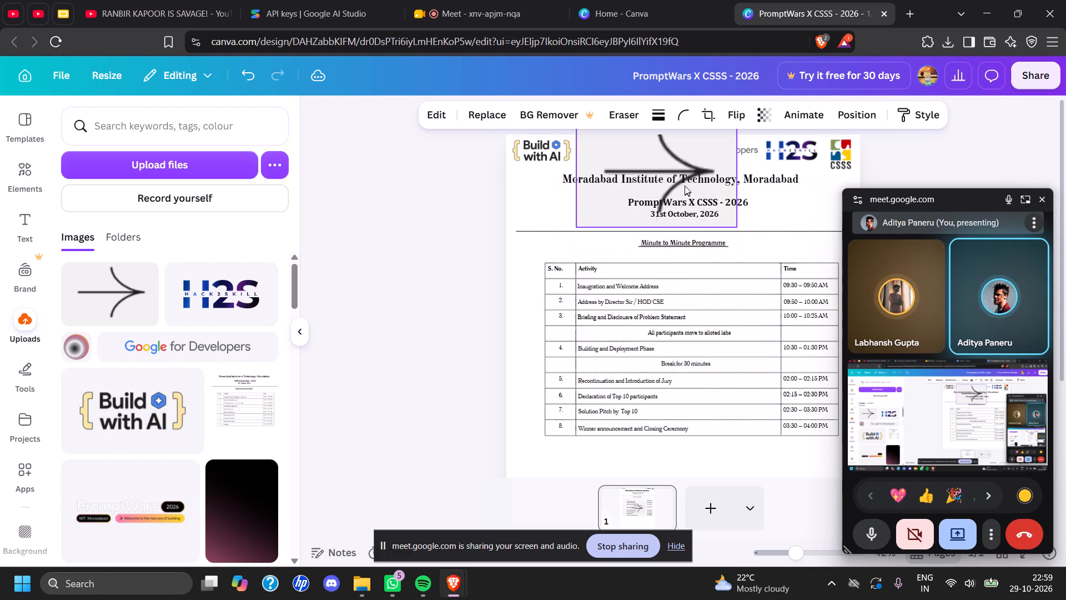
pyautogui.moveTo(685, 186); pyautogui.dragTo(675, 211)
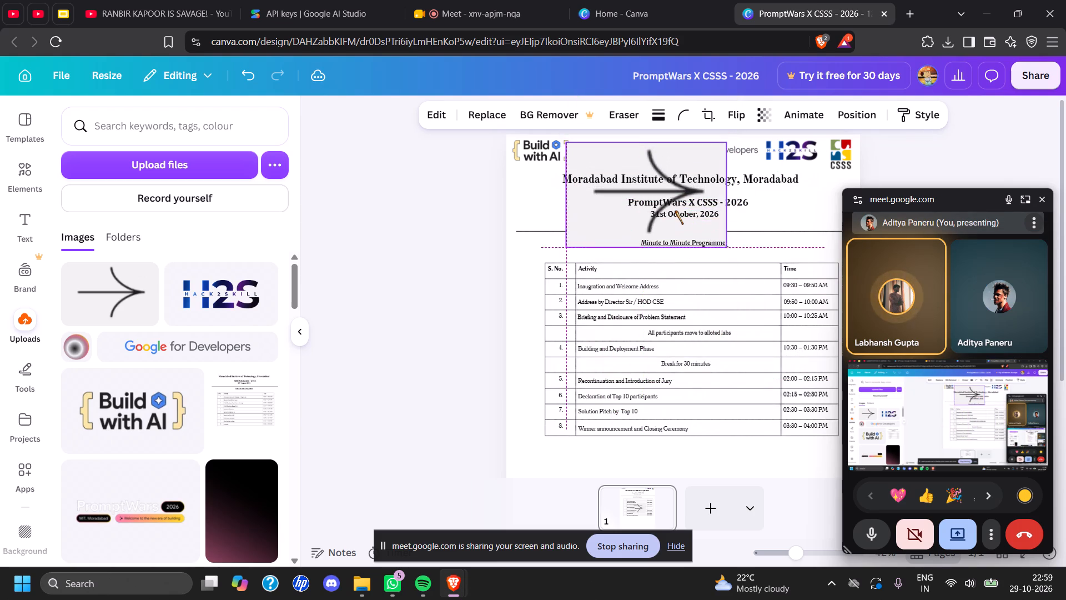
pyautogui.click(438, 259)
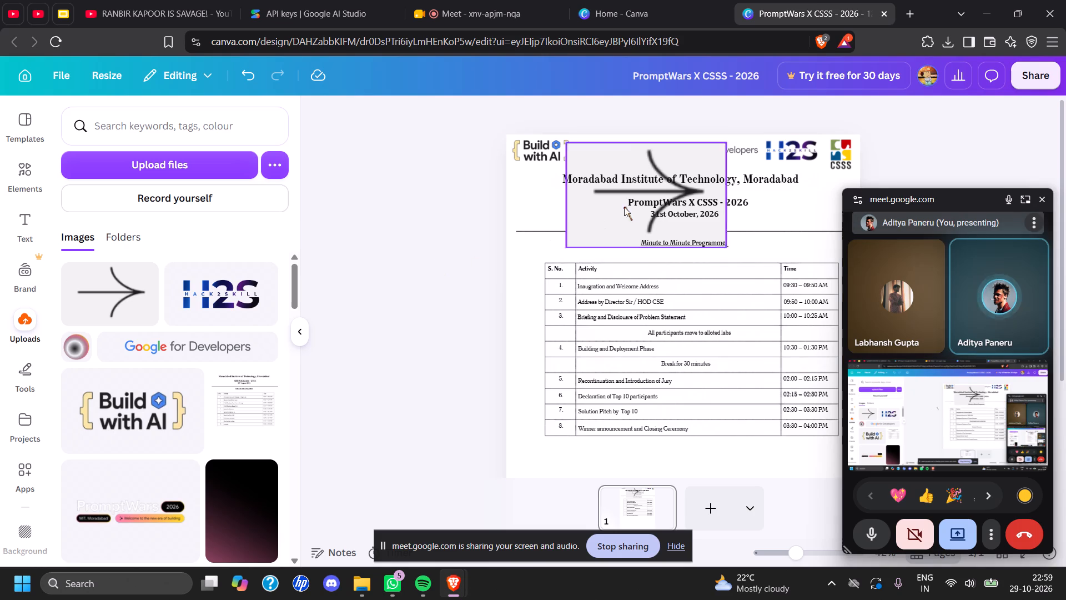
pyautogui.click(627, 206)
pyautogui.click(587, 222)
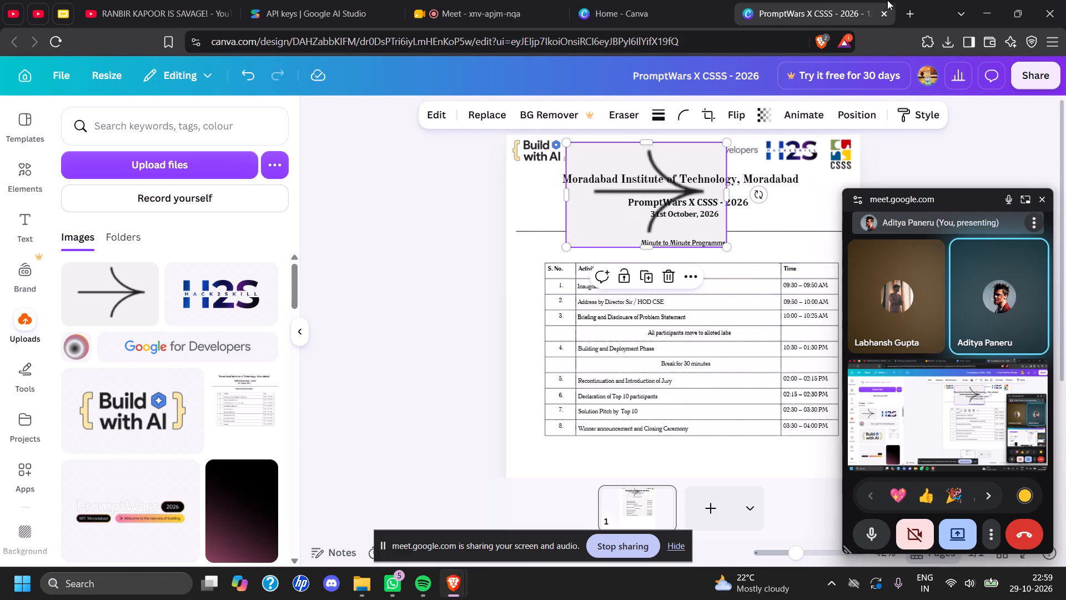
# Open Photoroom's online background remover in a new browser tab.
pyautogui.click(913, 0)
pyautogui.write('bg re')
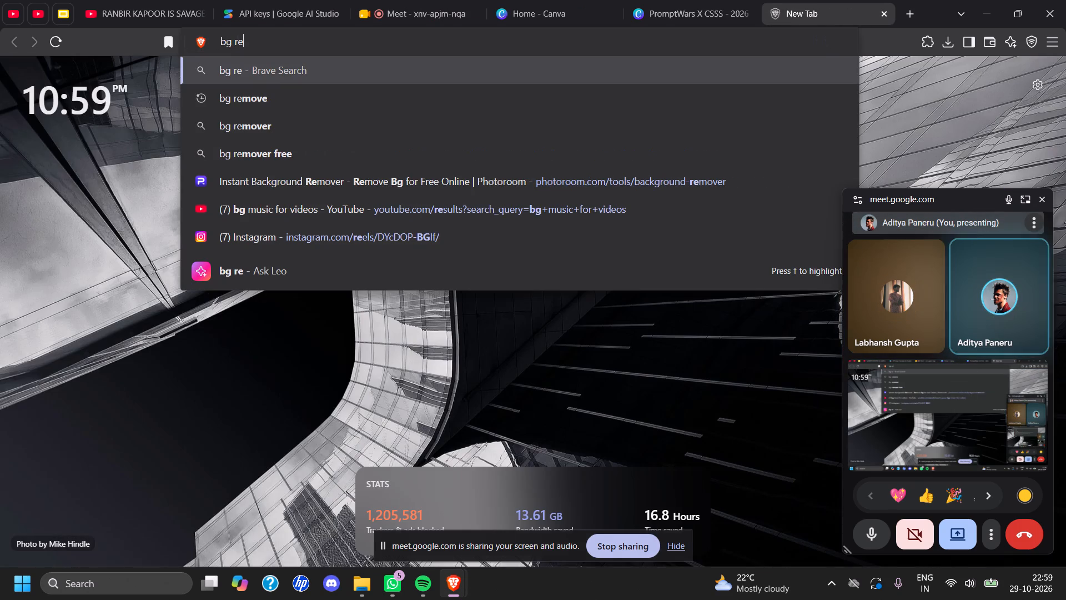
pyautogui.press('Down')
pyautogui.press('Down')
pyautogui.press('Down')
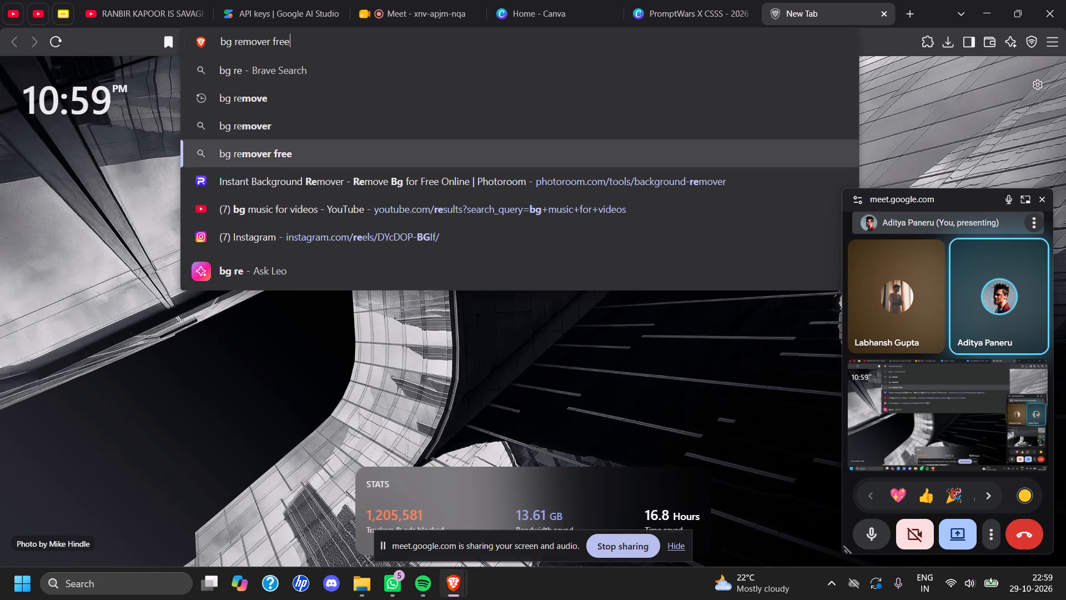
pyautogui.press('Down')
pyautogui.press('Return')
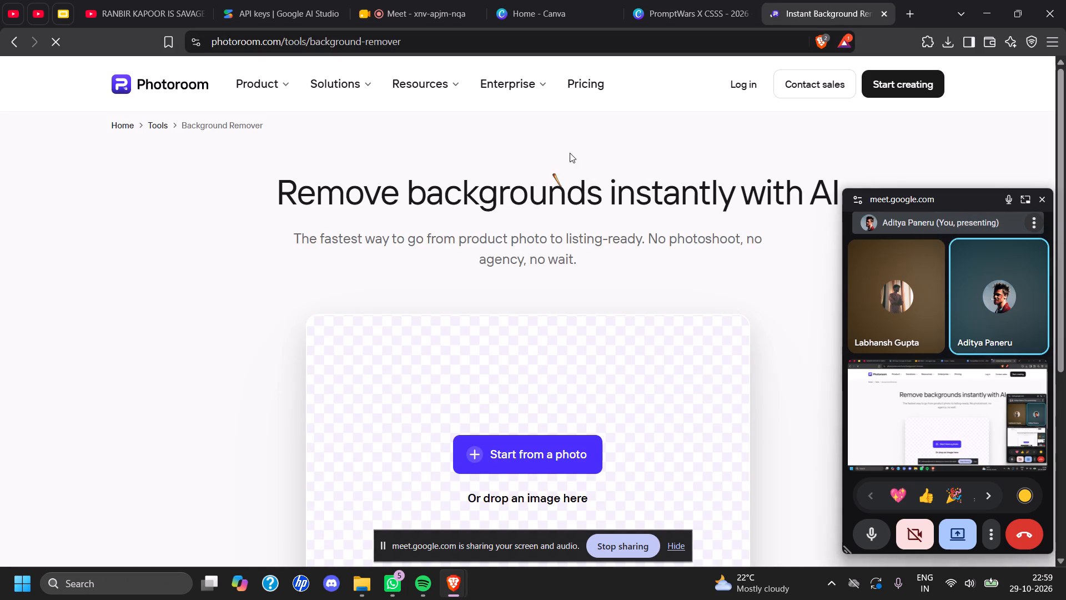
pyautogui.click(541, 448)
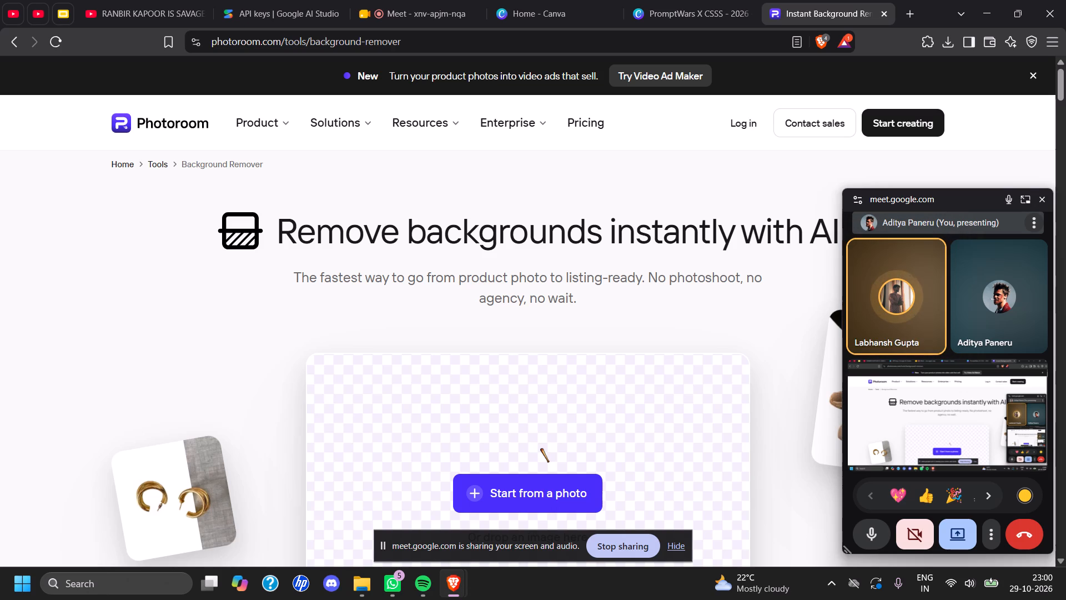
pyautogui.scroll(-1, 508, 486)
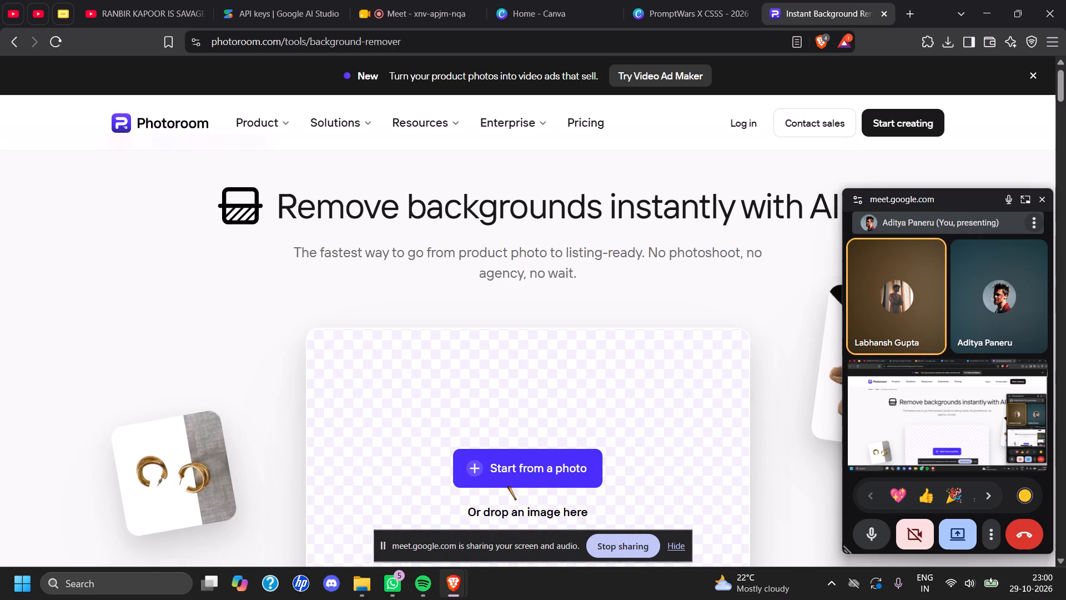
pyautogui.scroll(-1, 508, 486)
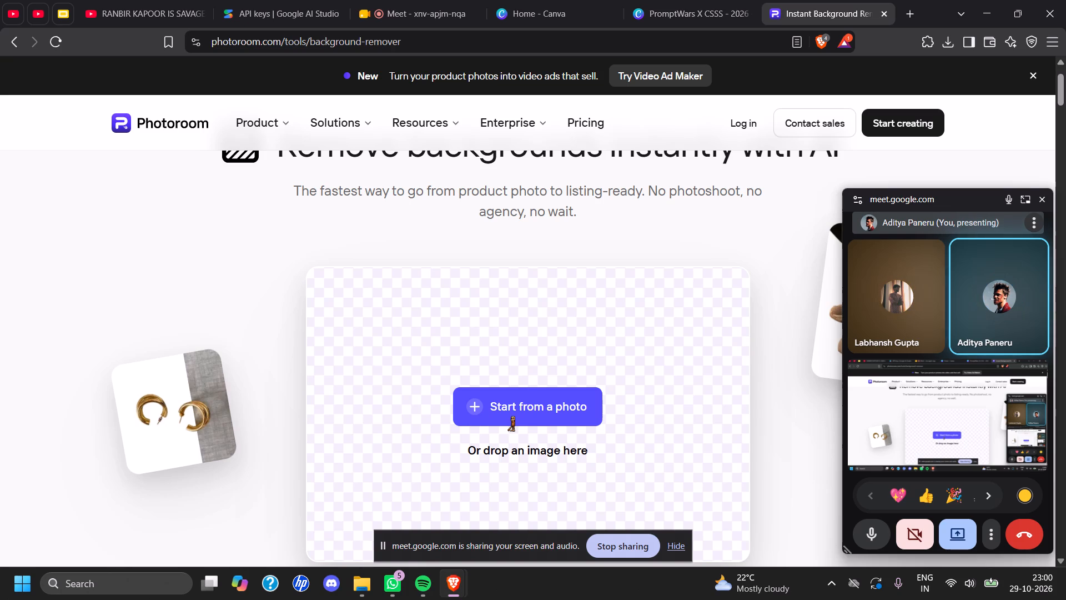
pyautogui.click(501, 411)
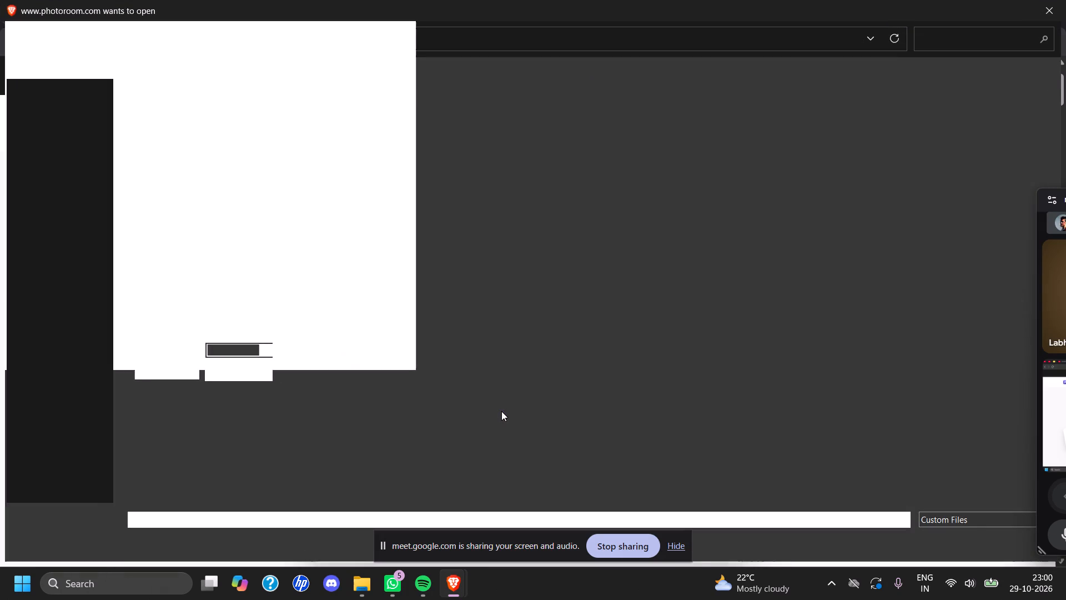
pyautogui.scroll(-2, 320, 288)
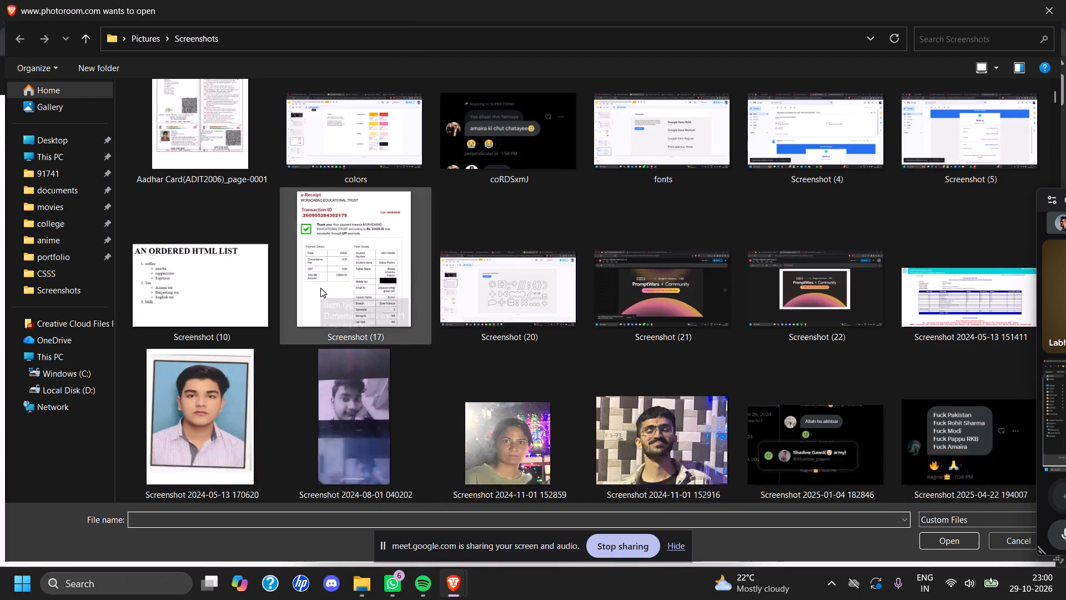
pyautogui.scroll(-2, 320, 288)
pyautogui.scroll(12, 320, 288)
pyautogui.click(33, 102)
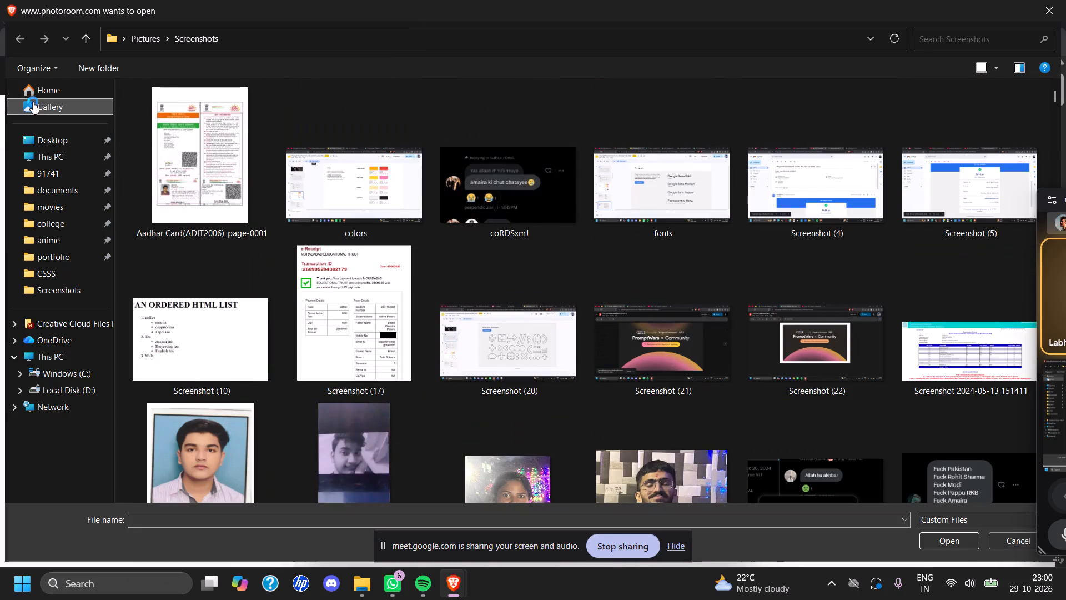
pyautogui.click(180, 129)
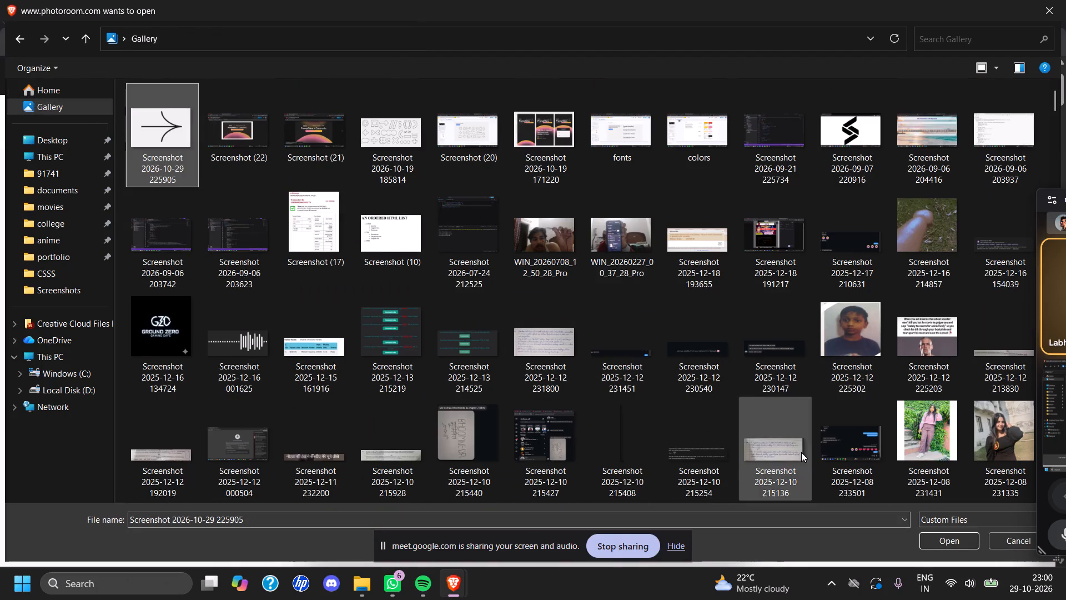
pyautogui.click(943, 546)
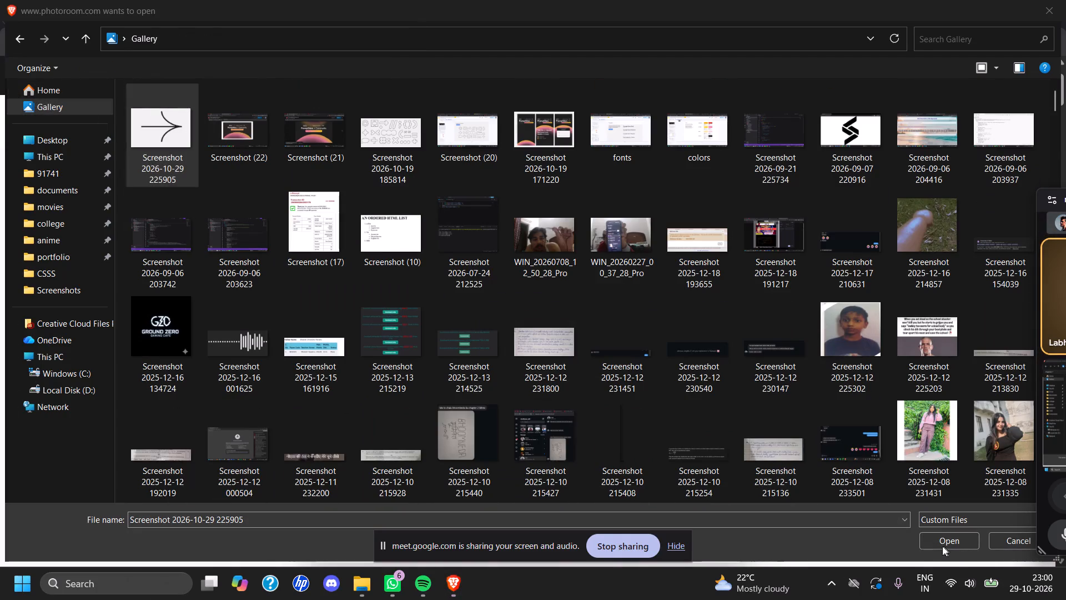
pyautogui.click(936, 541)
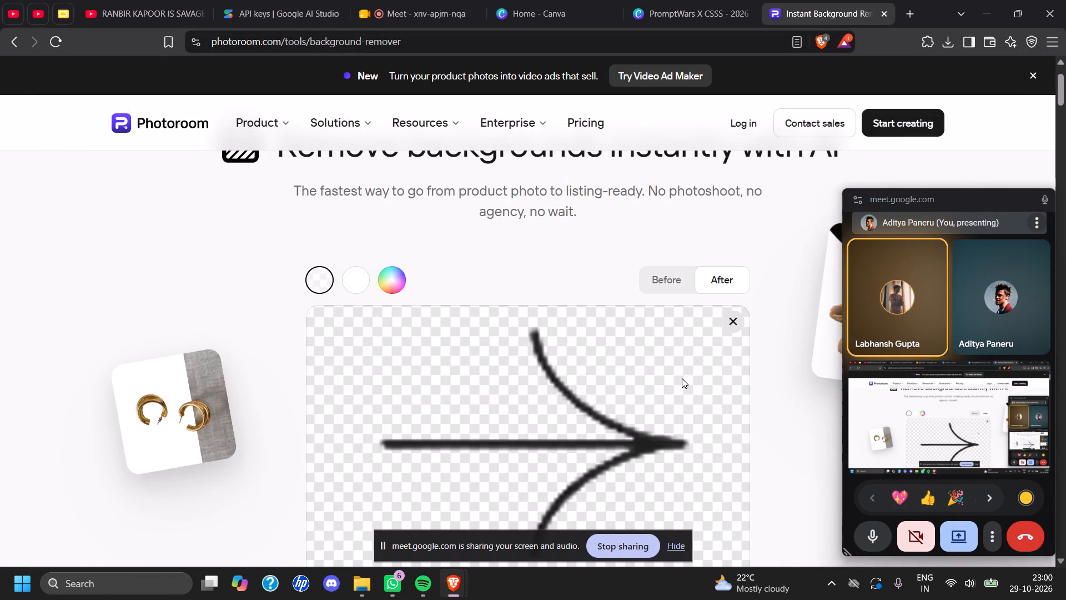
# Download the background-free arrow as a PNG image into the CSSS folder.
pyautogui.scroll(-2, 585, 212)
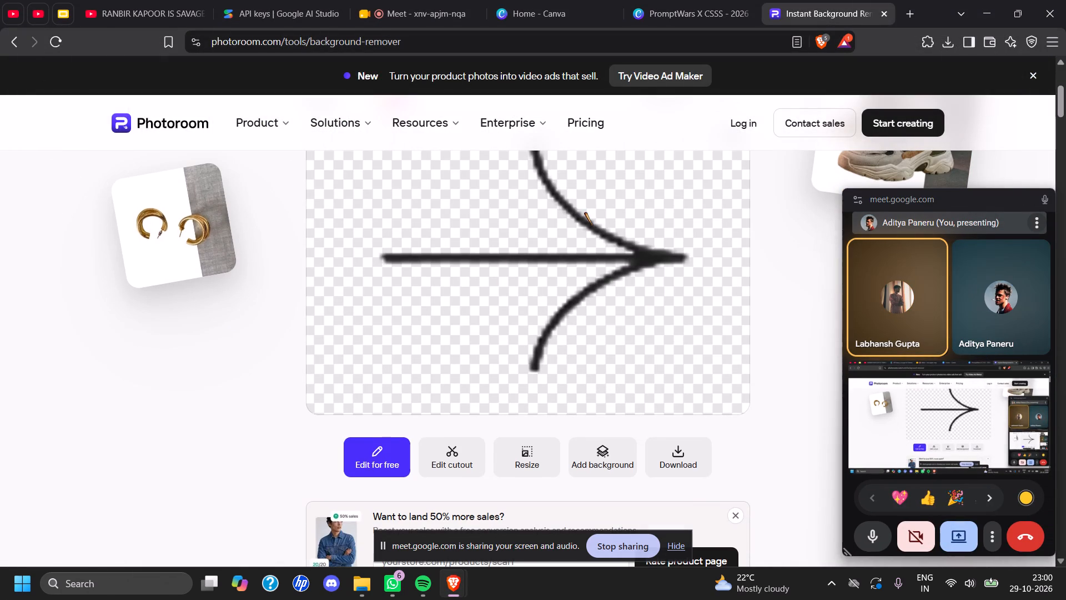
pyautogui.click(680, 439)
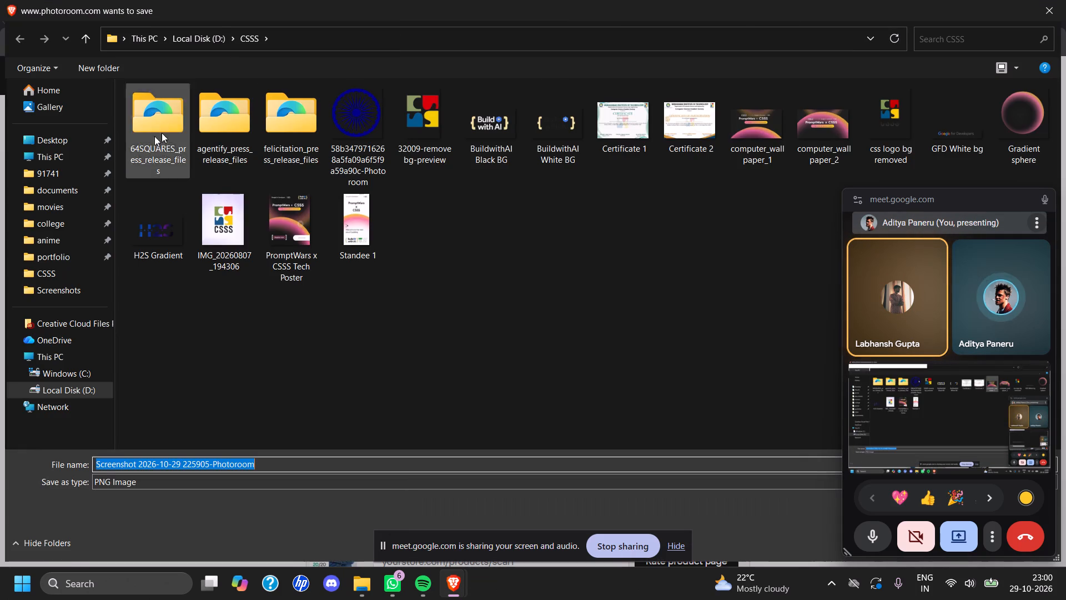
pyautogui.click(28, 278)
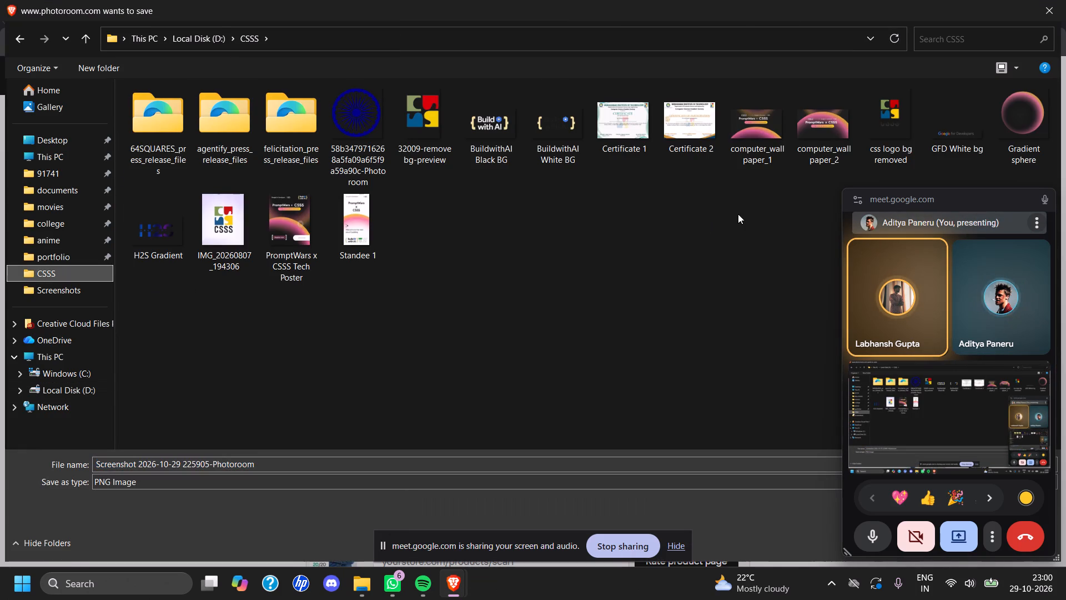
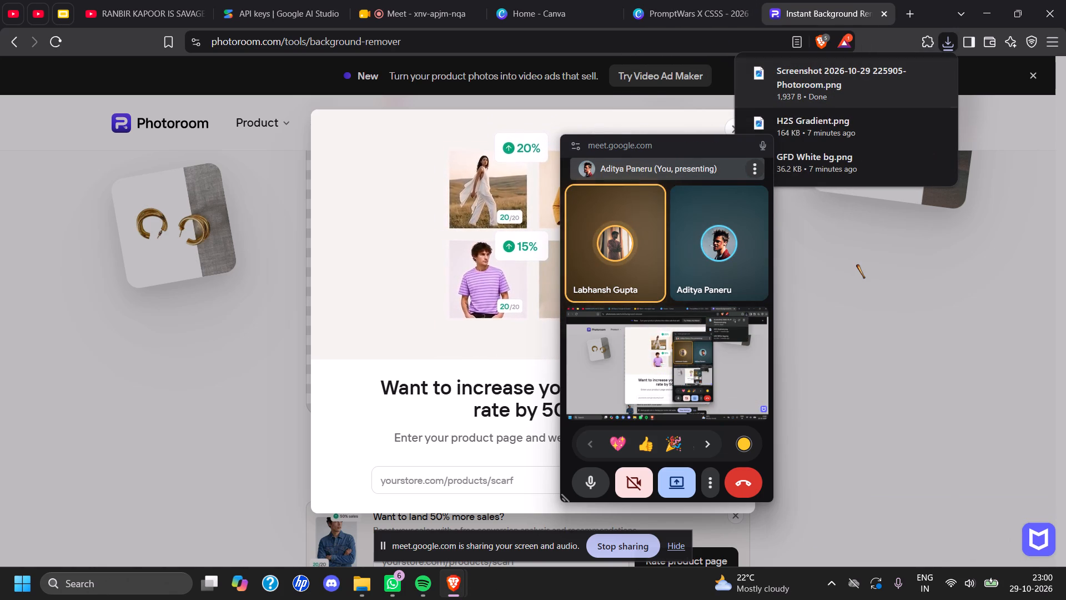
pyautogui.moveTo(857, 264); pyautogui.dragTo(857, 265)
pyautogui.click(651, 0)
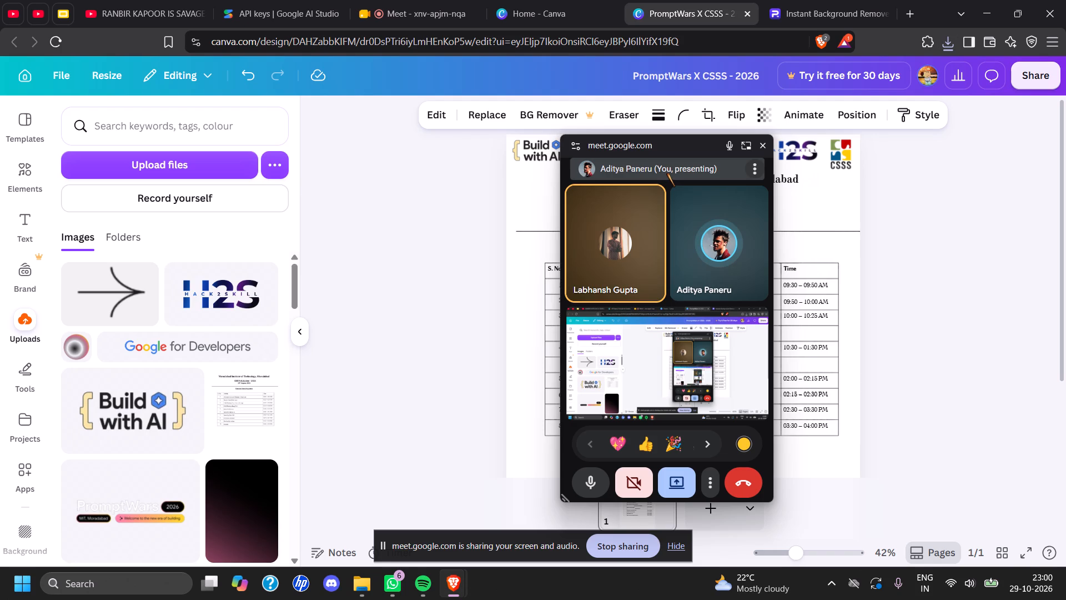
pyautogui.click(139, 163)
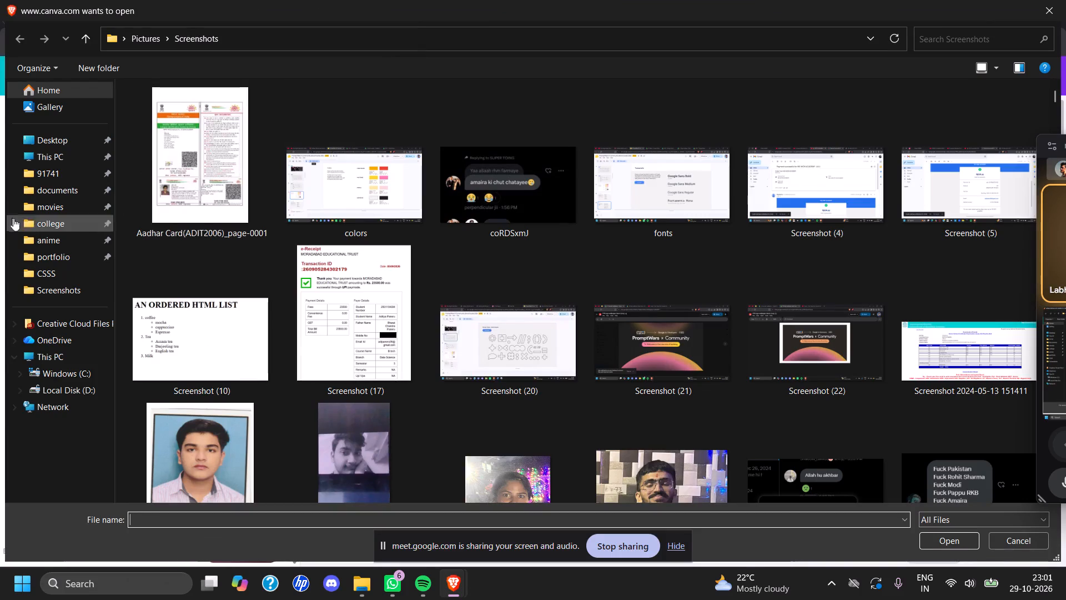
pyautogui.click(42, 277)
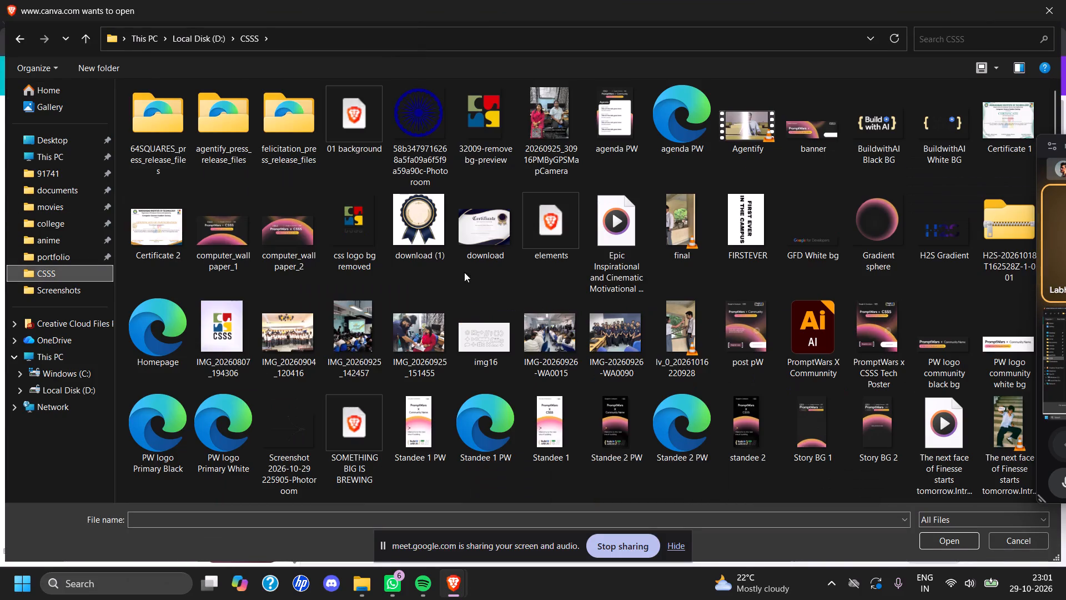
pyautogui.scroll(-1, 850, 288)
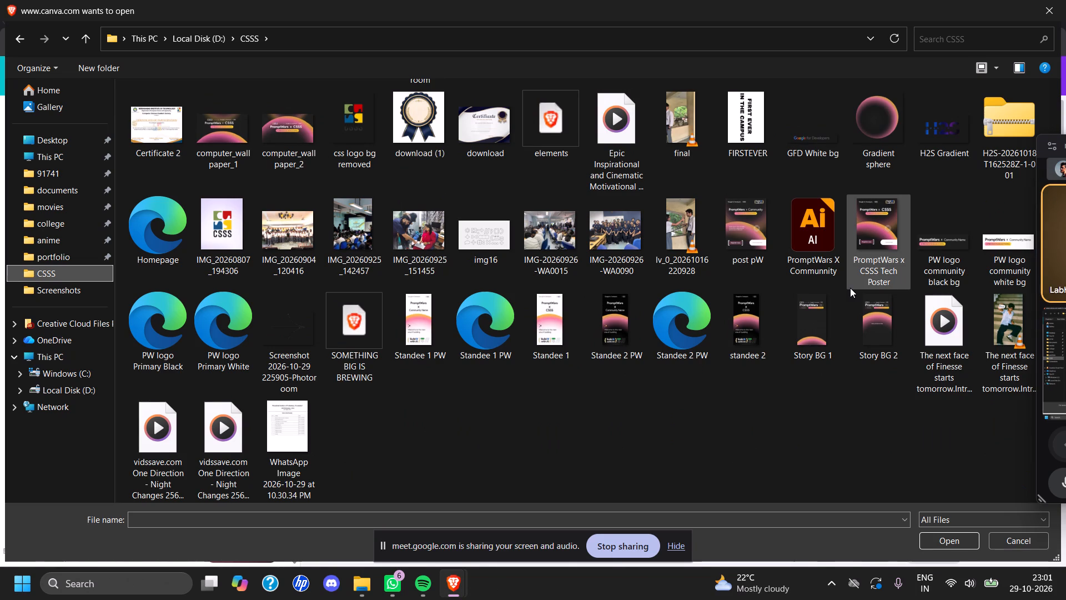
pyautogui.scroll(7, 435, 299)
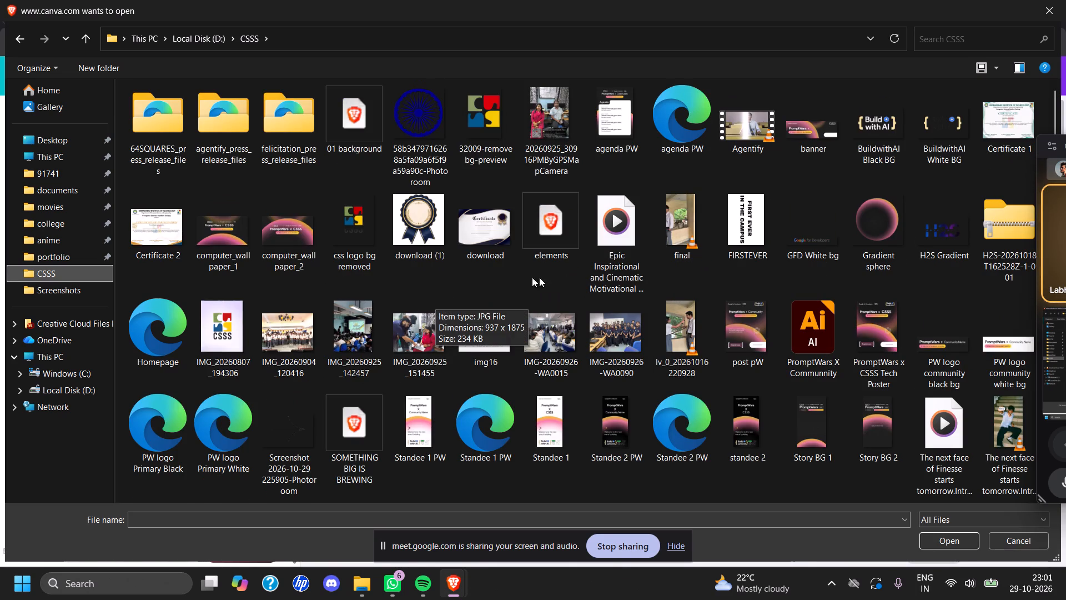
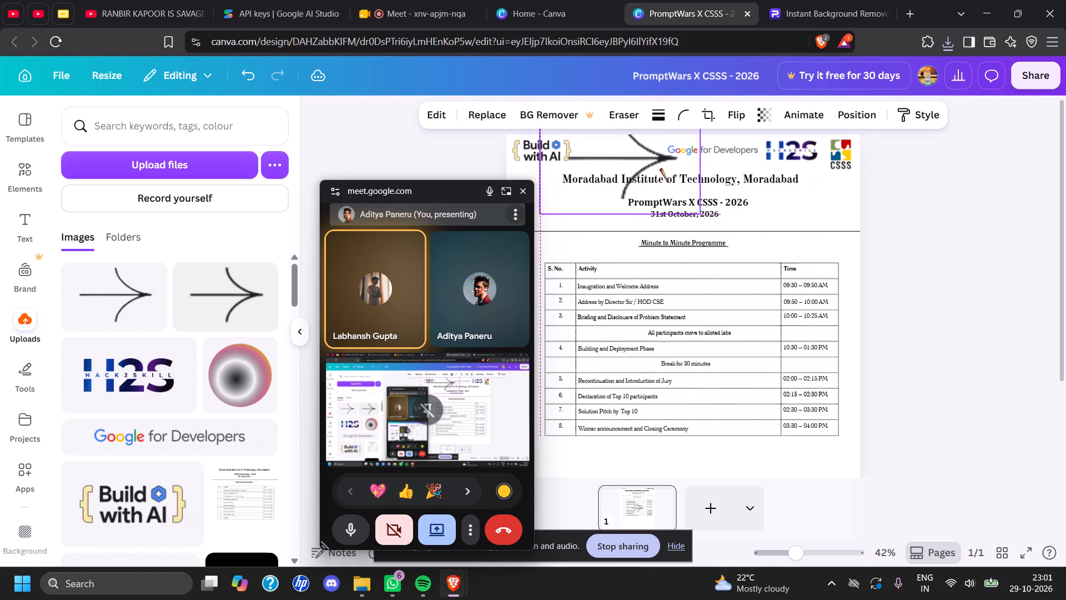
pyautogui.moveTo(660, 168); pyautogui.dragTo(663, 167)
pyautogui.moveTo(667, 164); pyautogui.dragTo(724, 251)
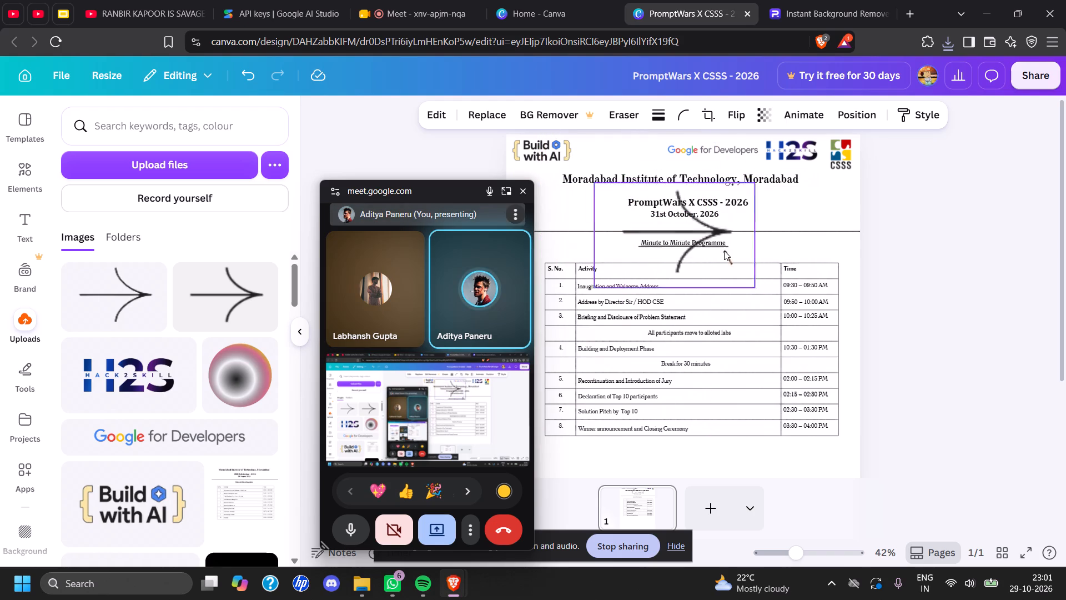
pyautogui.moveTo(724, 251); pyautogui.dragTo(725, 251)
pyautogui.moveTo(763, 197); pyautogui.dragTo(741, 207)
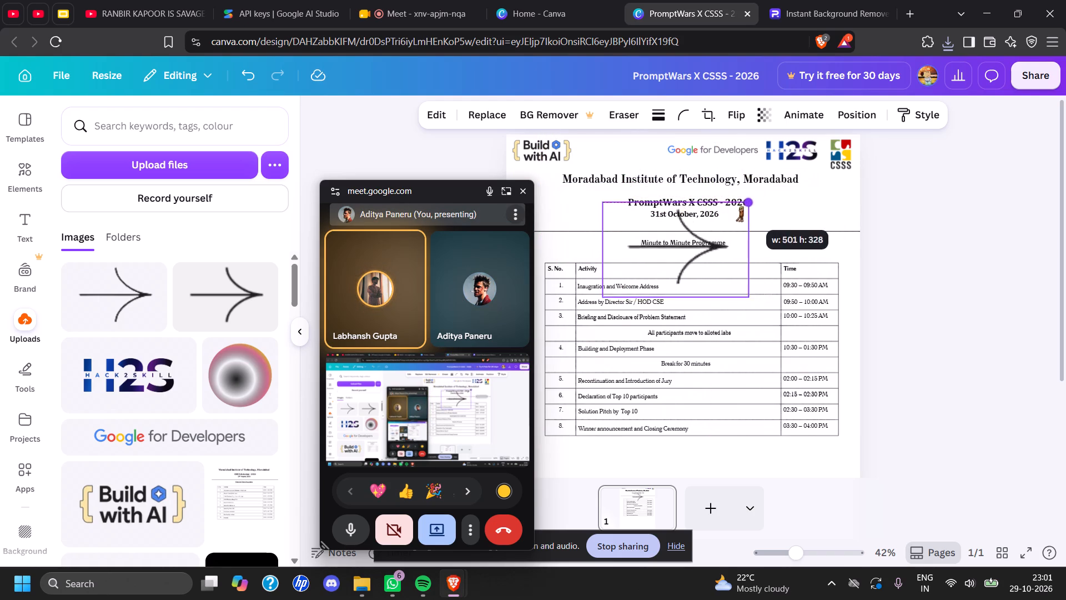
pyautogui.moveTo(741, 207); pyautogui.dragTo(696, 235)
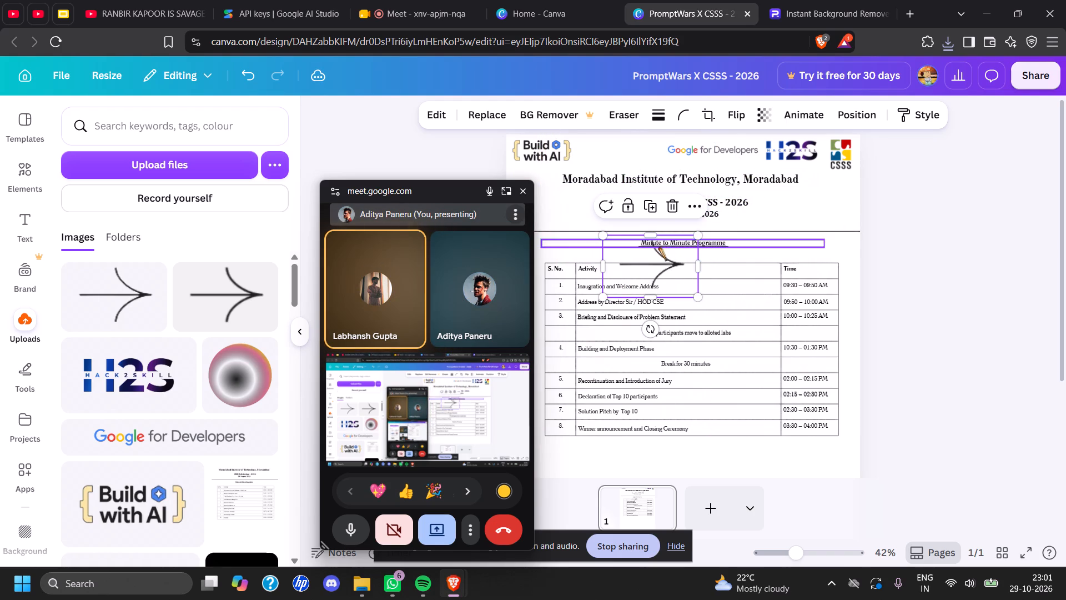
pyautogui.moveTo(655, 266); pyautogui.dragTo(647, 196)
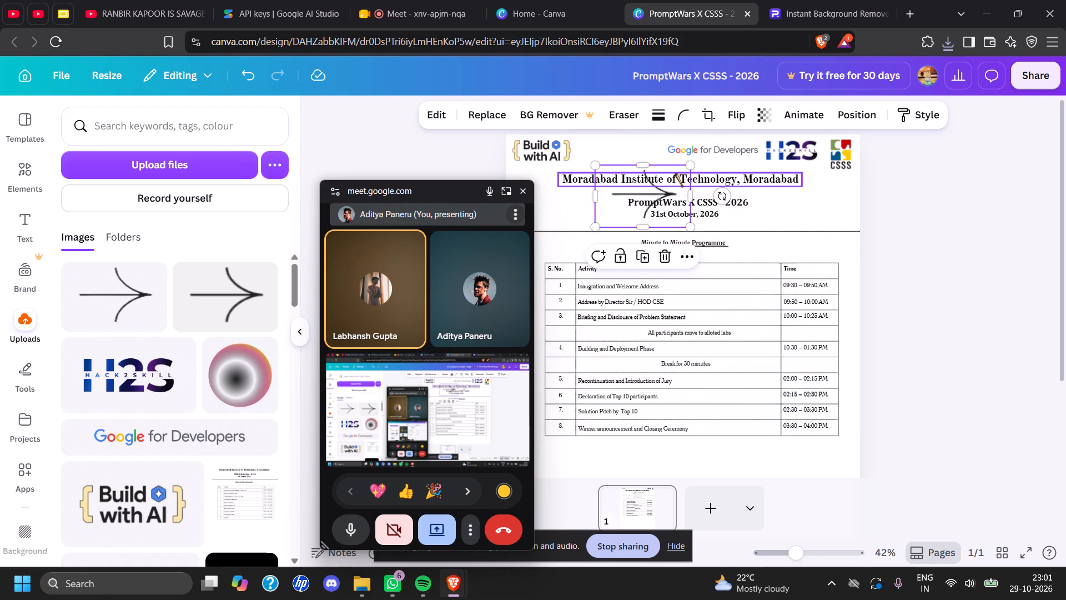
pyautogui.moveTo(691, 168); pyautogui.dragTo(660, 186)
pyautogui.moveTo(617, 208); pyautogui.dragTo(612, 219)
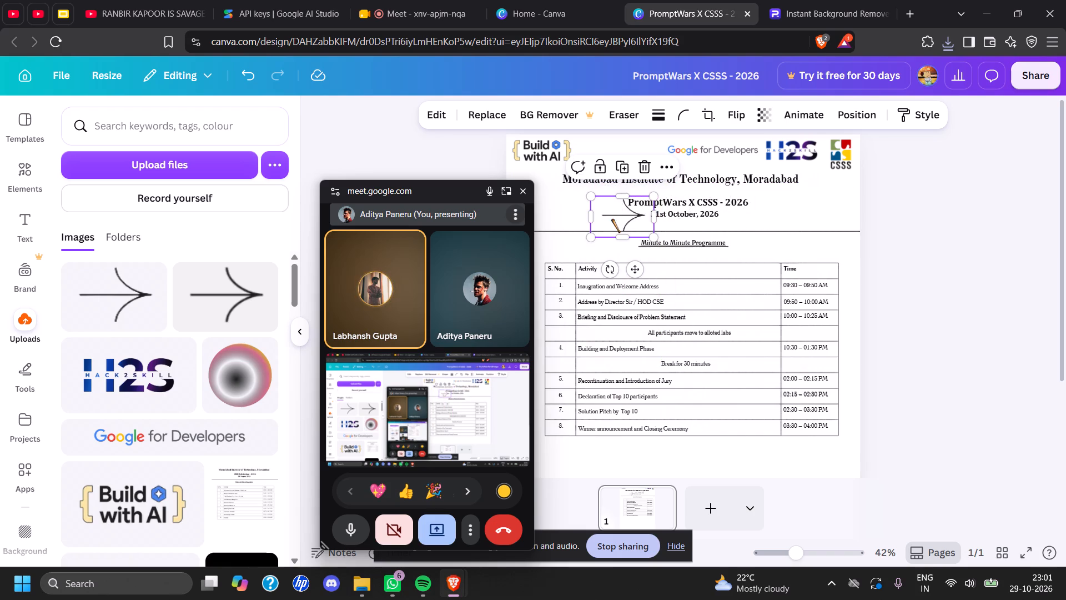
pyautogui.moveTo(649, 199); pyautogui.dragTo(630, 208)
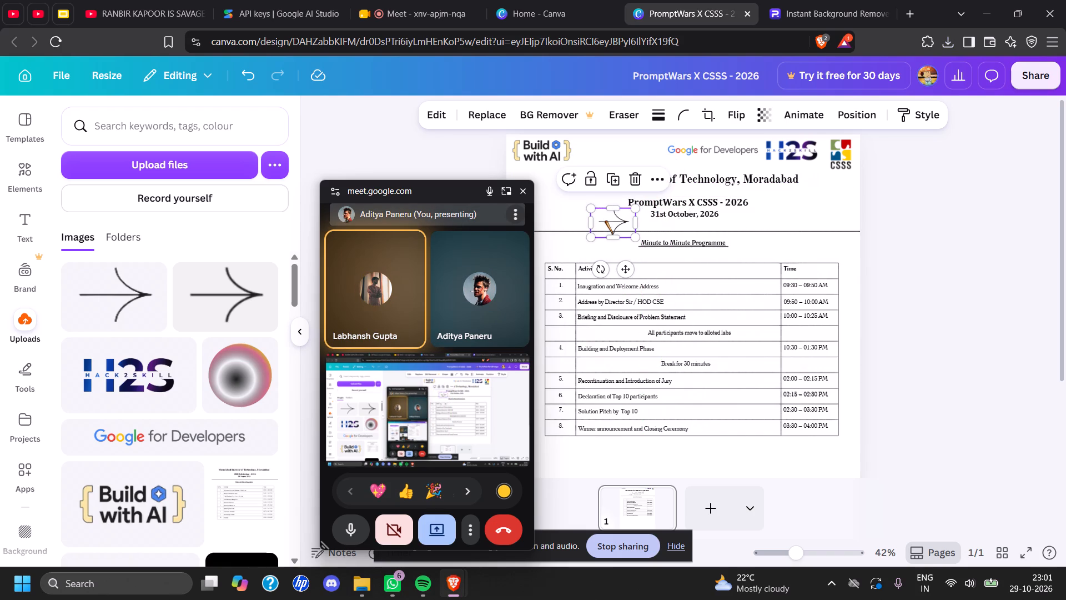
# Move the arrow into the header just before the Google for Developers logo and scale it to about 122 × 80.
pyautogui.moveTo(605, 221); pyautogui.dragTo(595, 157)
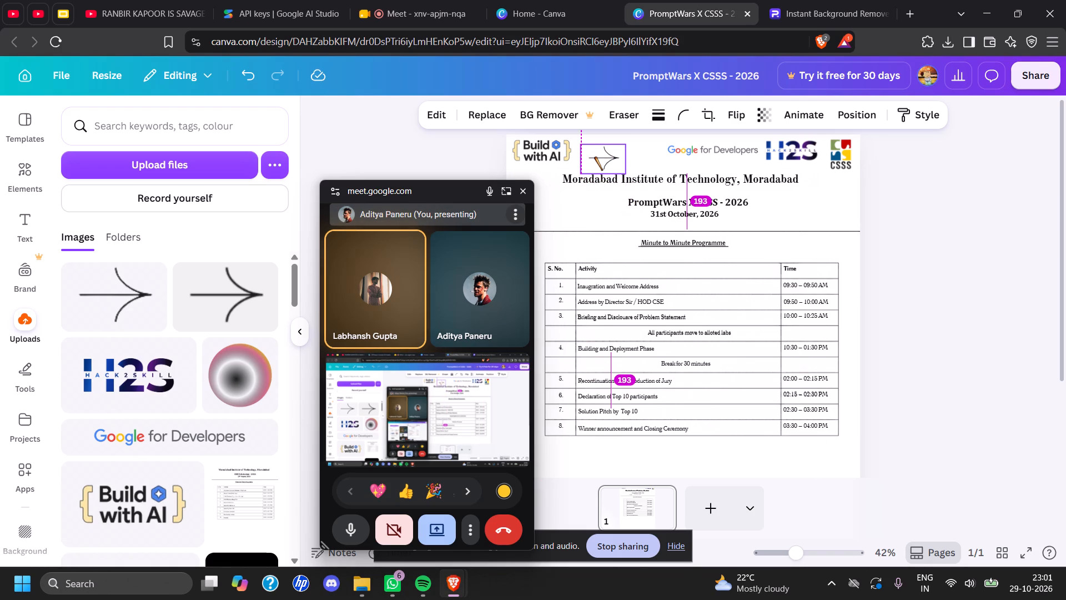
pyautogui.moveTo(595, 157); pyautogui.dragTo(590, 152)
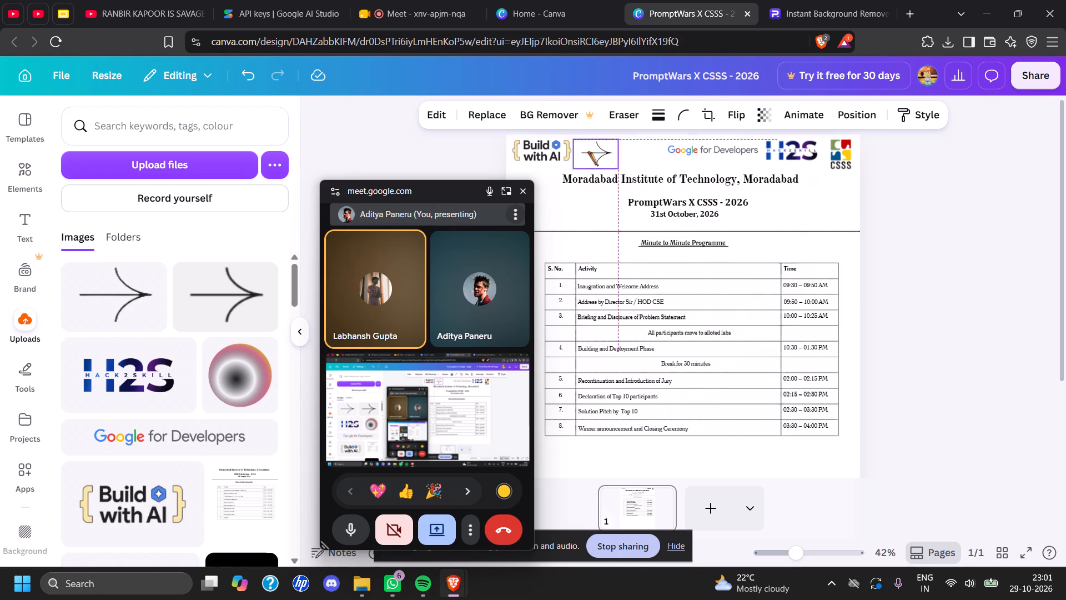
pyautogui.moveTo(590, 152); pyautogui.dragTo(643, 149)
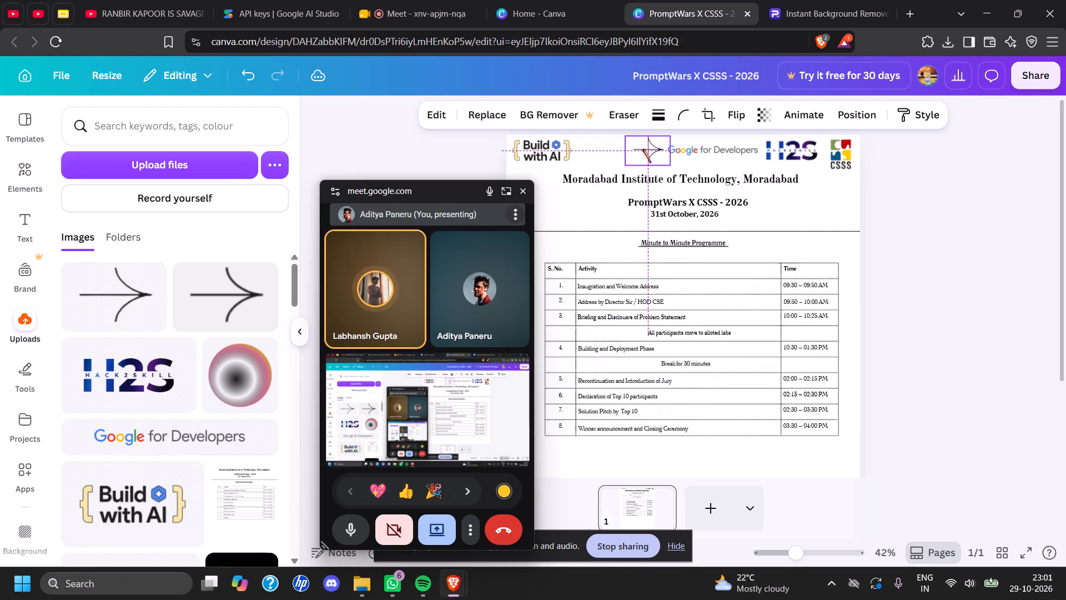
pyautogui.moveTo(643, 149); pyautogui.dragTo(640, 151)
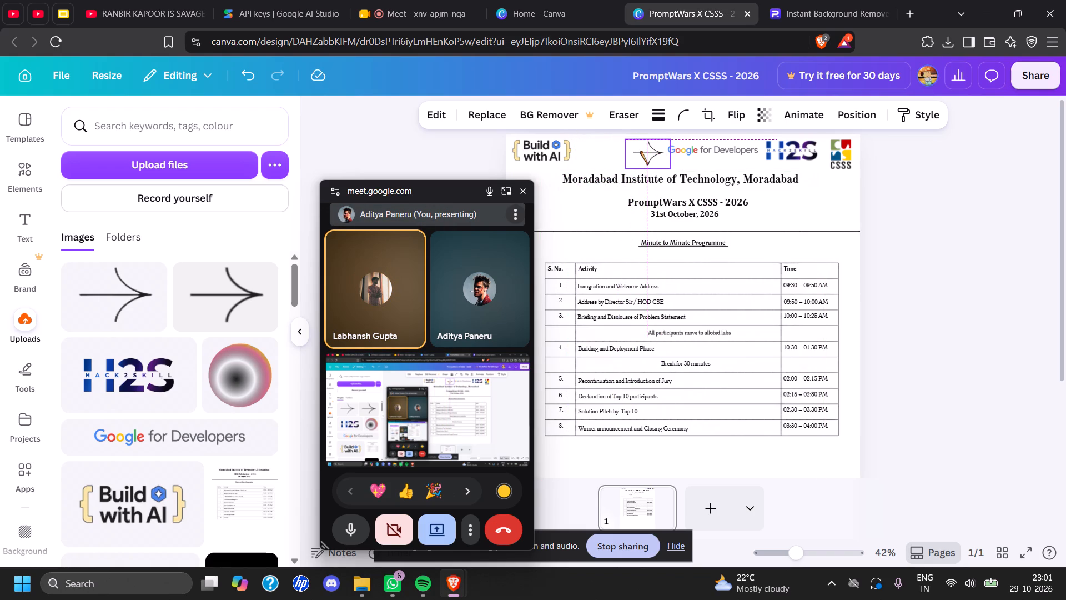
pyautogui.moveTo(640, 151); pyautogui.dragTo(641, 149)
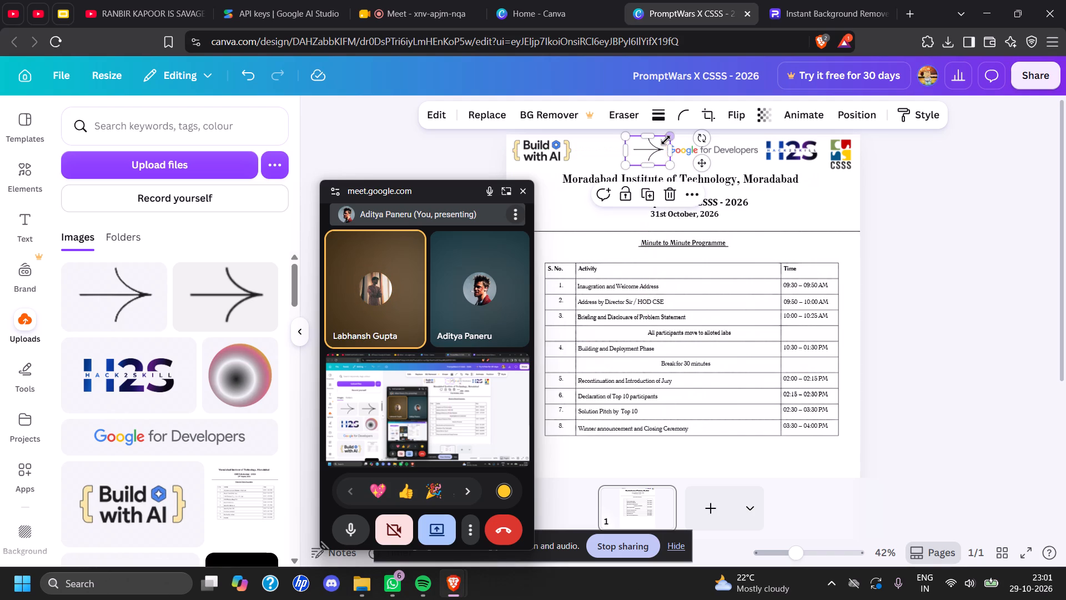
pyautogui.moveTo(667, 139); pyautogui.dragTo(655, 143)
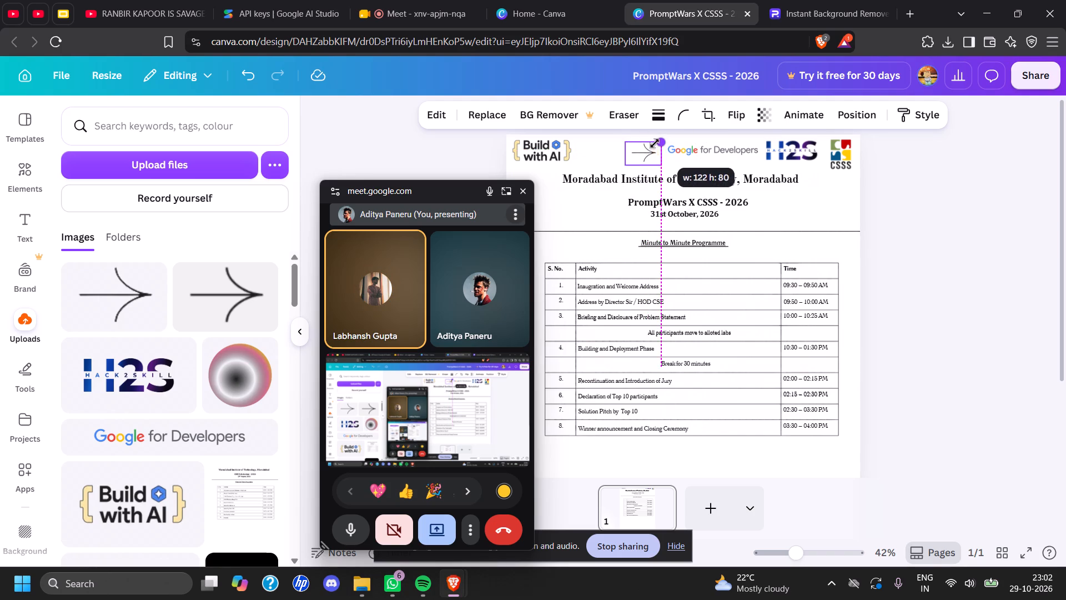
pyautogui.moveTo(655, 143); pyautogui.dragTo(654, 143)
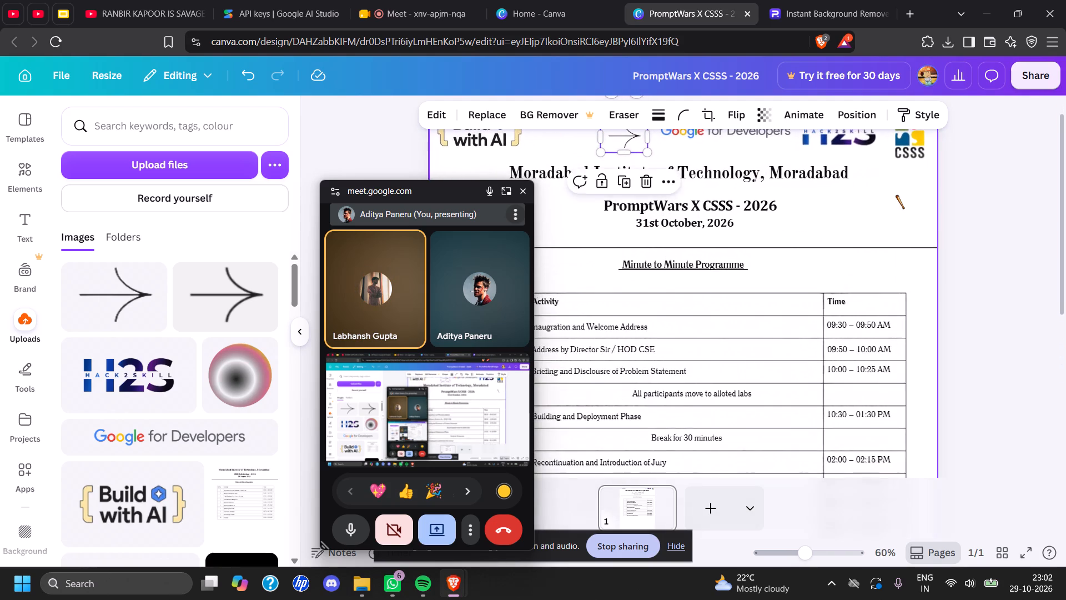
# Fine-tune the arrow's size so it suits the height of the Google for Developers logo beside it.
pyautogui.scroll(4, 896, 195)
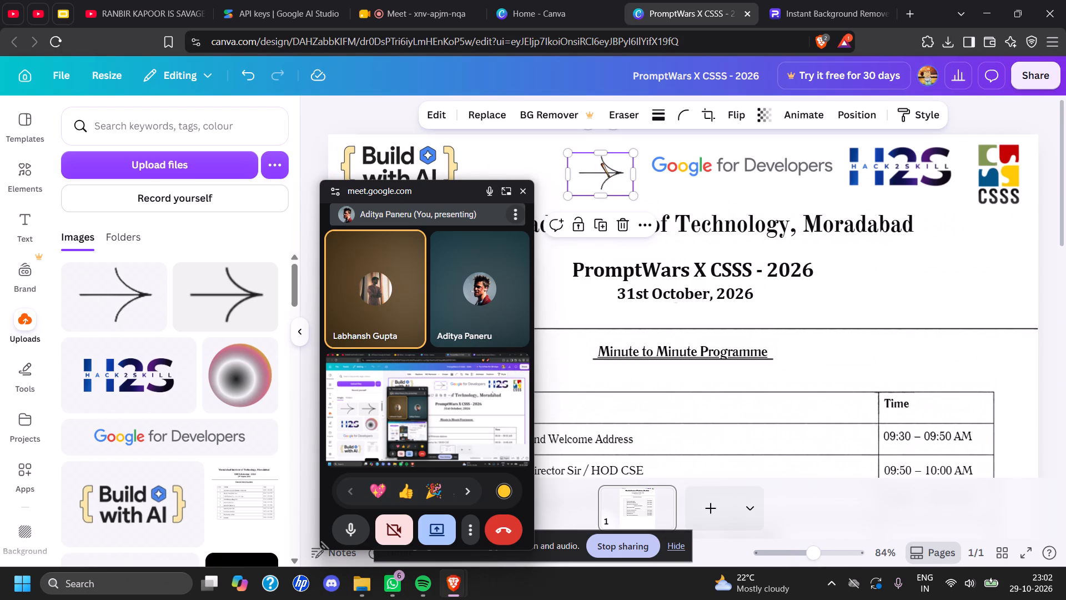
pyautogui.moveTo(633, 151); pyautogui.dragTo(611, 161)
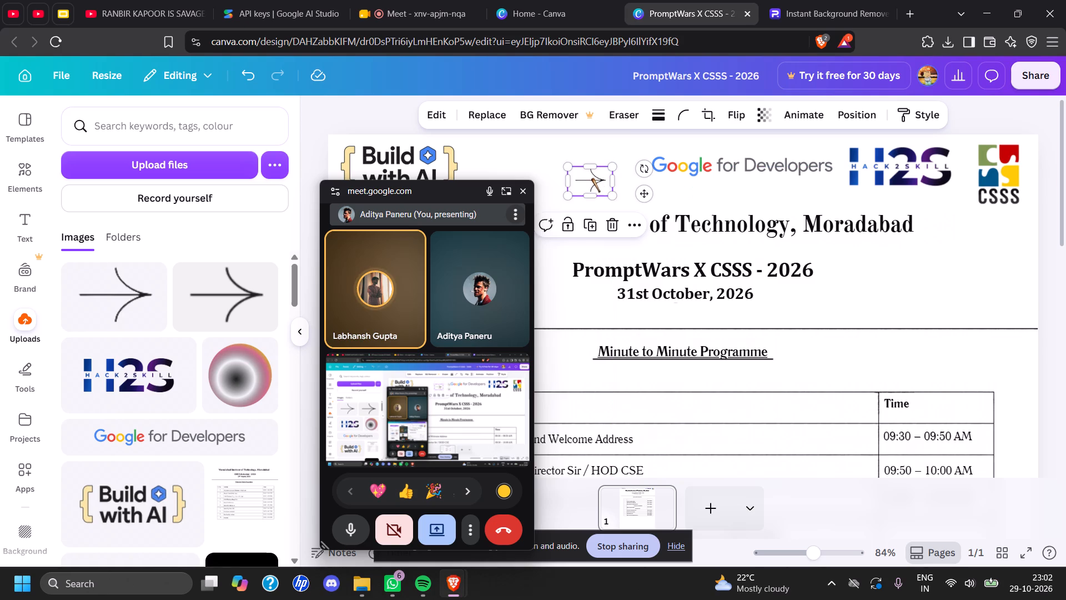
pyautogui.moveTo(591, 180); pyautogui.dragTo(625, 164)
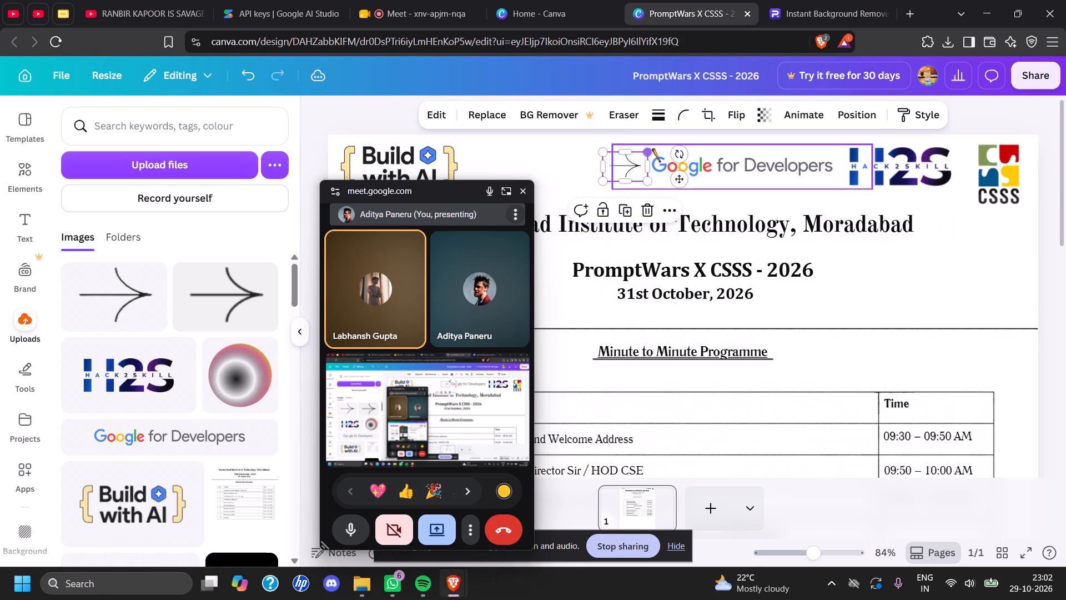
pyautogui.moveTo(647, 151); pyautogui.dragTo(671, 142)
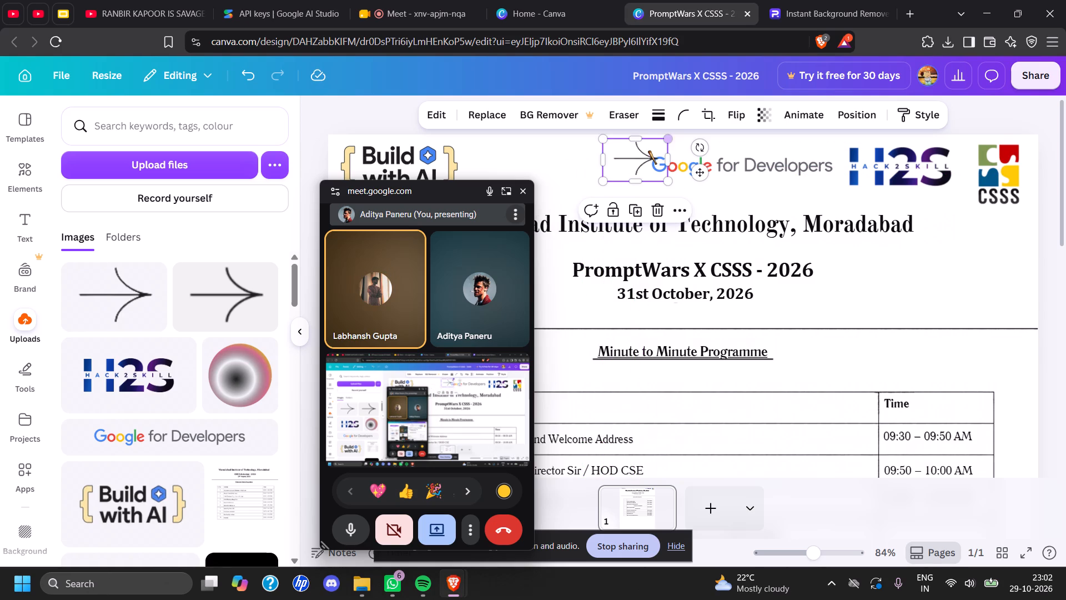
pyautogui.moveTo(637, 155); pyautogui.dragTo(623, 160)
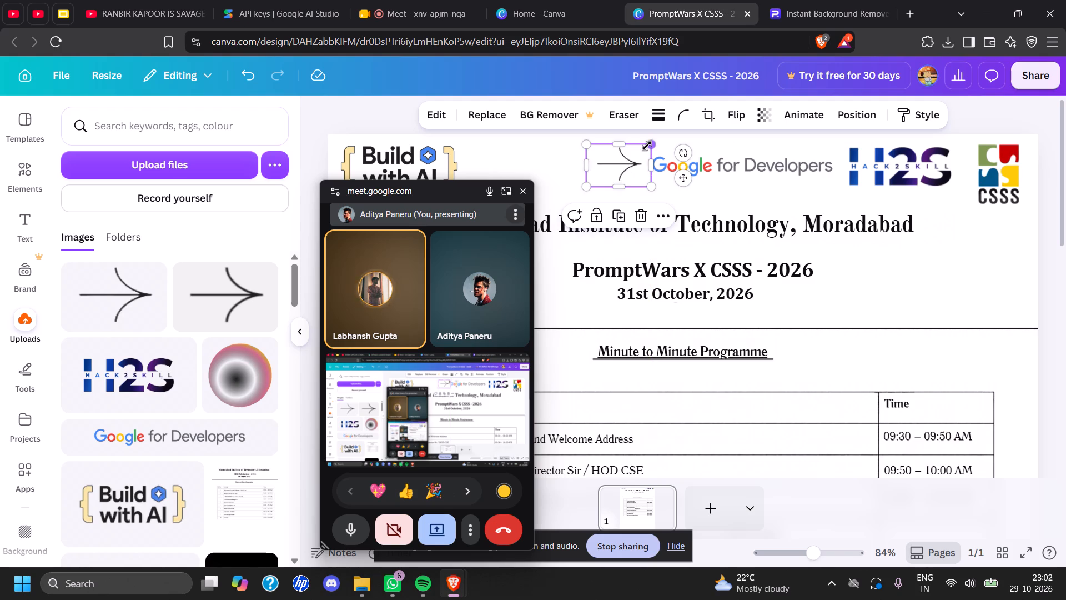
pyautogui.moveTo(647, 146); pyautogui.dragTo(638, 147)
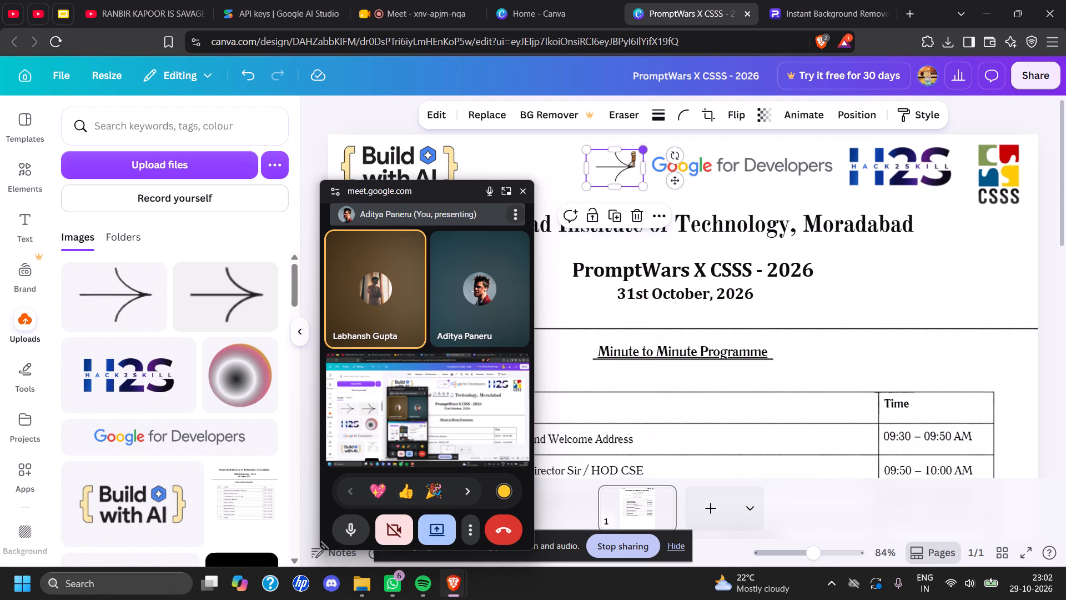
# Align the arrow vertically with the header logos, with its tip close to the start of the Google for Developers logo.
pyautogui.moveTo(611, 170); pyautogui.dragTo(612, 170)
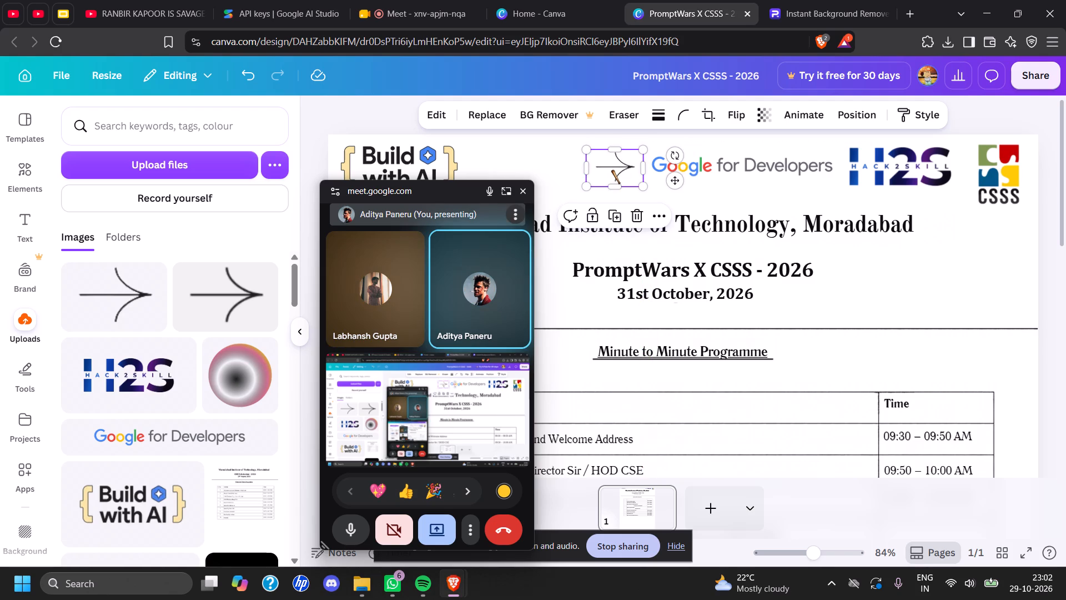
pyautogui.moveTo(612, 170); pyautogui.dragTo(620, 169)
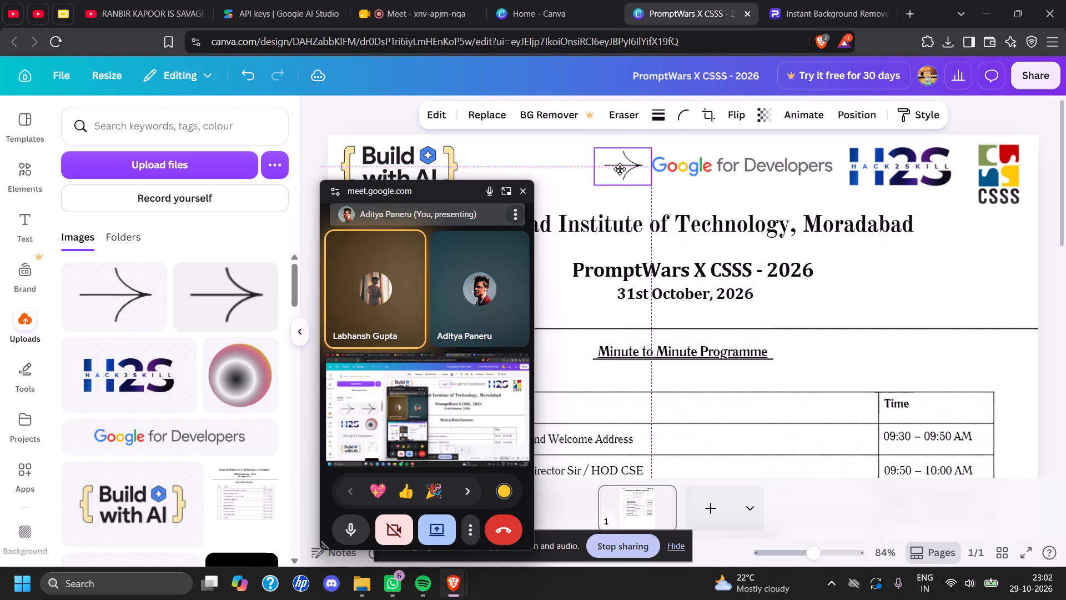
pyautogui.moveTo(620, 169); pyautogui.dragTo(611, 168)
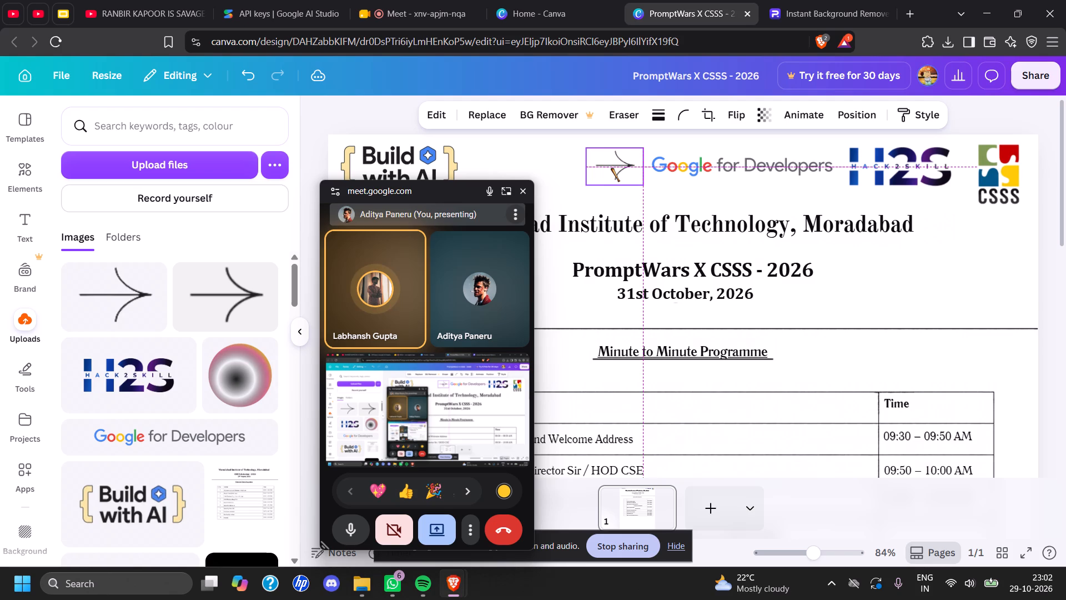
pyautogui.moveTo(611, 168); pyautogui.dragTo(598, 166)
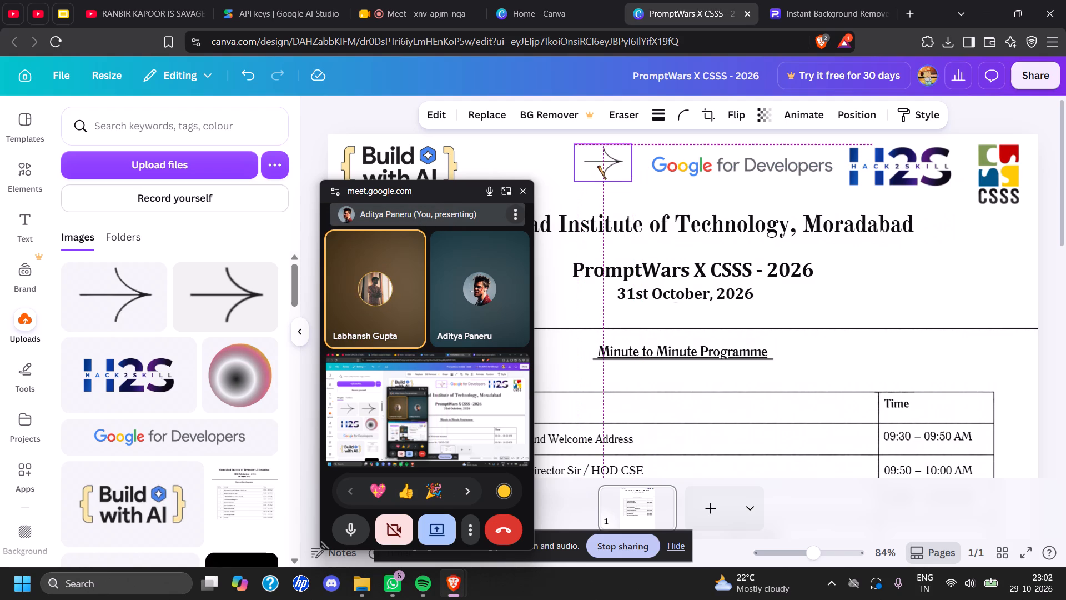
pyautogui.moveTo(598, 166); pyautogui.dragTo(604, 166)
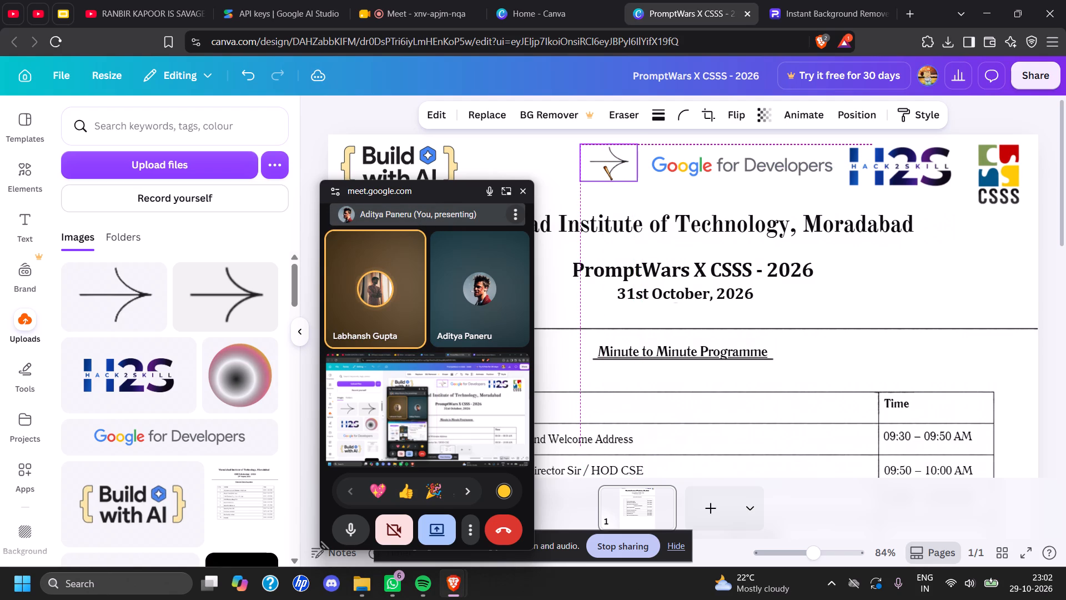
pyautogui.moveTo(604, 166); pyautogui.dragTo(614, 168)
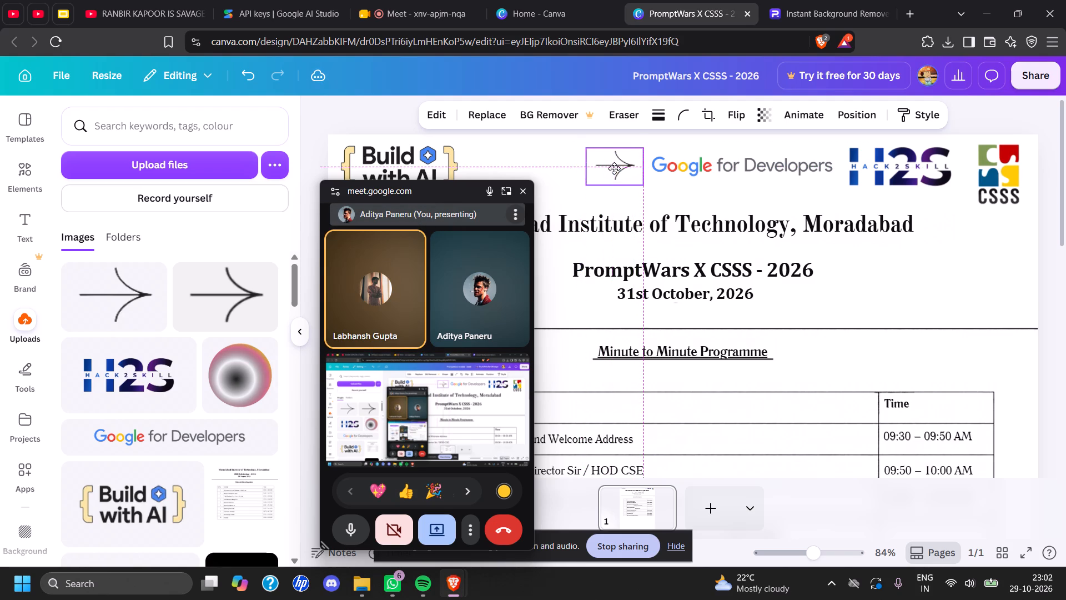
pyautogui.moveTo(614, 168); pyautogui.dragTo(620, 168)
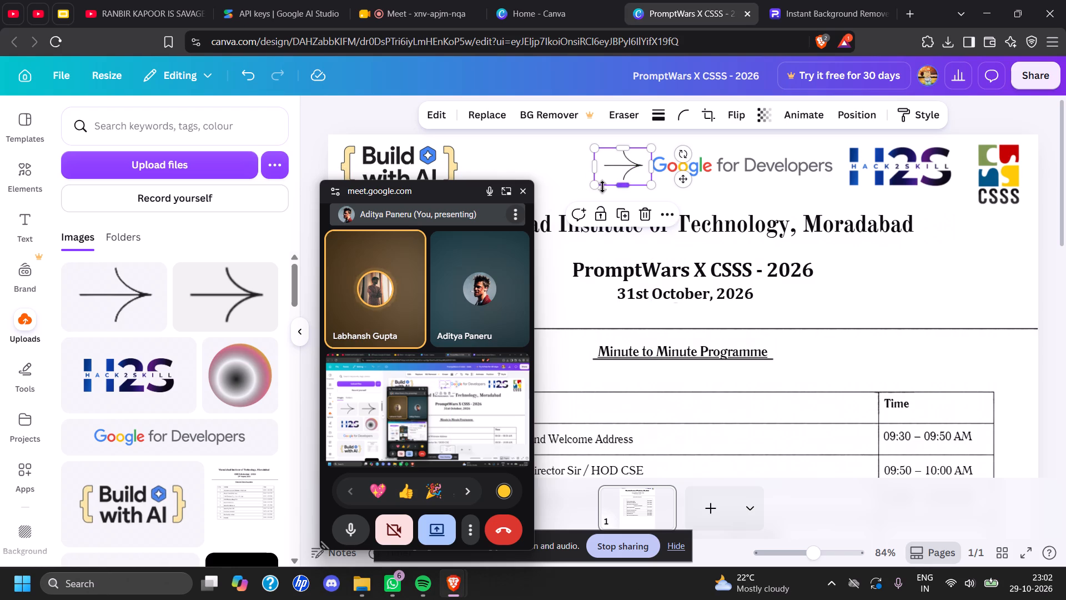
pyautogui.click(544, 160)
pyautogui.click(564, 157)
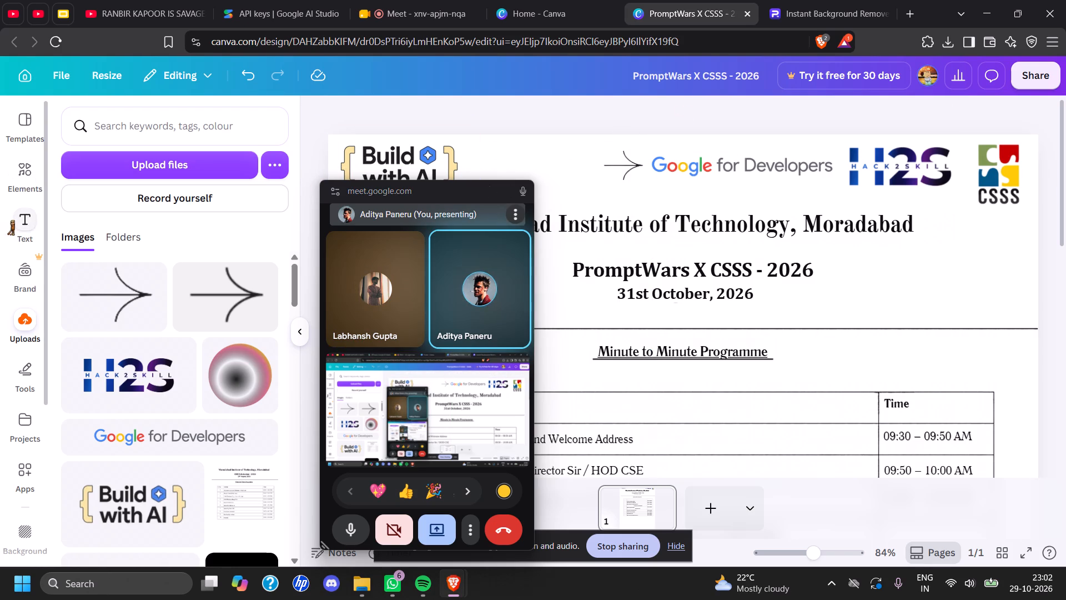
# Insert two solid straight lines from the shape elements and move one up to the PromptWars X CSSS - 2026 title.
pyautogui.click(37, 170)
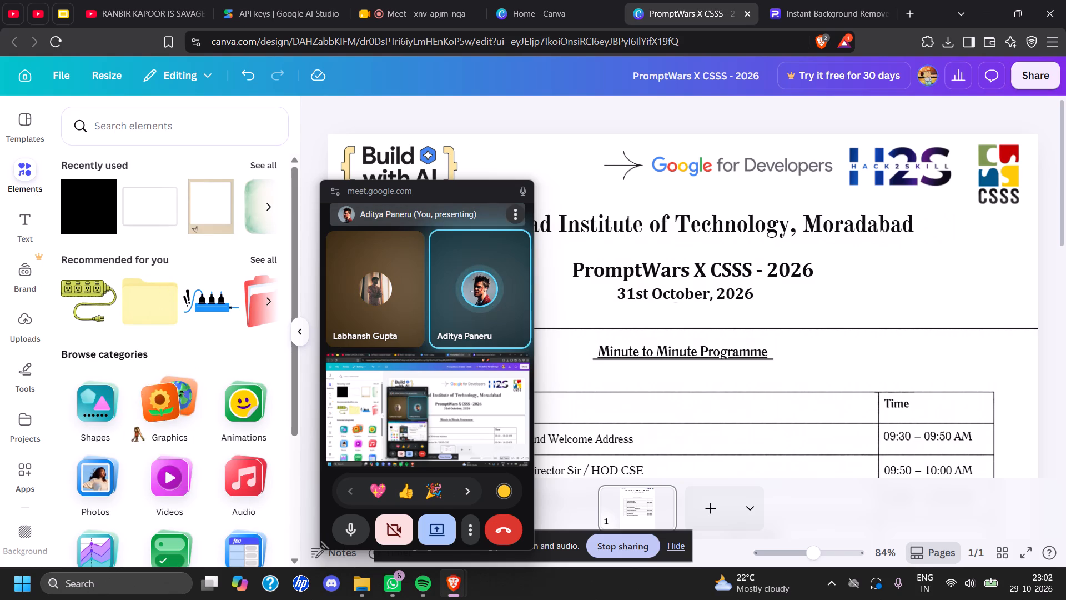
pyautogui.click(88, 402)
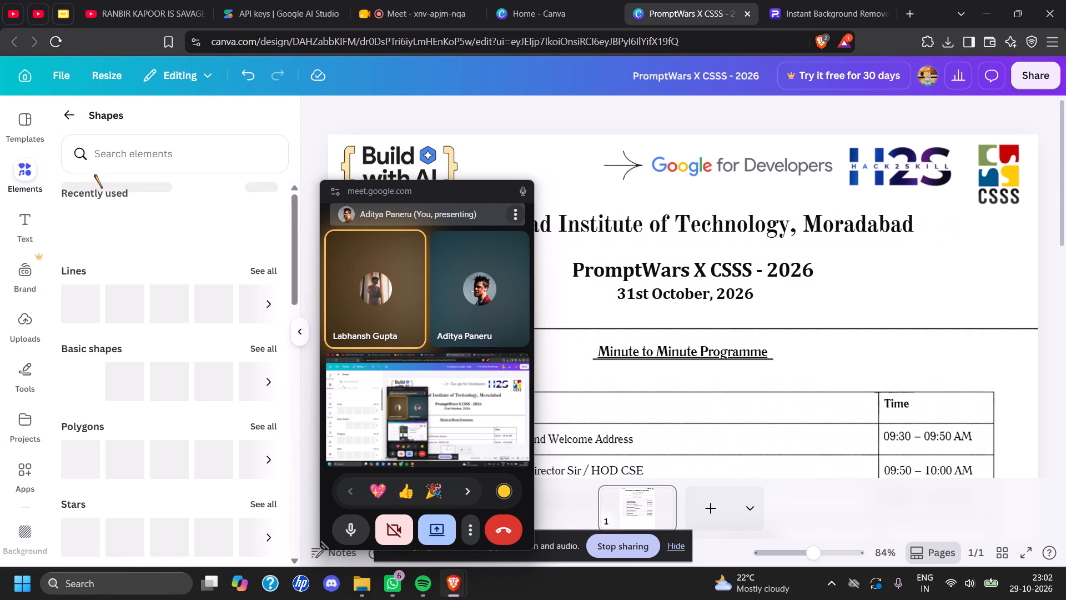
pyautogui.click(86, 295)
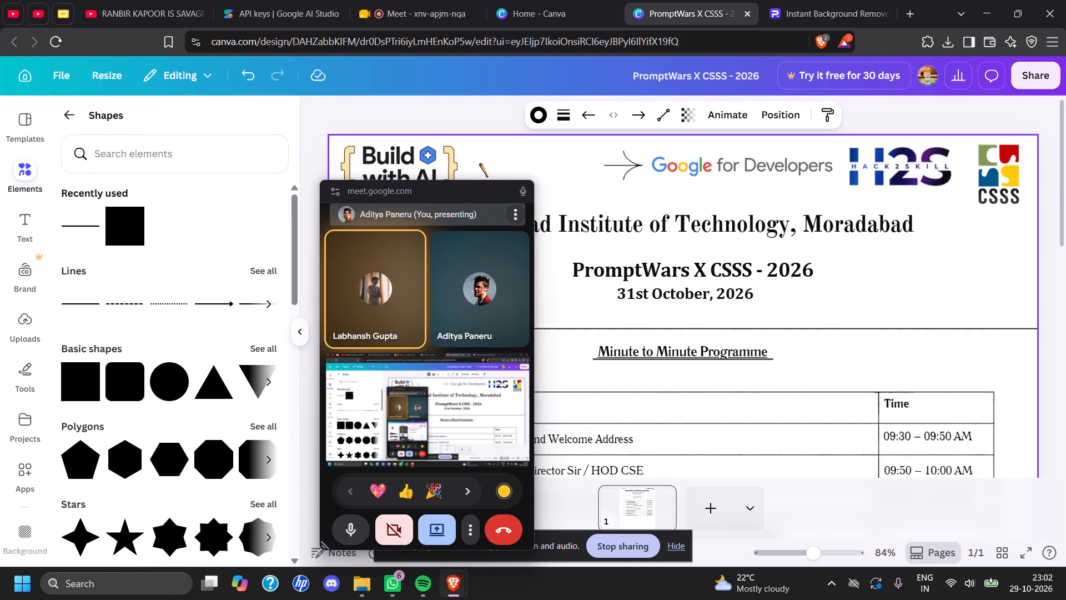
pyautogui.click(93, 294)
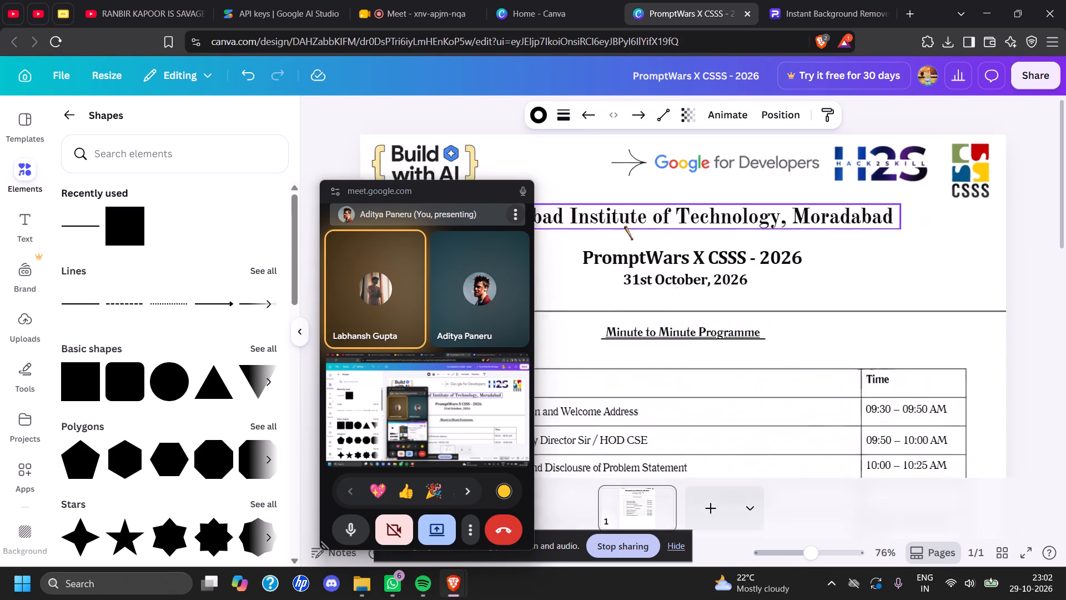
pyautogui.scroll(-1, 602, 403)
pyautogui.moveTo(655, 401); pyautogui.dragTo(596, 182)
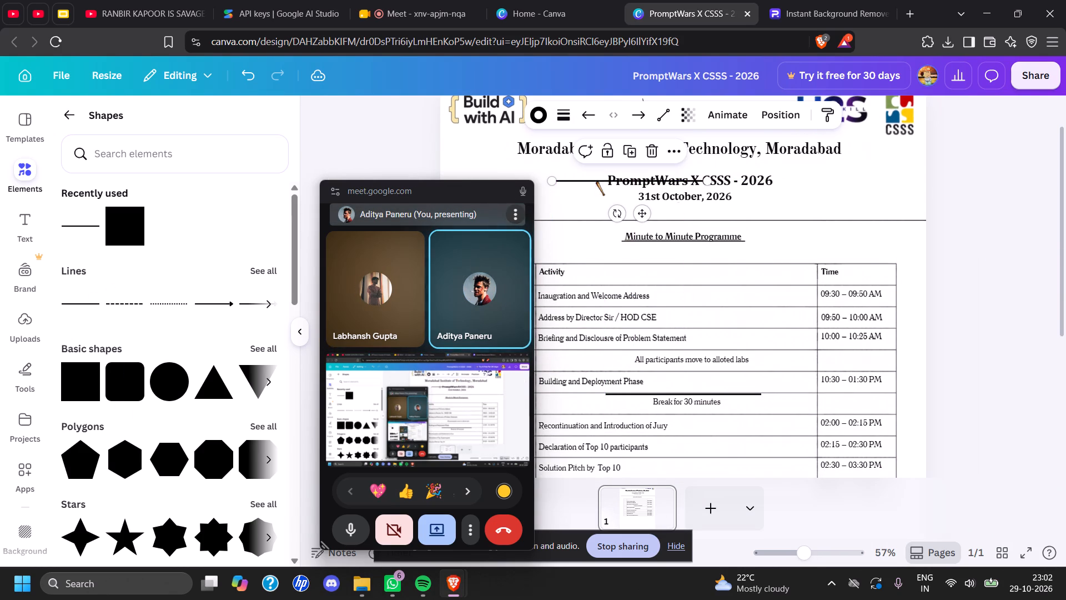
# Delete the duplicate line lying over the programme table near the Break for 30 minutes row.
pyautogui.click(741, 394)
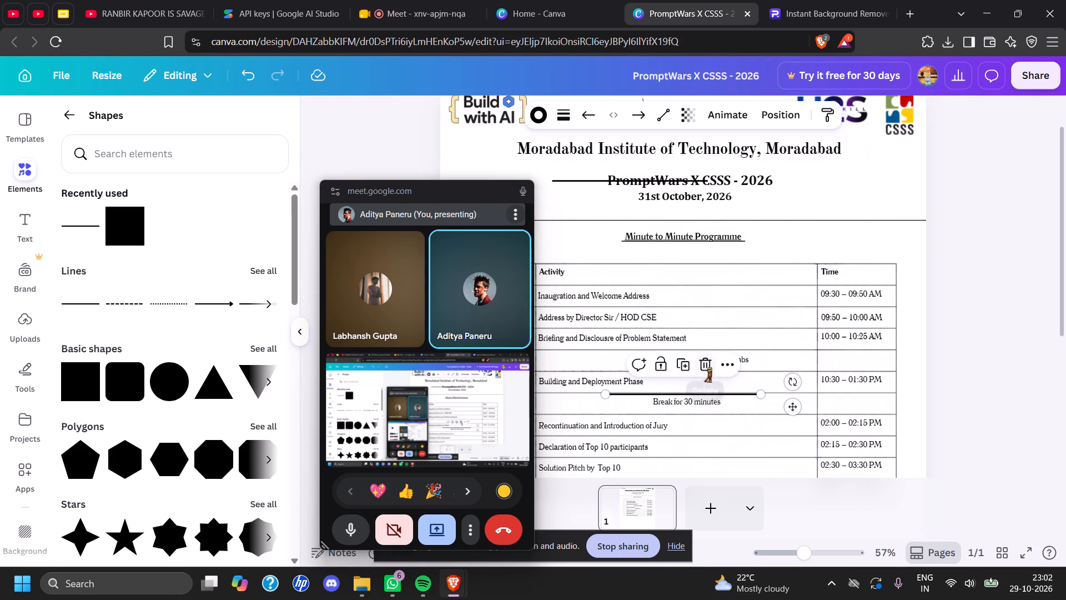
pyautogui.click(706, 367)
# Move the remaining line up into the header, just below the arrow and near its tail.
pyautogui.scroll(2, 706, 367)
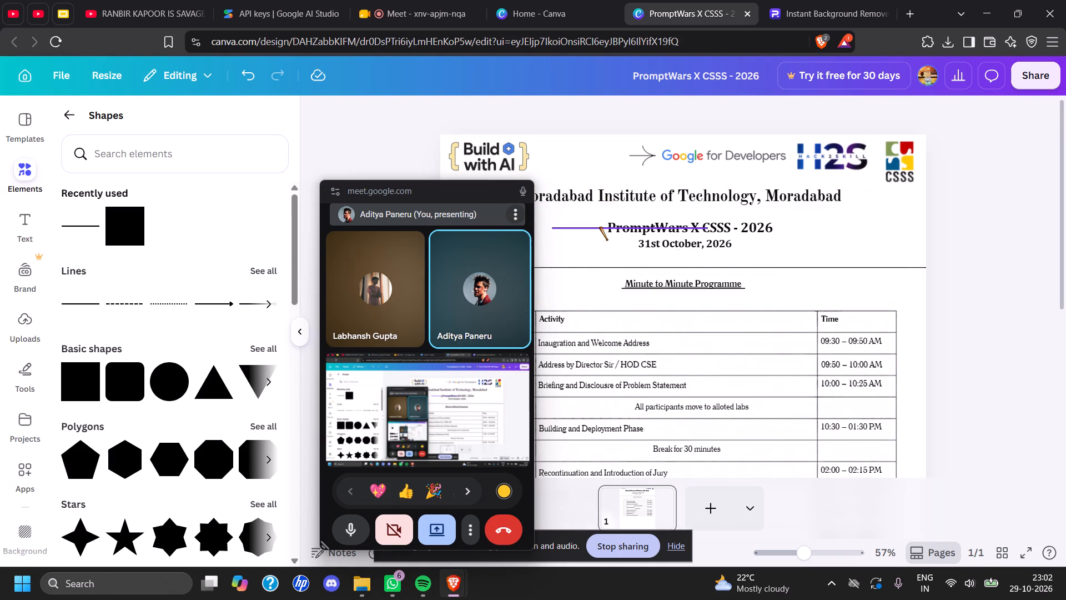
pyautogui.moveTo(600, 227); pyautogui.dragTo(597, 162)
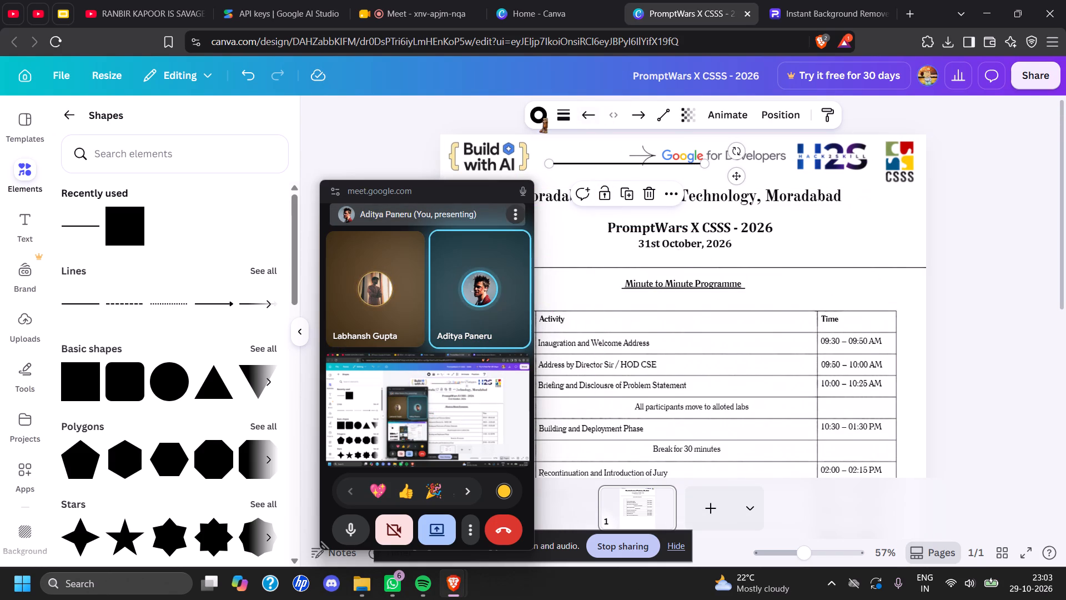
# Open the header line's style and weight settings.
pyautogui.click(569, 116)
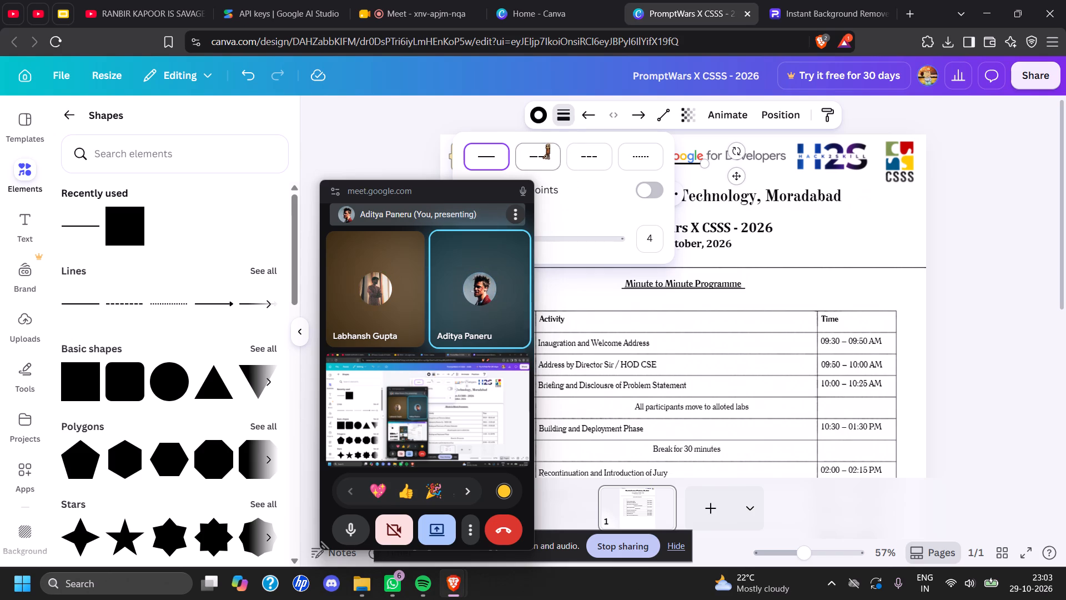
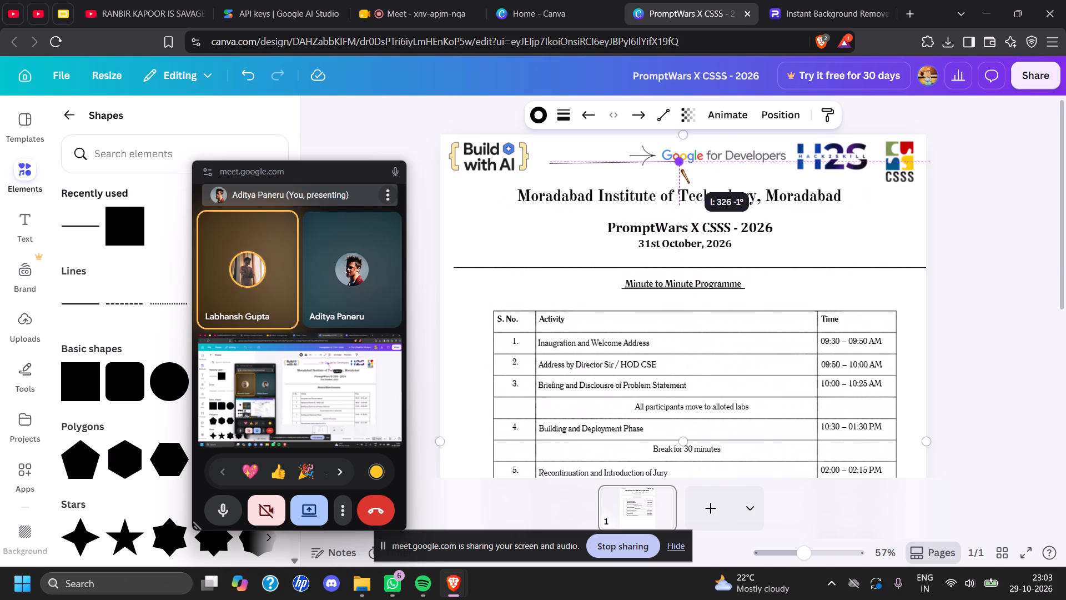
# Shorten the header line to about 230 long and level it between the Build with AI logo and the arrow's tail.
pyautogui.moveTo(681, 169); pyautogui.dragTo(669, 166)
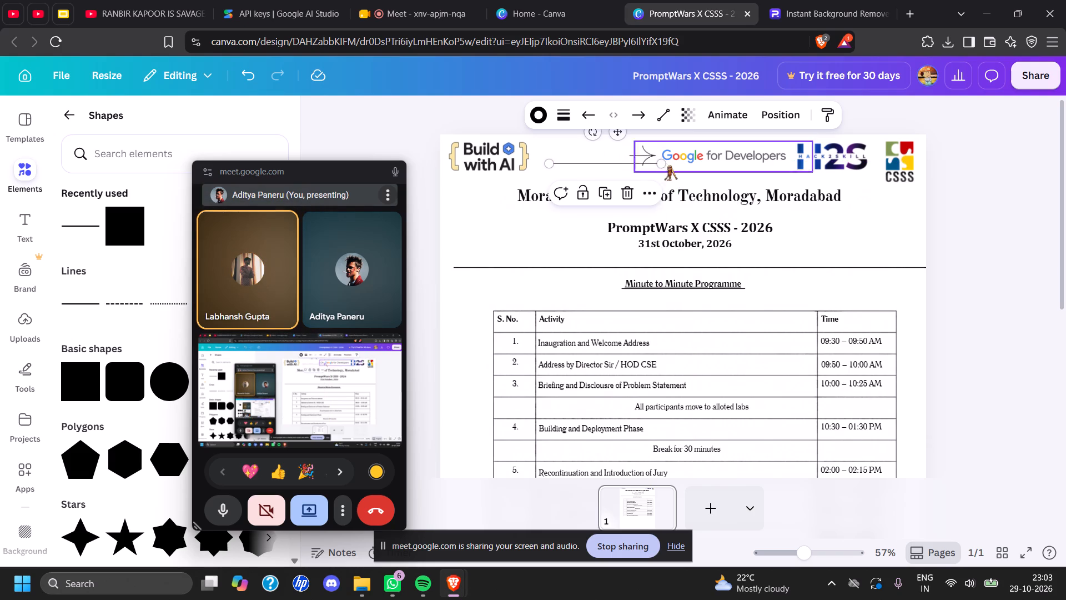
pyautogui.click(621, 134)
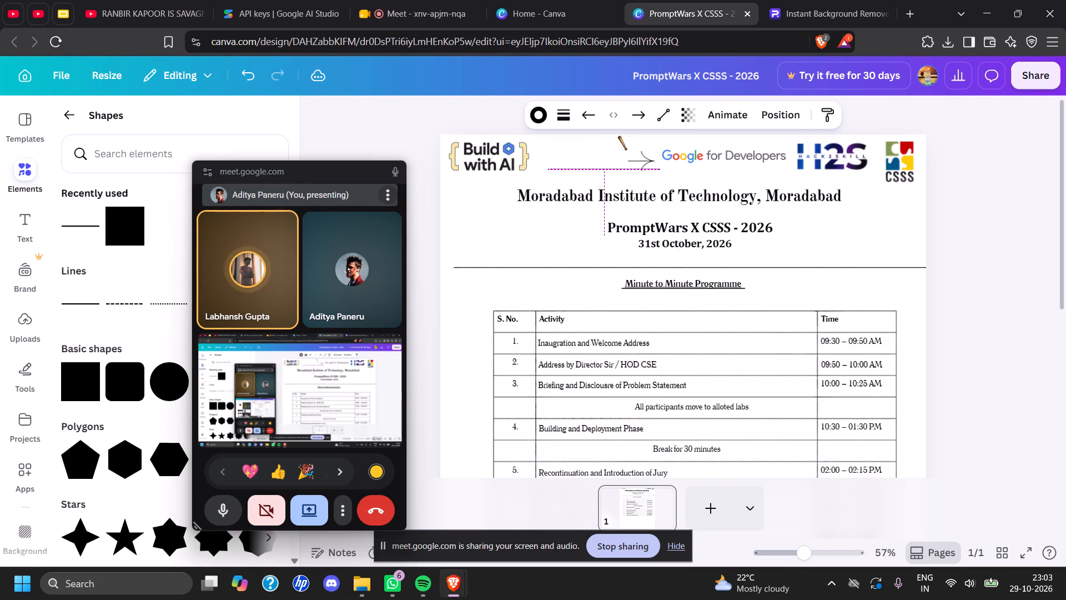
pyautogui.click(601, 161)
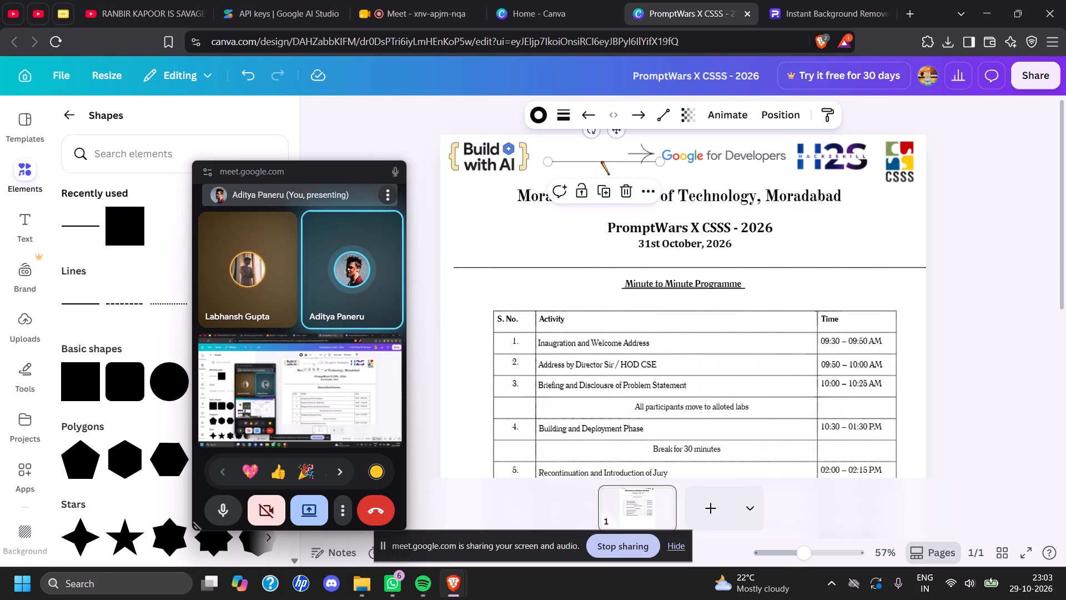
pyautogui.click(574, 165)
pyautogui.click(605, 162)
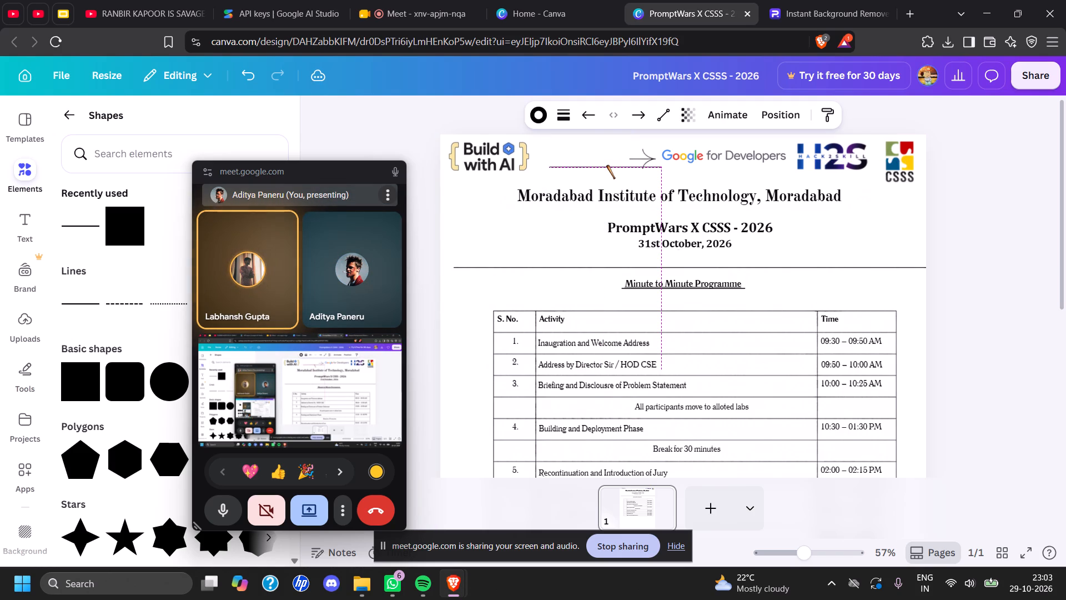
pyautogui.moveTo(546, 166); pyautogui.dragTo(544, 155)
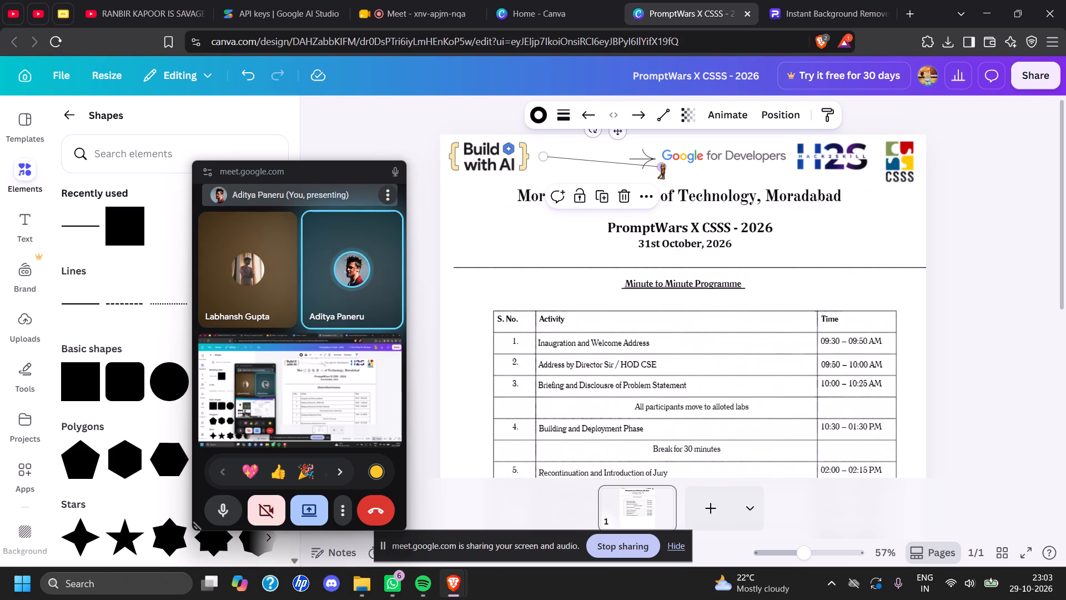
pyautogui.moveTo(664, 166); pyautogui.dragTo(634, 157)
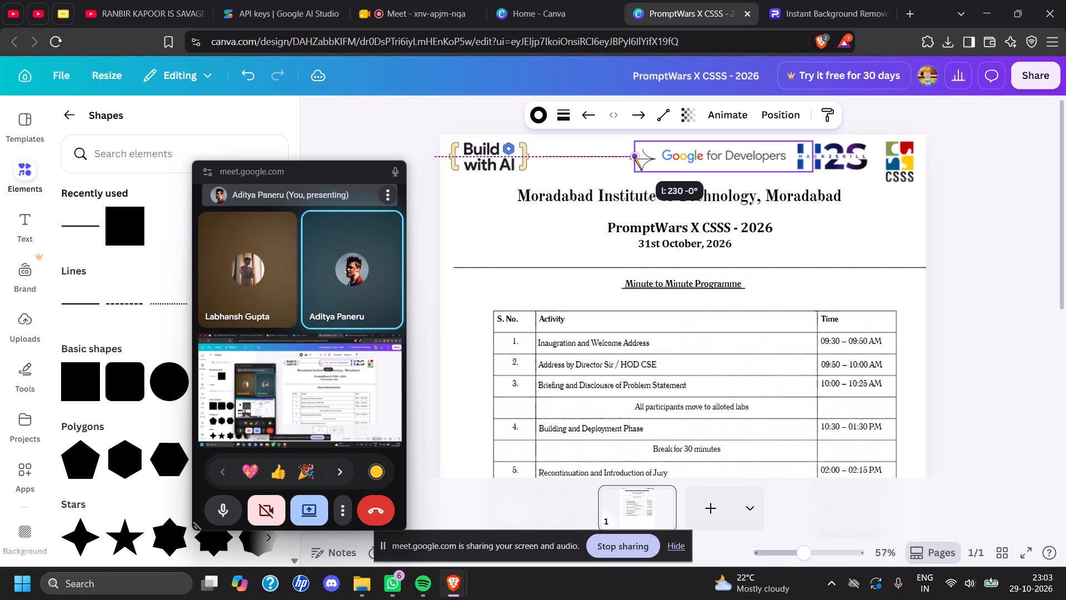
pyautogui.moveTo(634, 157); pyautogui.dragTo(632, 158)
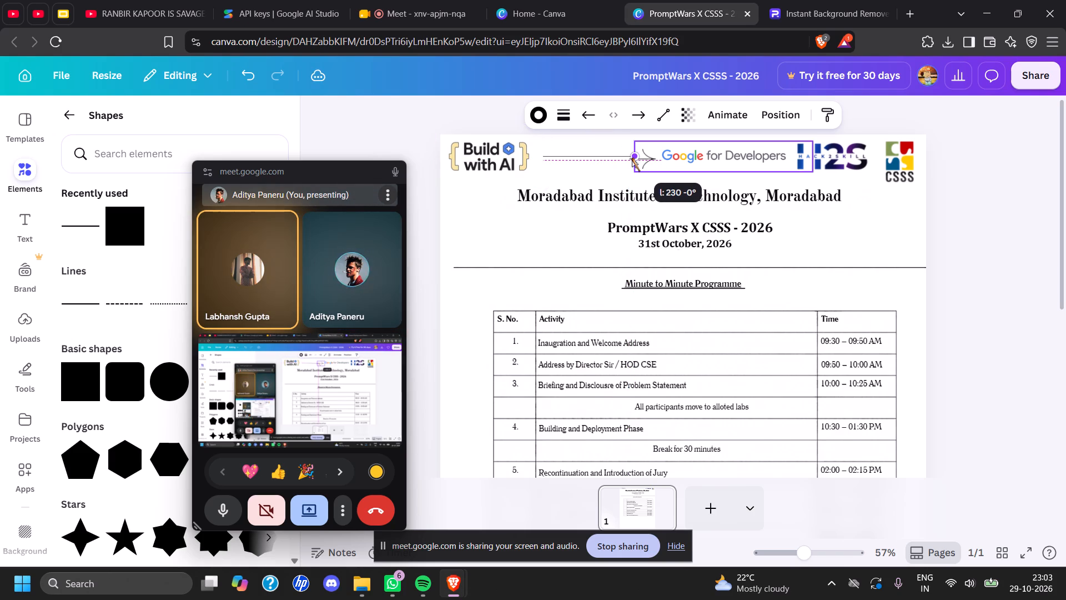
pyautogui.moveTo(632, 158); pyautogui.dragTo(633, 161)
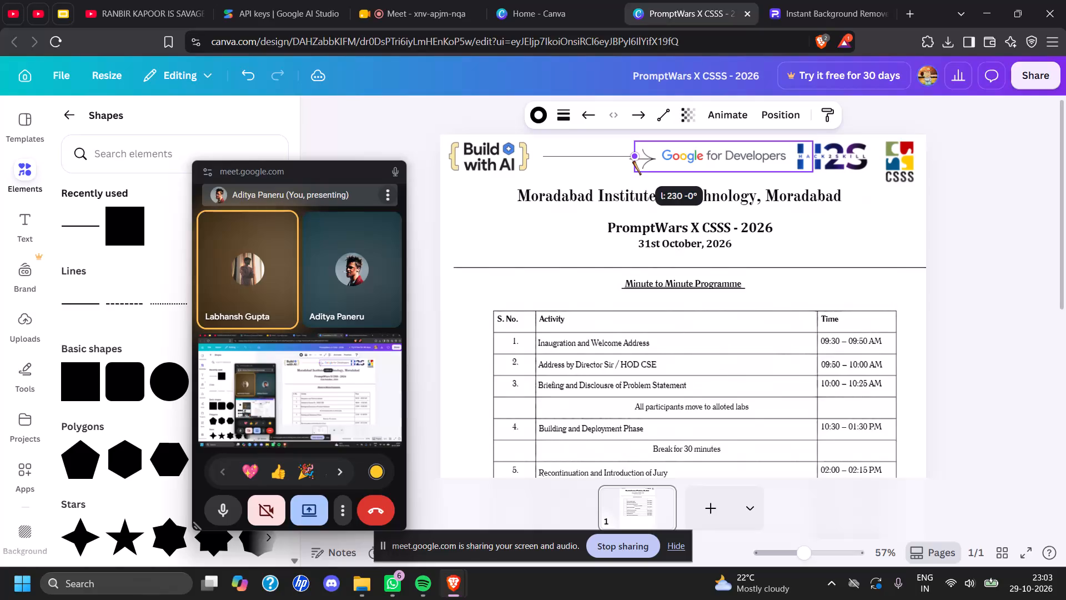
pyautogui.click(544, 156)
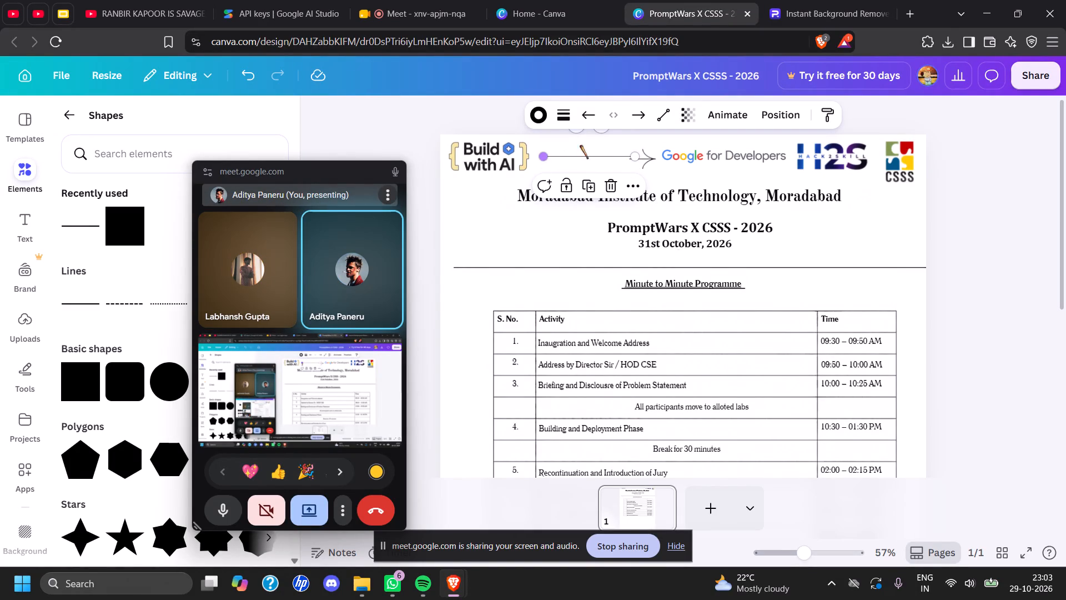
pyautogui.keyDown('alt'); pyautogui.click(636, 153); pyautogui.keyUp('alt')
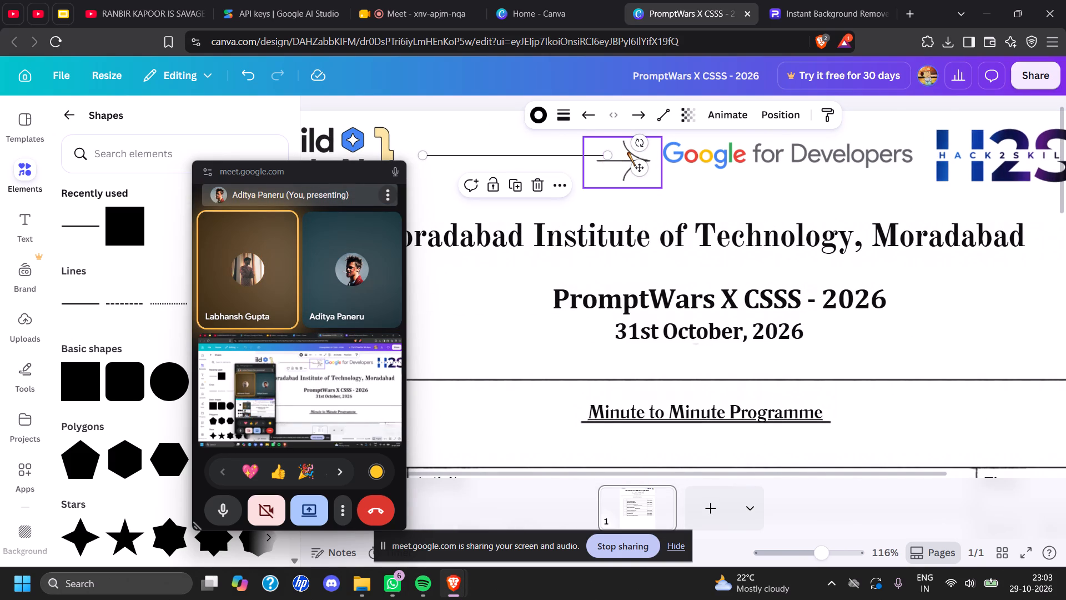
# Move the header arrow slightly up so its shaft lines up with the straight line.
pyautogui.click(627, 152)
pyautogui.moveTo(643, 175); pyautogui.dragTo(649, 170)
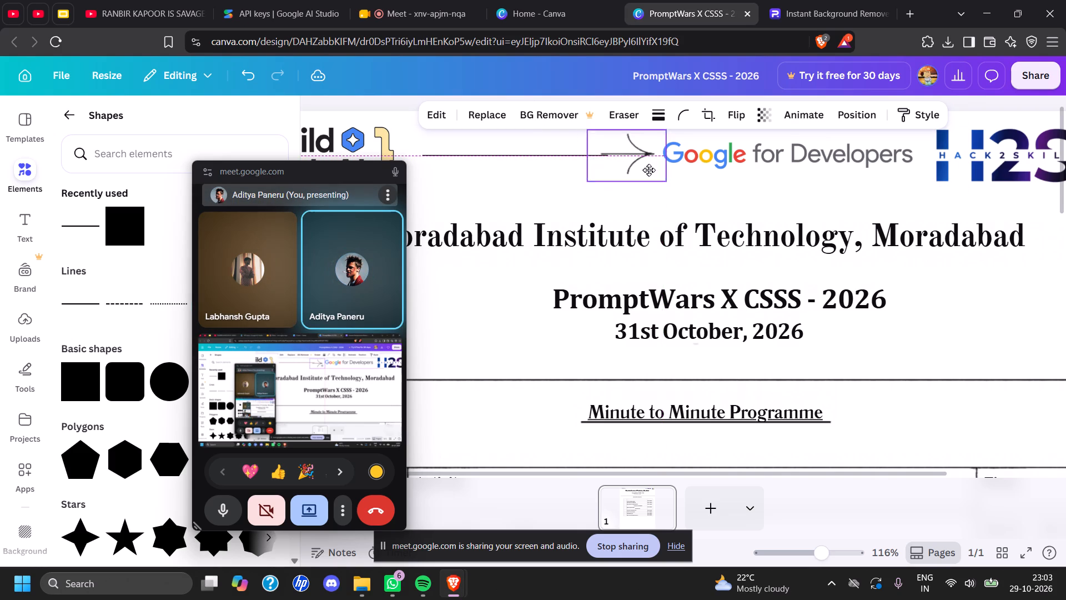
pyautogui.moveTo(649, 170); pyautogui.dragTo(645, 169)
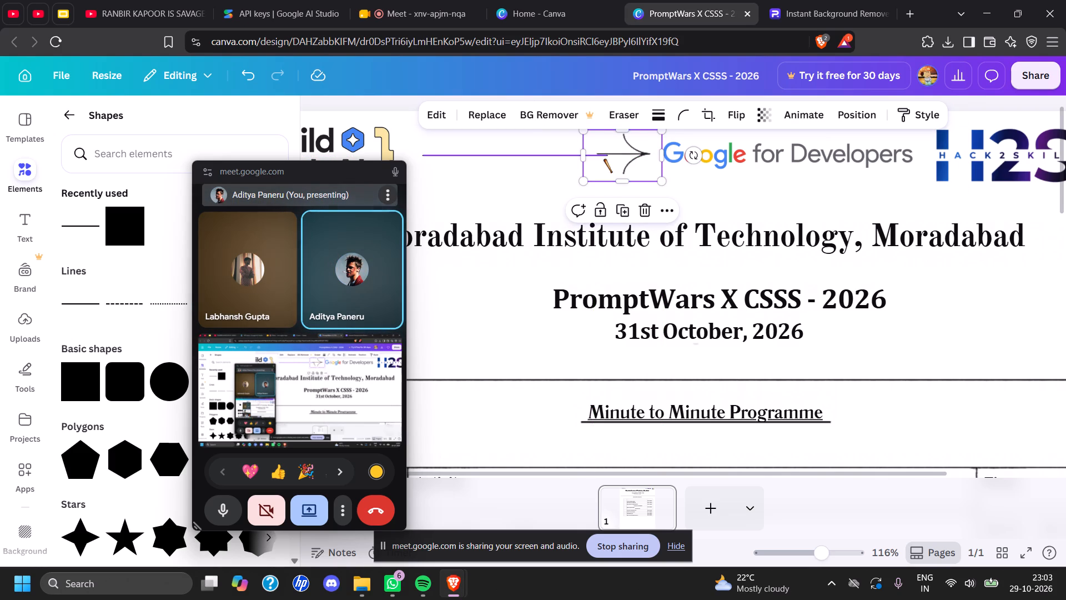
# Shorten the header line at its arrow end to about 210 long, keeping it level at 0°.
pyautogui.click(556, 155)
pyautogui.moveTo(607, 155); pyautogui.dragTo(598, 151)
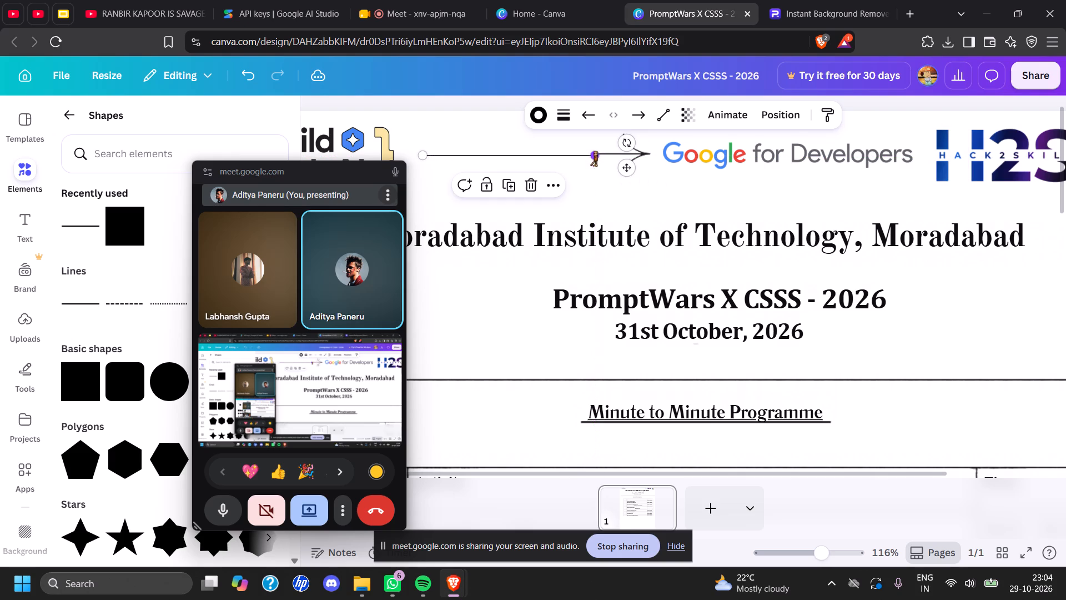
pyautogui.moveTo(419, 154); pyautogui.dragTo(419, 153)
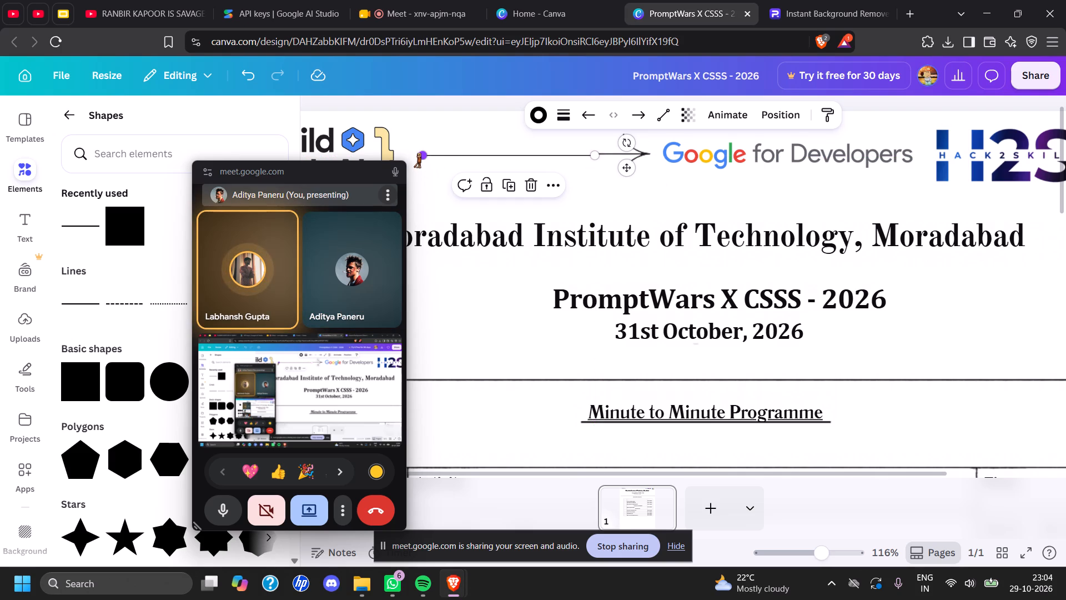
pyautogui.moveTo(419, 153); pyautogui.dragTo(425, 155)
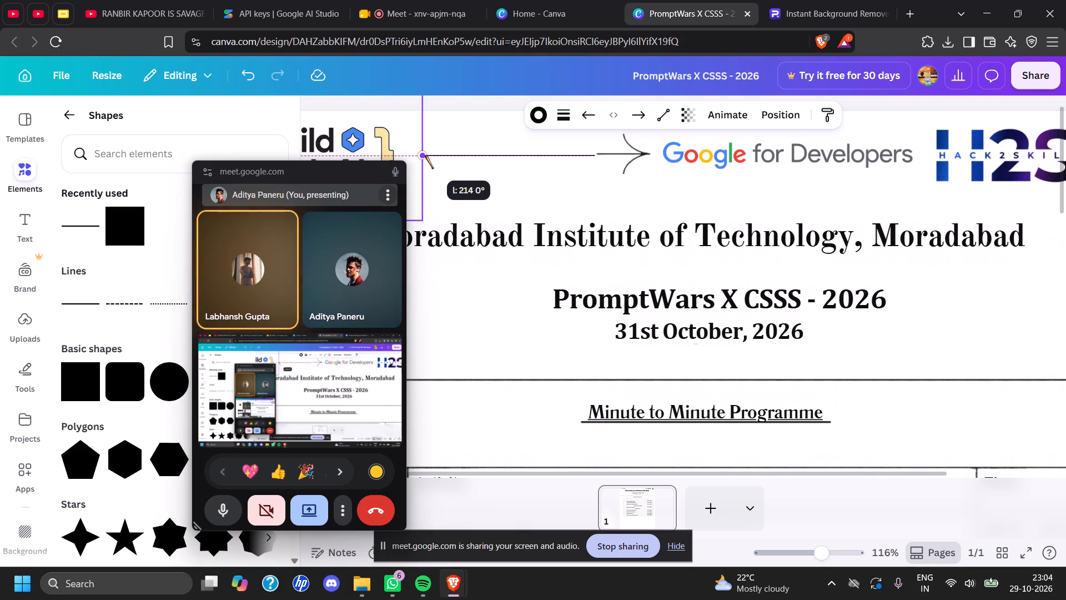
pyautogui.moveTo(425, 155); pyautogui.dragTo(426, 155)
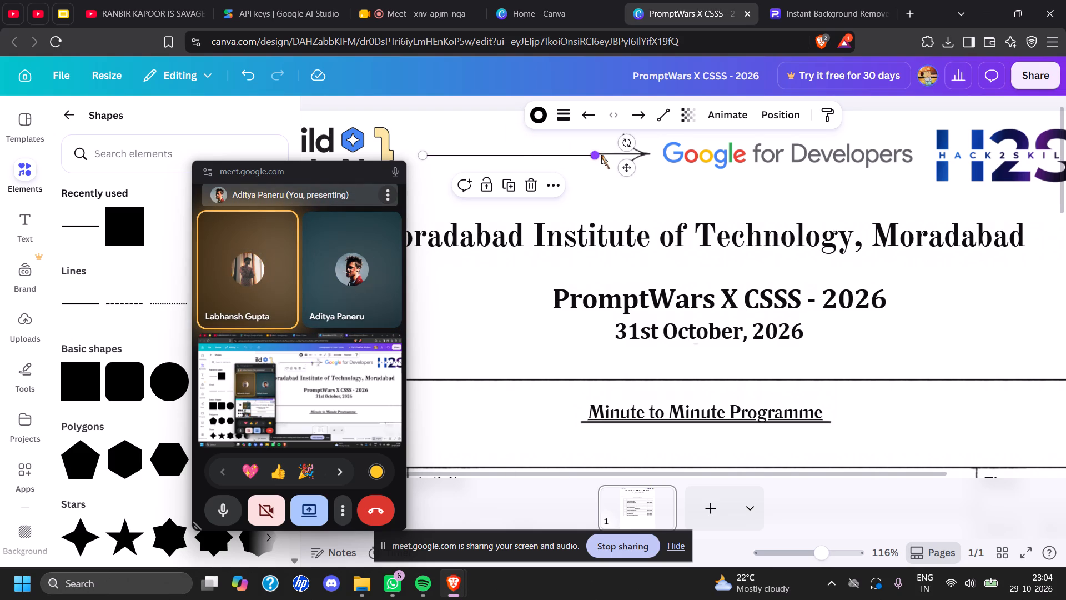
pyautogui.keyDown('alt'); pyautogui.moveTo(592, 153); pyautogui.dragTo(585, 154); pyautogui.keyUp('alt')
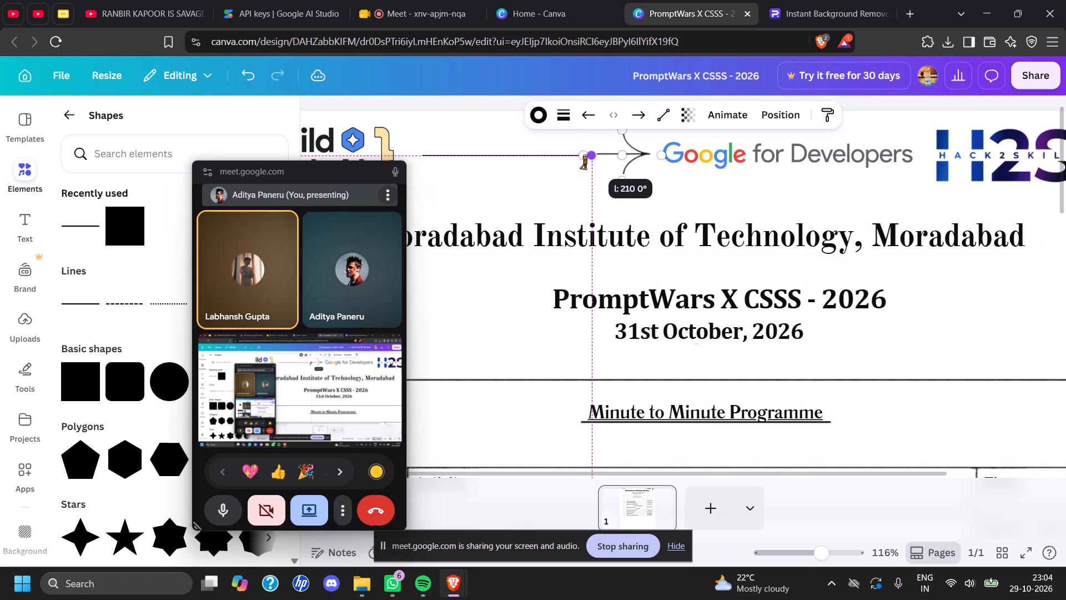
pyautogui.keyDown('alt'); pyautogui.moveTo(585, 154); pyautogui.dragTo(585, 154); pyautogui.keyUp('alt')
# Adjust the header line's arrow end to meet the arrow's tail, with the line level at 0° and about 220 long.
pyautogui.keyDown('alt'); pyautogui.click(596, 153); pyautogui.keyUp('alt')
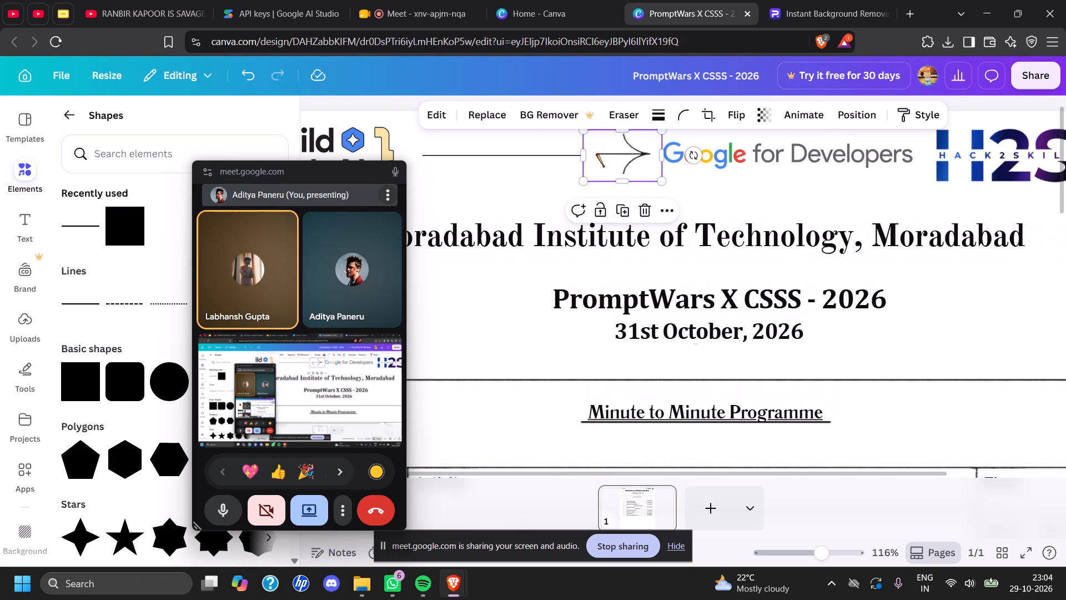
pyautogui.keyDown('alt'); pyautogui.click(571, 157); pyautogui.keyUp('alt')
pyautogui.keyDown('alt'); pyautogui.moveTo(584, 154); pyautogui.dragTo(597, 150); pyautogui.keyUp('alt')
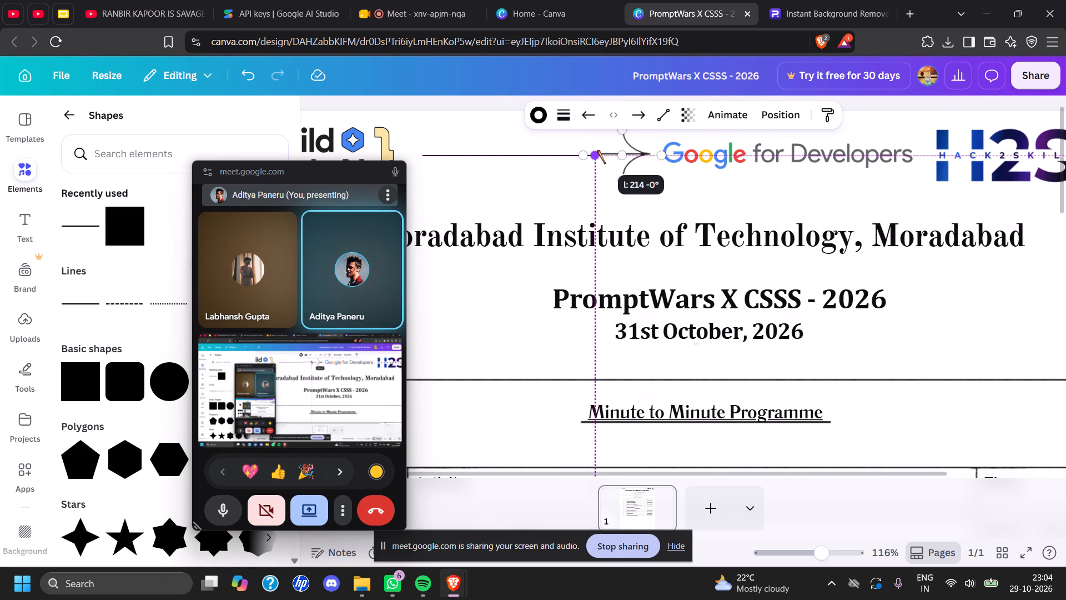
pyautogui.keyDown('alt'); pyautogui.moveTo(597, 150); pyautogui.dragTo(598, 148); pyautogui.keyUp('alt')
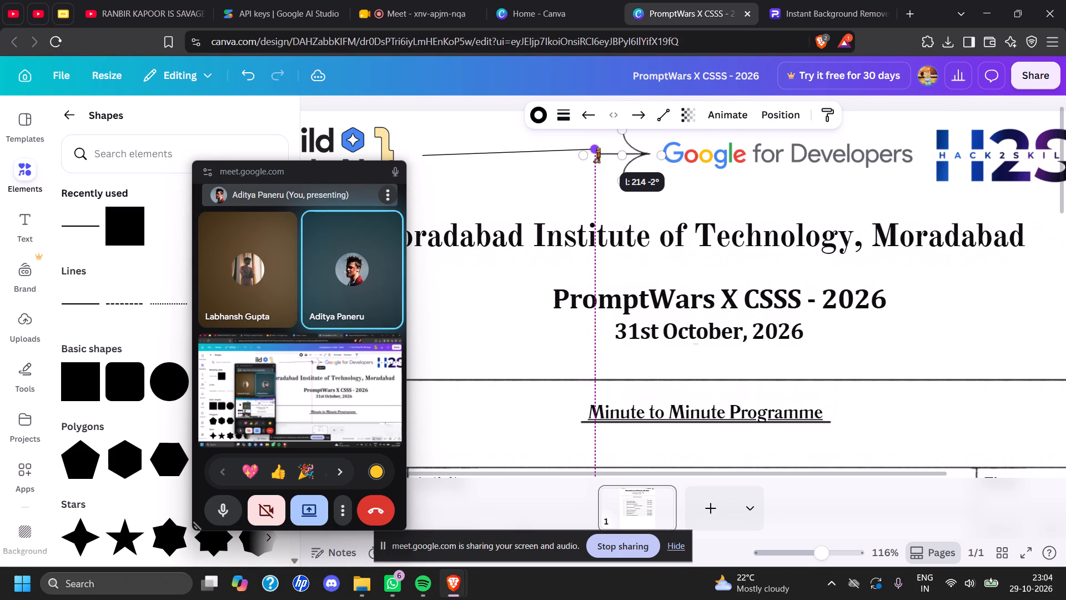
pyautogui.keyDown('alt'); pyautogui.moveTo(598, 148); pyautogui.dragTo(599, 148); pyautogui.keyUp('alt')
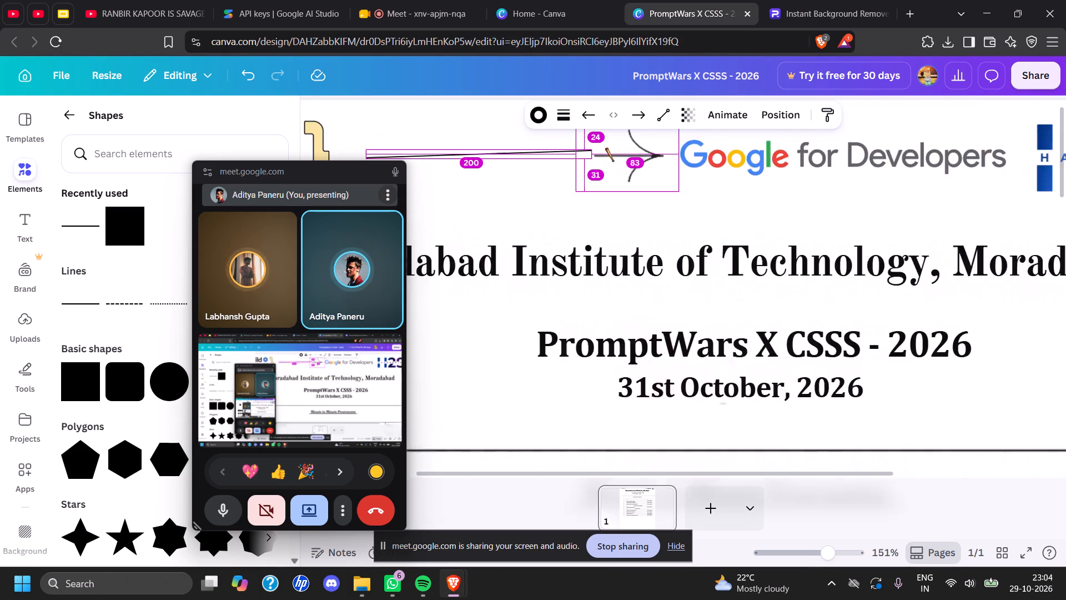
pyautogui.keyDown('alt'); pyautogui.moveTo(589, 150); pyautogui.dragTo(596, 151); pyautogui.keyUp('alt')
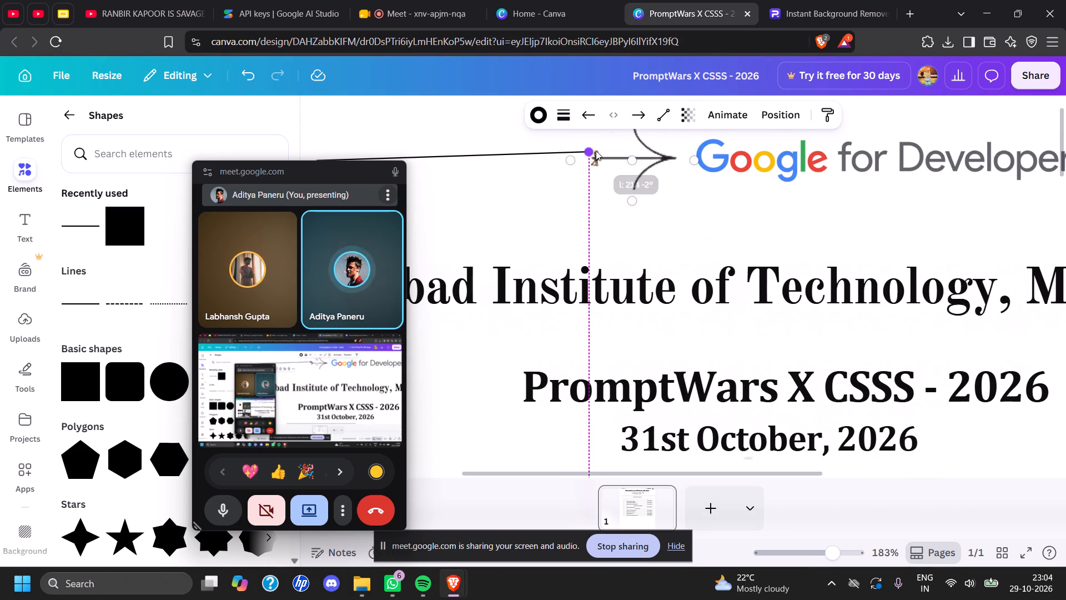
pyautogui.keyDown('alt'); pyautogui.moveTo(596, 151); pyautogui.dragTo(596, 153); pyautogui.keyUp('alt')
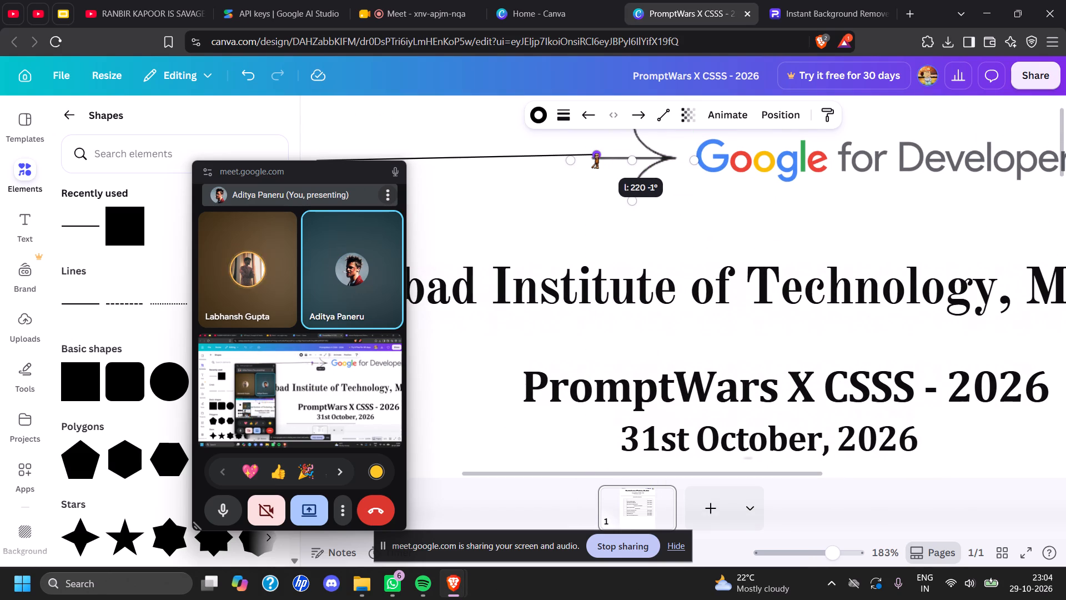
pyautogui.keyDown('alt'); pyautogui.moveTo(596, 153); pyautogui.dragTo(597, 152); pyautogui.keyUp('alt')
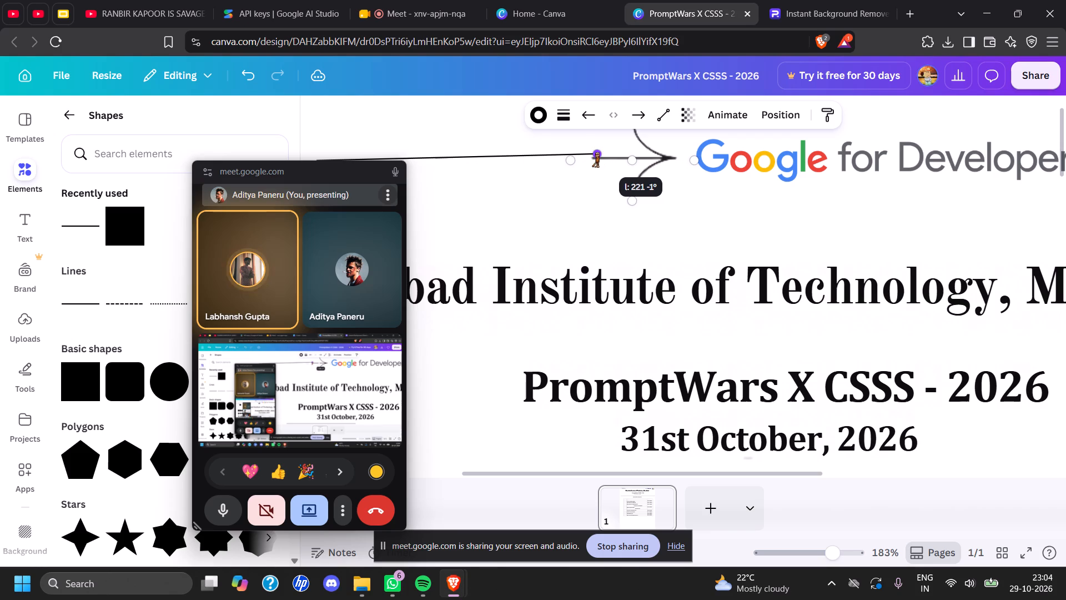
pyautogui.keyDown('alt'); pyautogui.moveTo(597, 152); pyautogui.dragTo(595, 153); pyautogui.keyUp('alt')
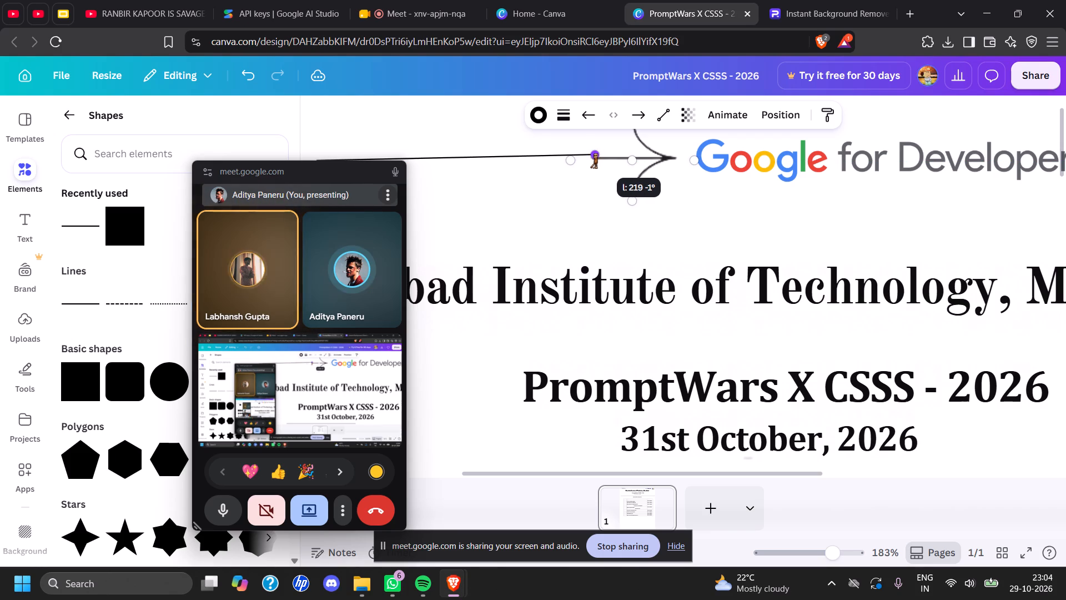
pyautogui.keyDown('alt'); pyautogui.moveTo(595, 153); pyautogui.dragTo(595, 154); pyautogui.keyUp('alt')
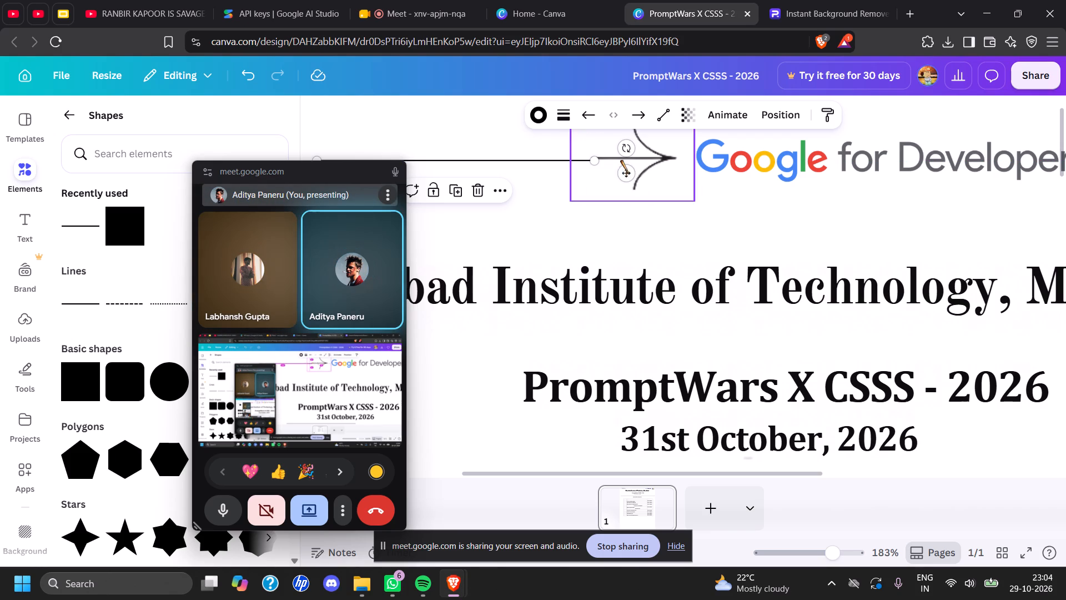
pyautogui.keyDown('shift'); pyautogui.click(592, 161); pyautogui.keyUp('shift')
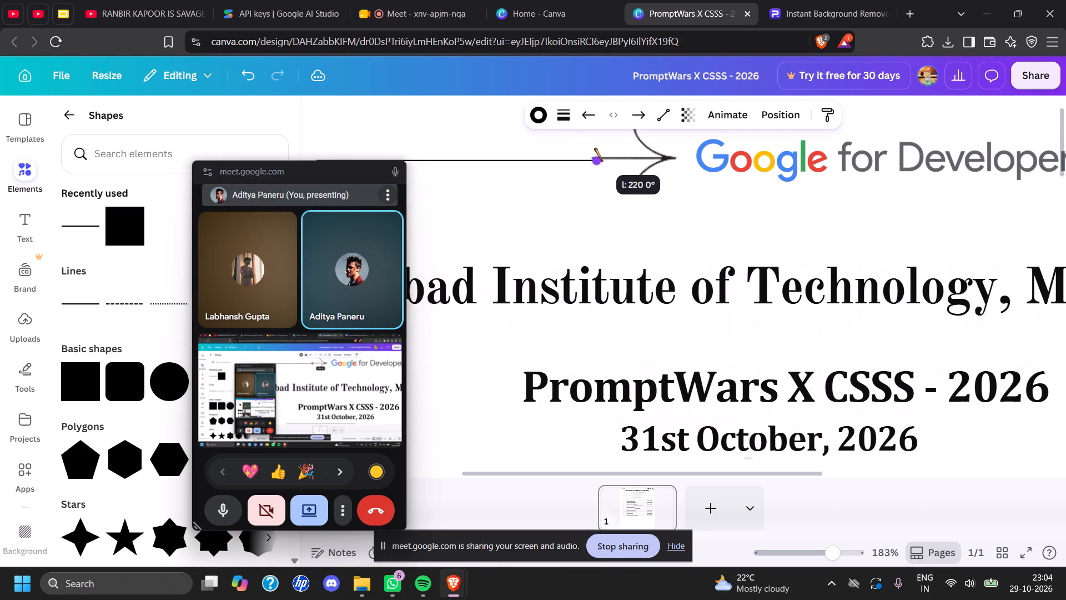
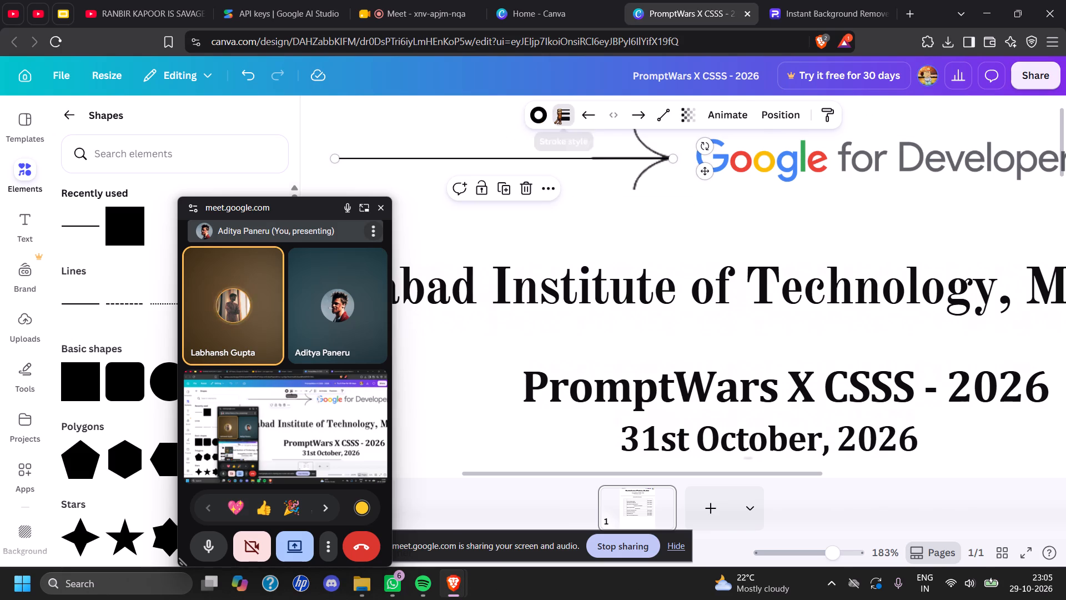
# Set the header line's stroke weight to 2.
pyautogui.click(472, 234)
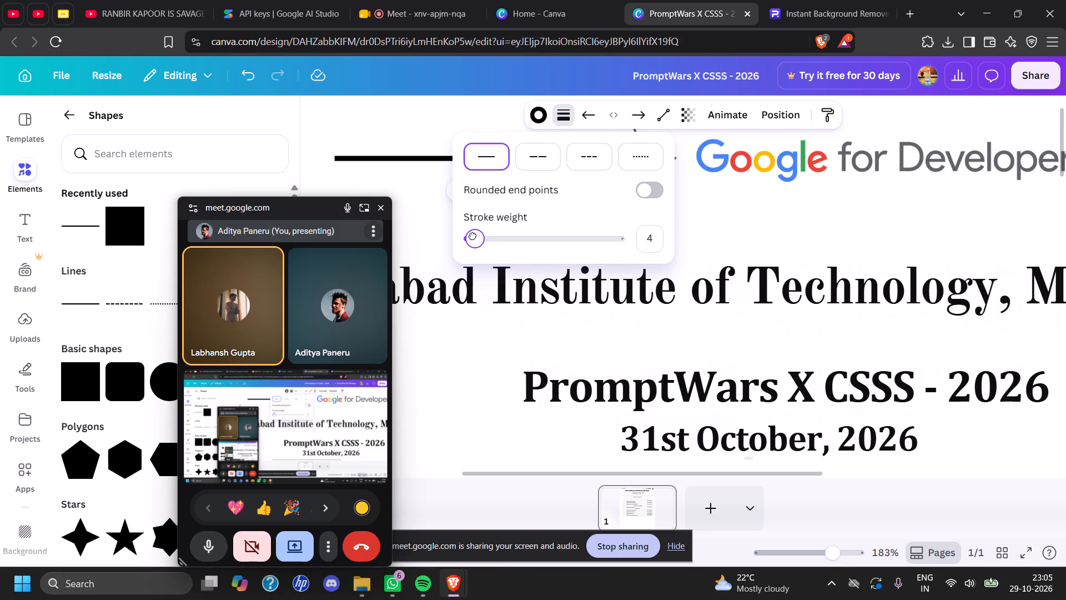
pyautogui.click(405, 123)
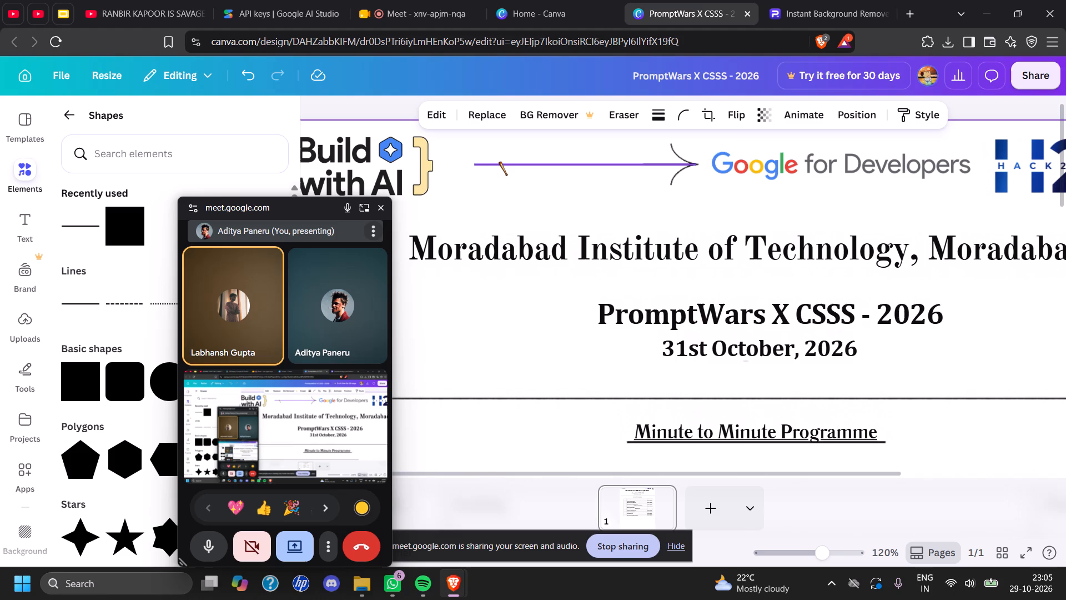
# Extend the header line's free end toward the Build with AI logo, making it about 290 long and level at 0°.
pyautogui.keyDown('ctrl'); pyautogui.click(478, 165); pyautogui.keyUp('ctrl')
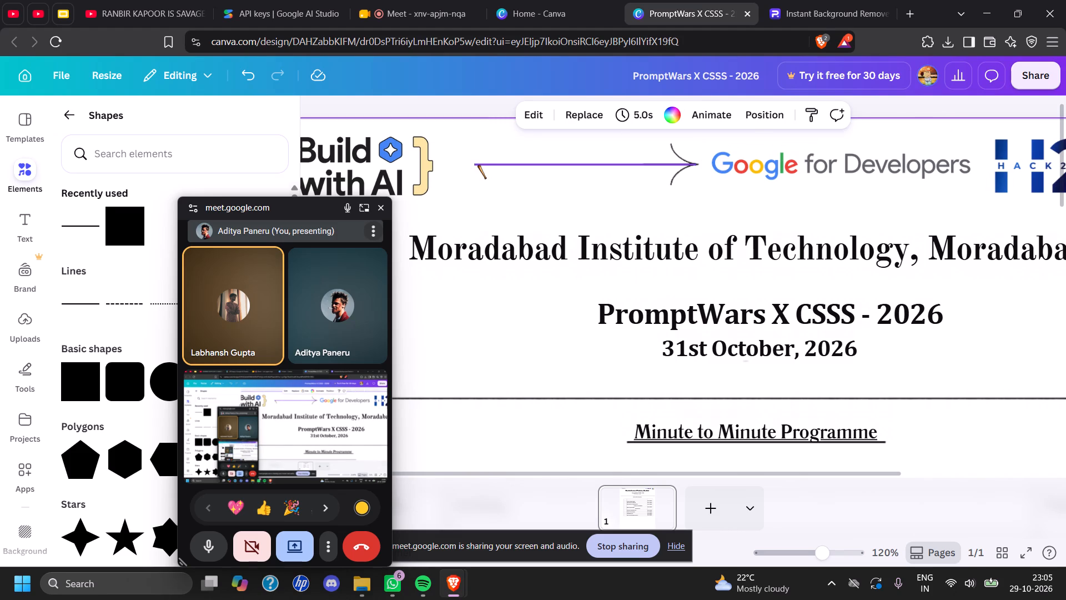
pyautogui.keyDown('ctrl'); pyautogui.click(475, 163); pyautogui.keyUp('ctrl')
pyautogui.click(524, 190)
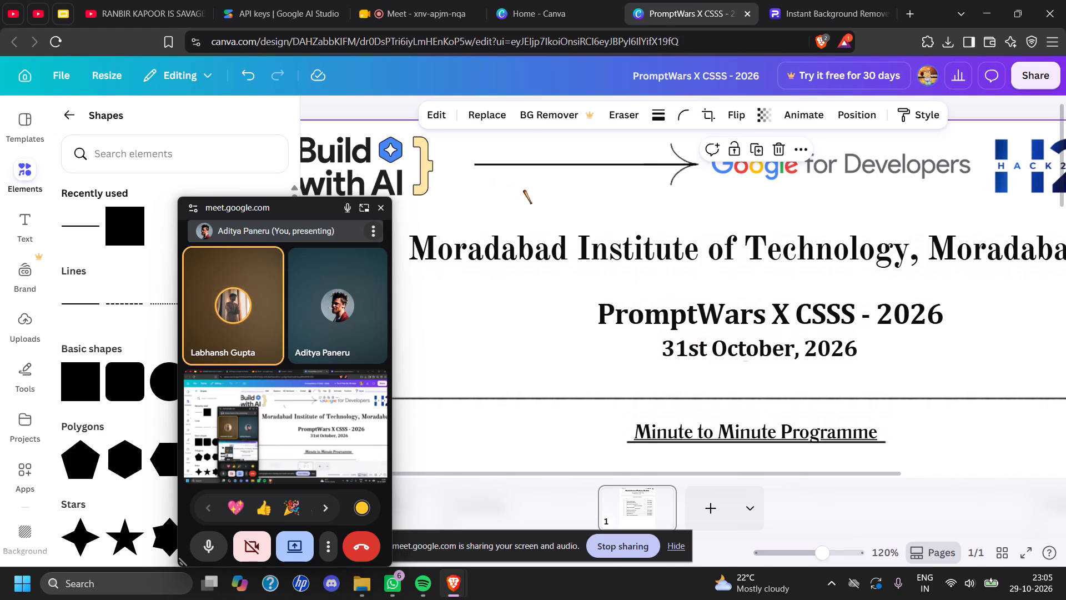
pyautogui.click(576, 161)
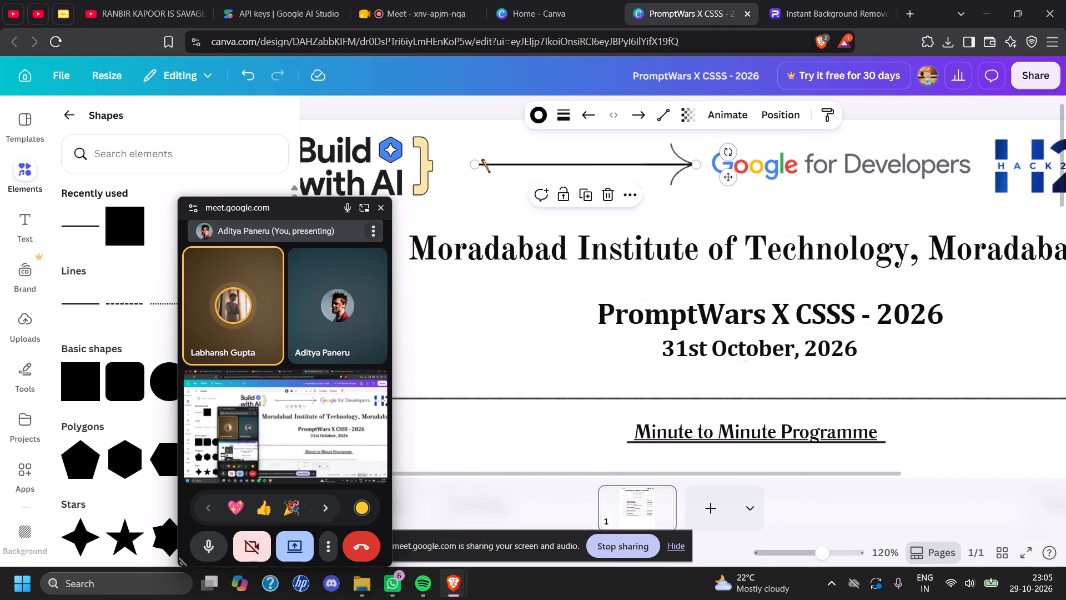
pyautogui.keyDown('ctrl'); pyautogui.moveTo(474, 162); pyautogui.dragTo(470, 162); pyautogui.keyUp('ctrl')
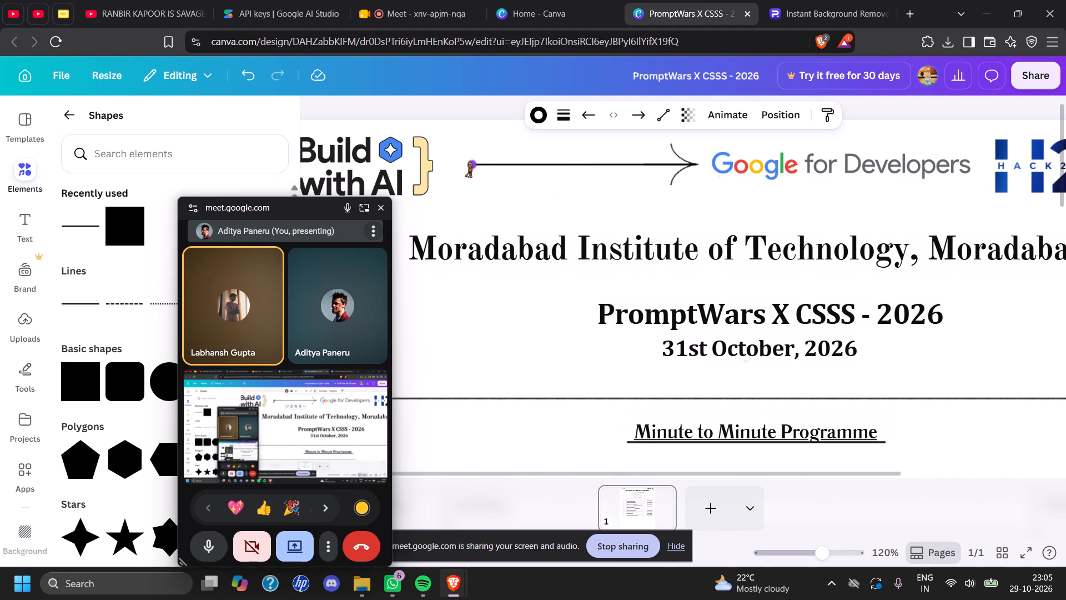
pyautogui.keyDown('ctrl'); pyautogui.moveTo(470, 162); pyautogui.dragTo(453, 163); pyautogui.keyUp('ctrl')
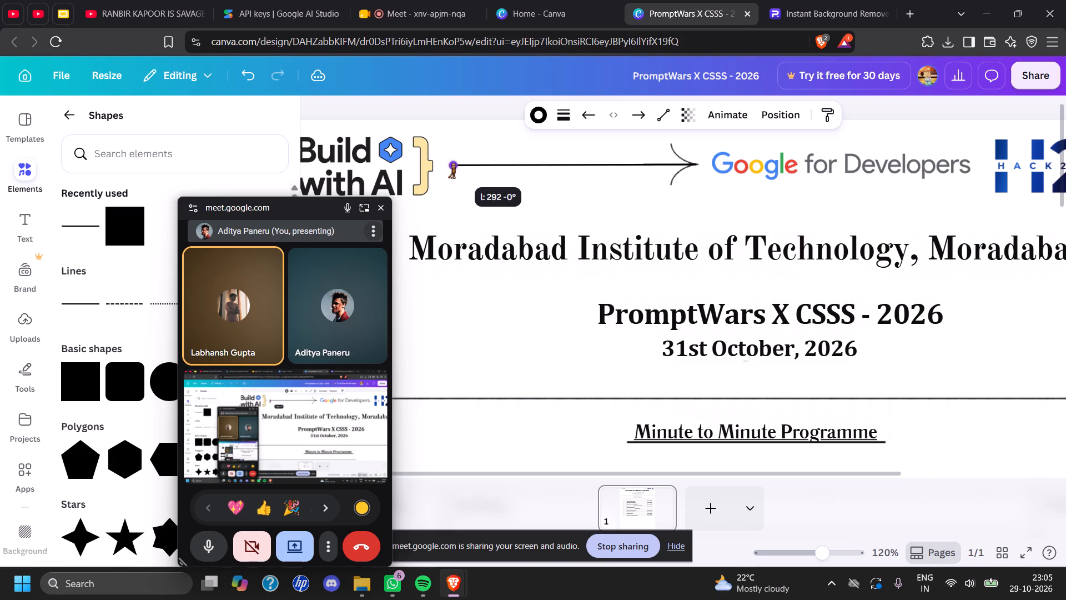
pyautogui.keyDown('ctrl'); pyautogui.moveTo(453, 163); pyautogui.dragTo(455, 162); pyautogui.keyUp('ctrl')
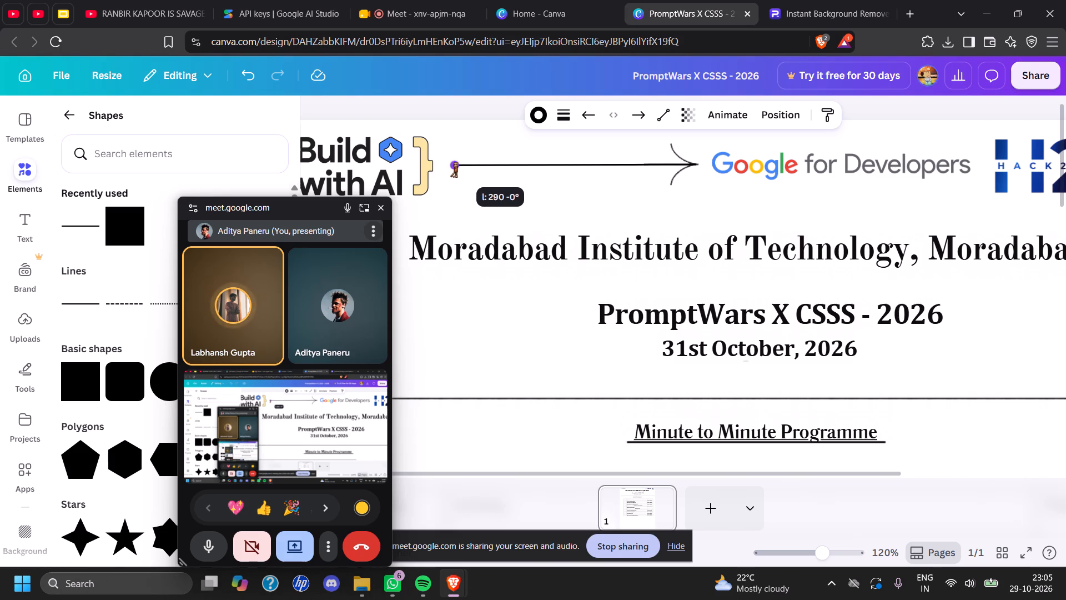
pyautogui.keyDown('ctrl'); pyautogui.moveTo(455, 162); pyautogui.dragTo(456, 162); pyautogui.keyUp('ctrl')
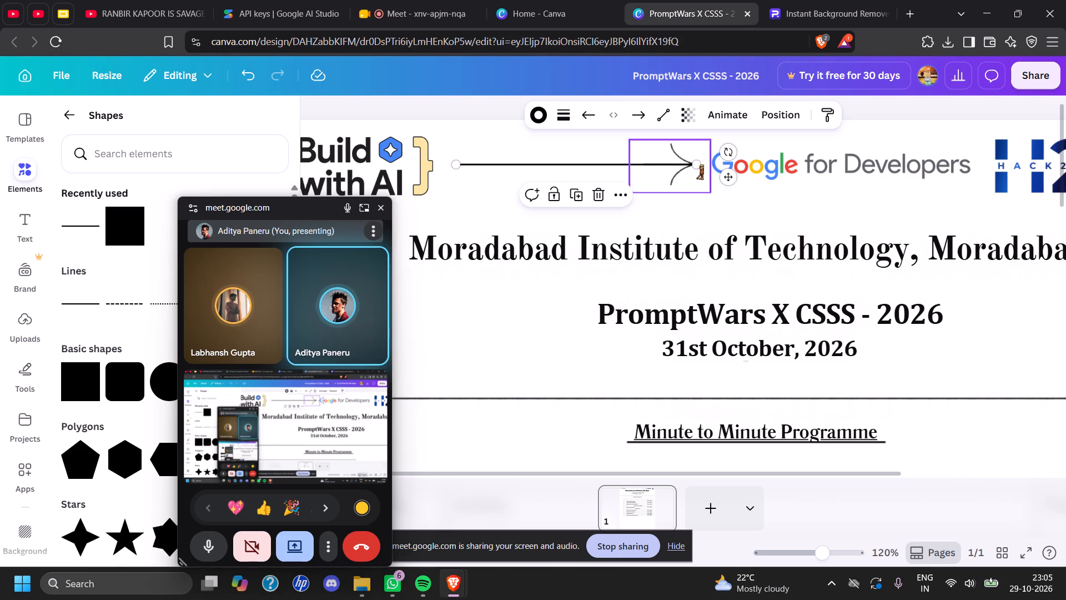
# Pull the header line's arrow end back slightly inside the arrowhead, making the line about 280 long at 0°.
pyautogui.keyDown('ctrl'); pyautogui.moveTo(698, 163); pyautogui.dragTo(692, 162); pyautogui.keyUp('ctrl')
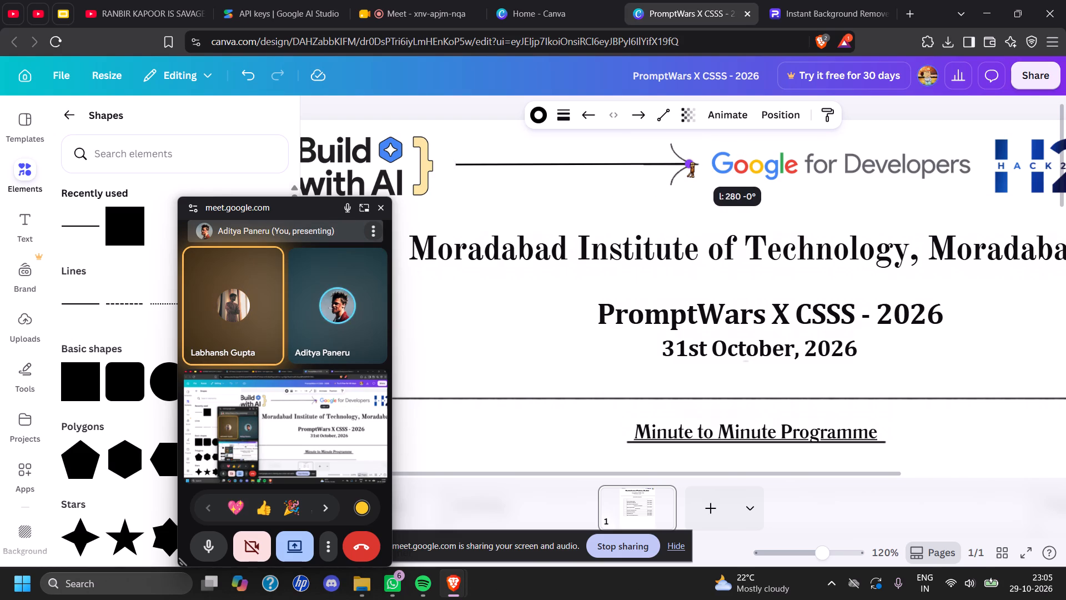
pyautogui.keyDown('ctrl'); pyautogui.moveTo(692, 162); pyautogui.dragTo(692, 163); pyautogui.keyUp('ctrl')
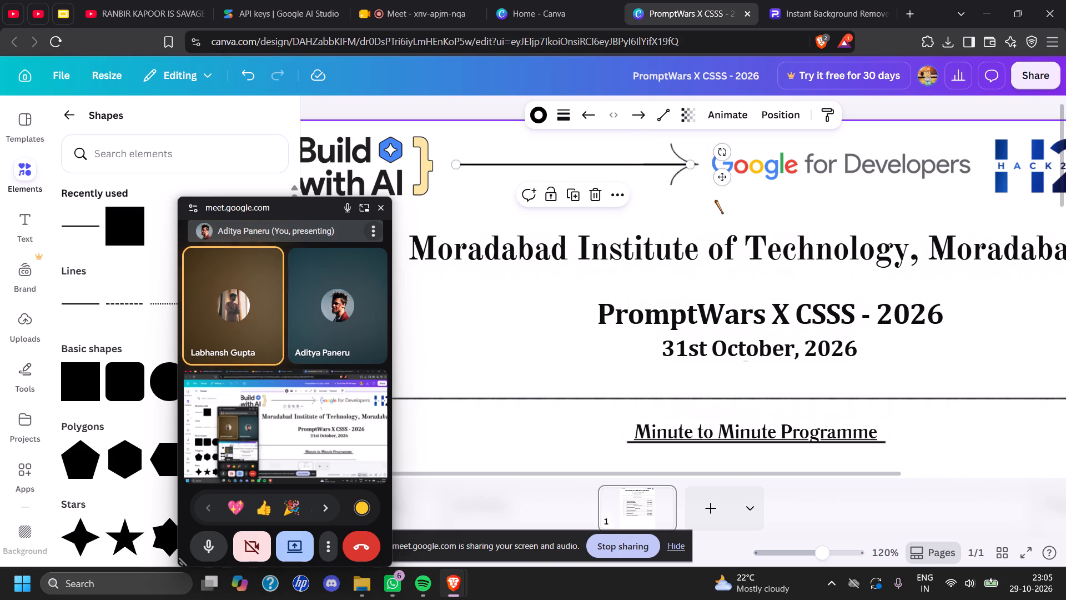
pyautogui.keyDown('ctrl'); pyautogui.click(715, 200); pyautogui.keyUp('ctrl')
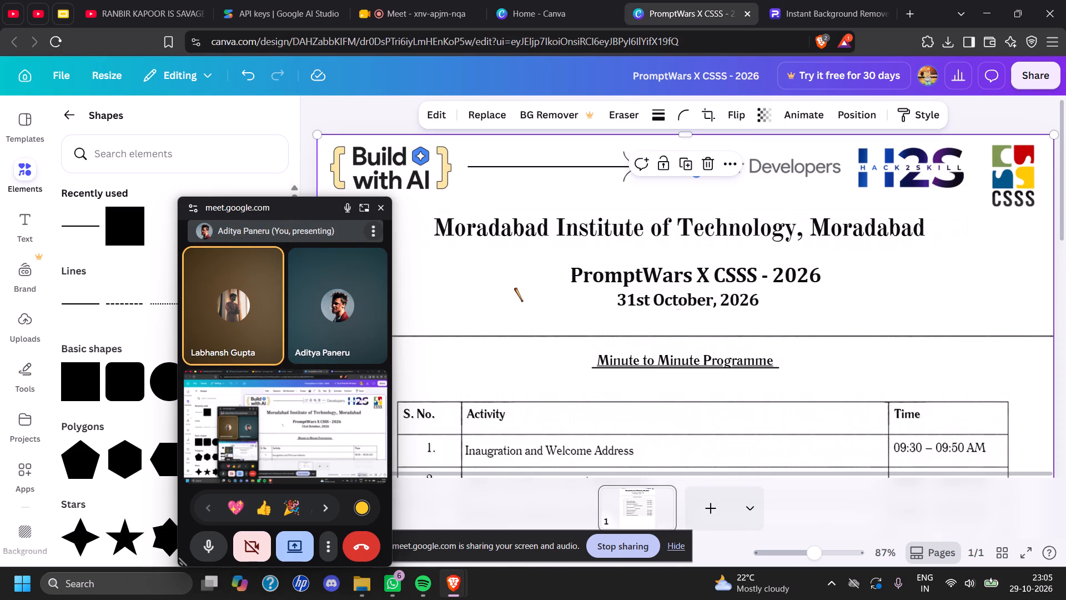
pyautogui.click(409, 186)
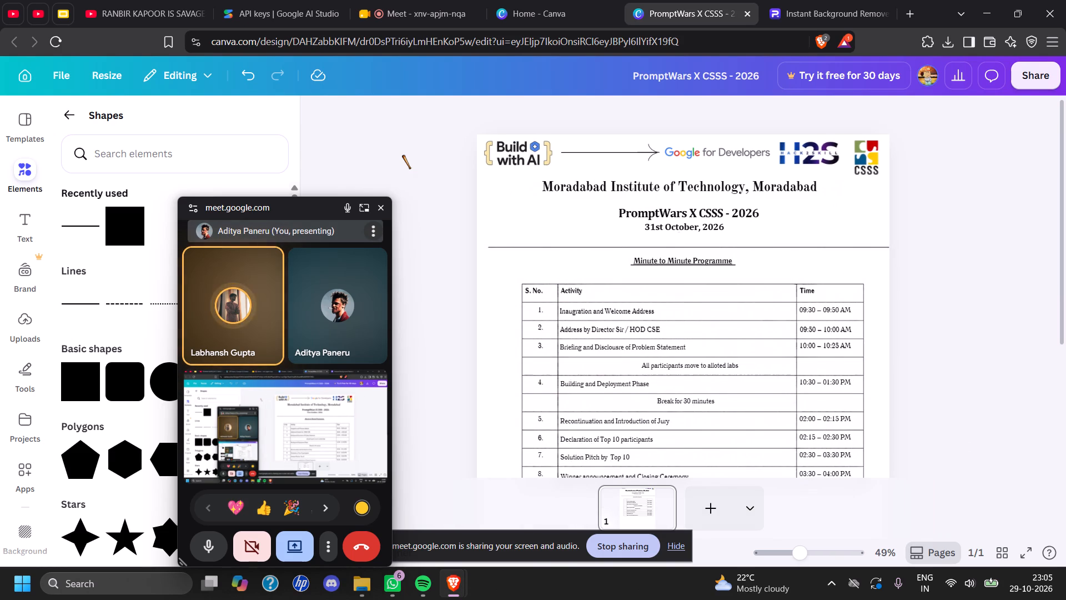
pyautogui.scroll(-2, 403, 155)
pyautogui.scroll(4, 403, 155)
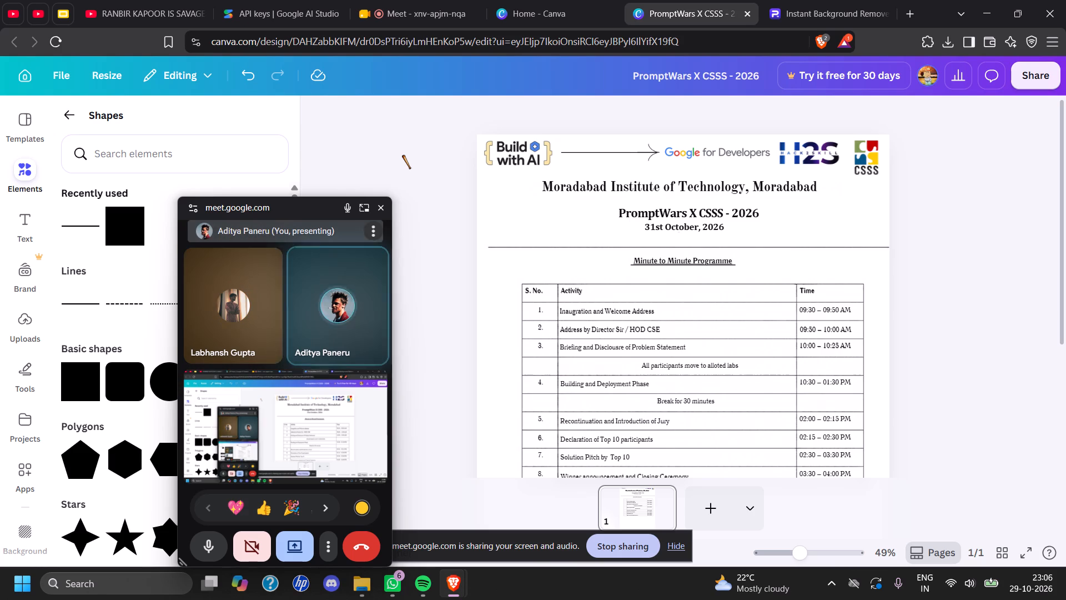
# Download the finished agenda as a PNG at 1,220 × 1,540 px.
pyautogui.click(1033, 80)
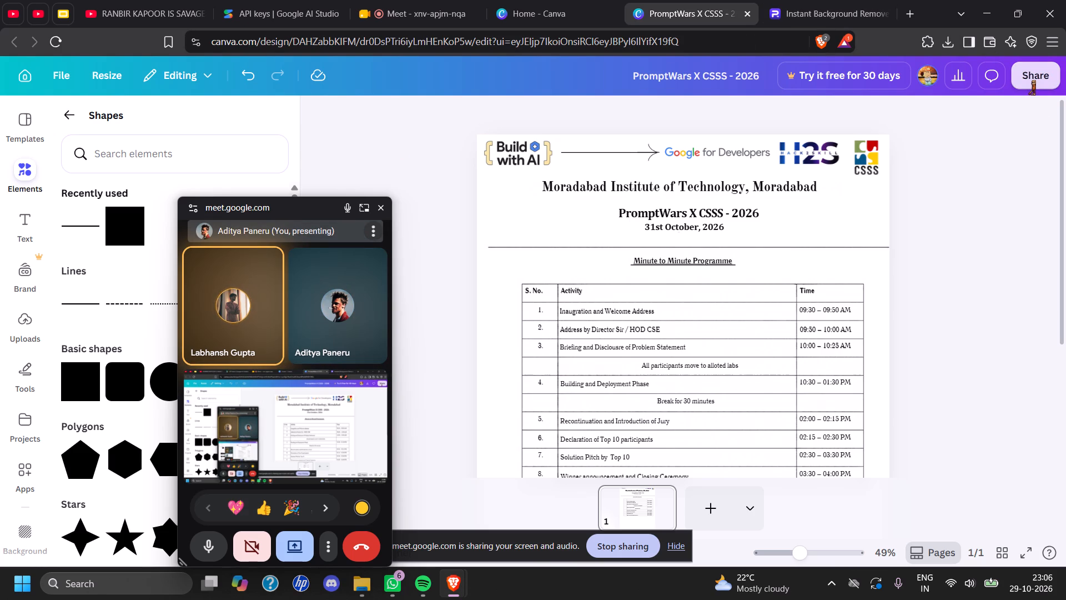
pyautogui.click(818, 393)
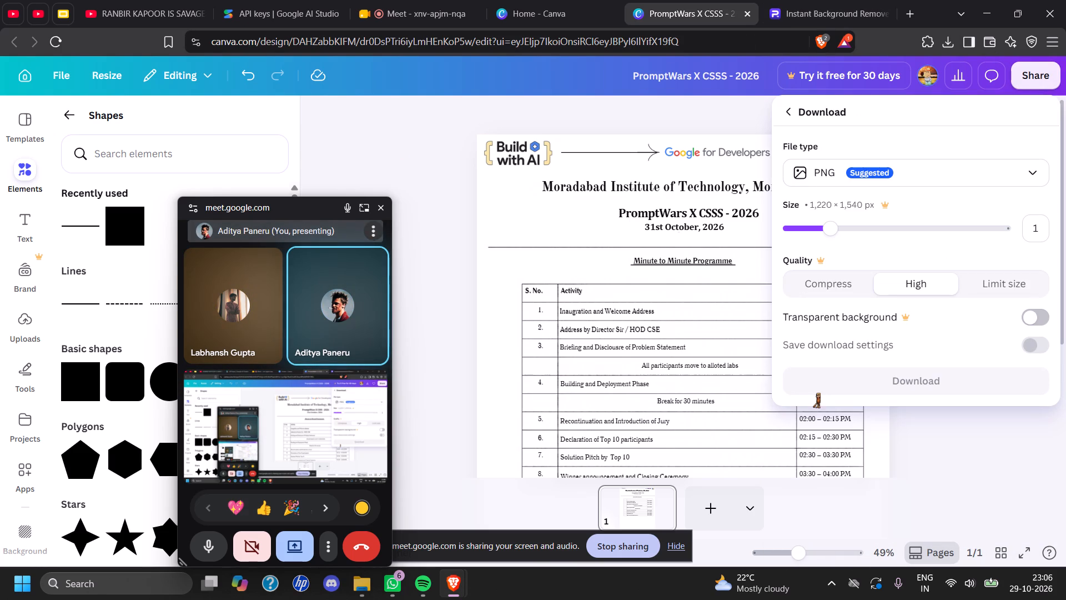
pyautogui.click(914, 376)
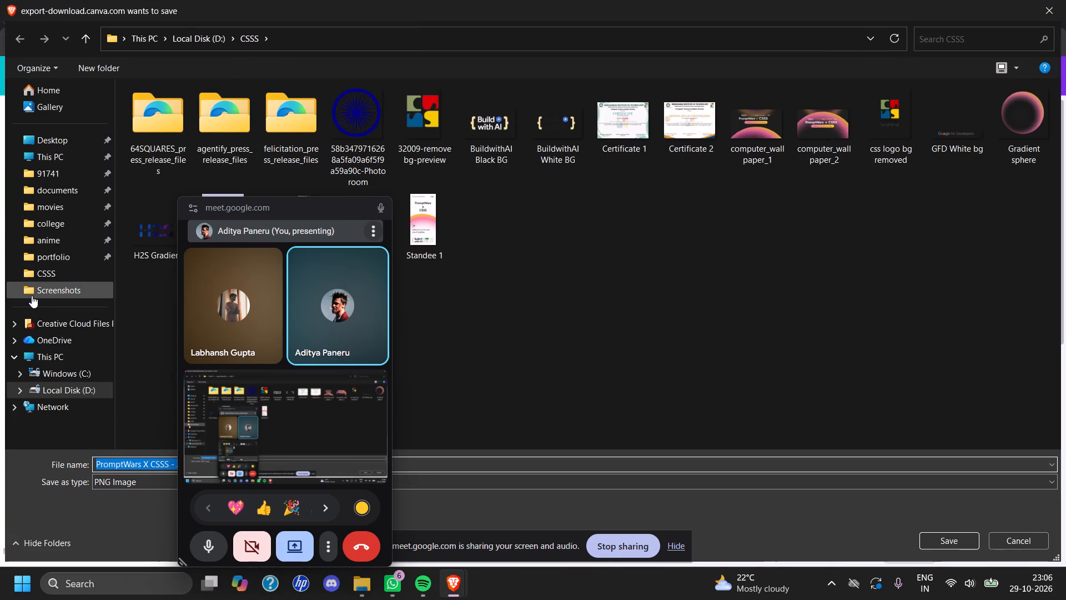
# Clear the suggested file name for the PNG in the CSSS folder.
pyautogui.press('BackSpace')
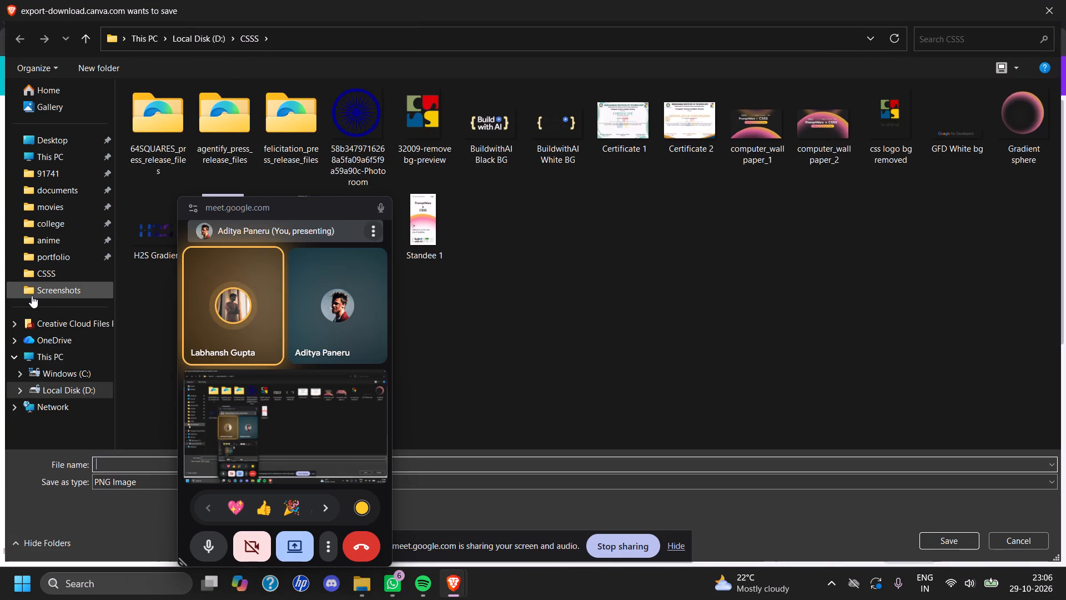
# Save the downloaded PNG in the CSSS folder under the file name mom.
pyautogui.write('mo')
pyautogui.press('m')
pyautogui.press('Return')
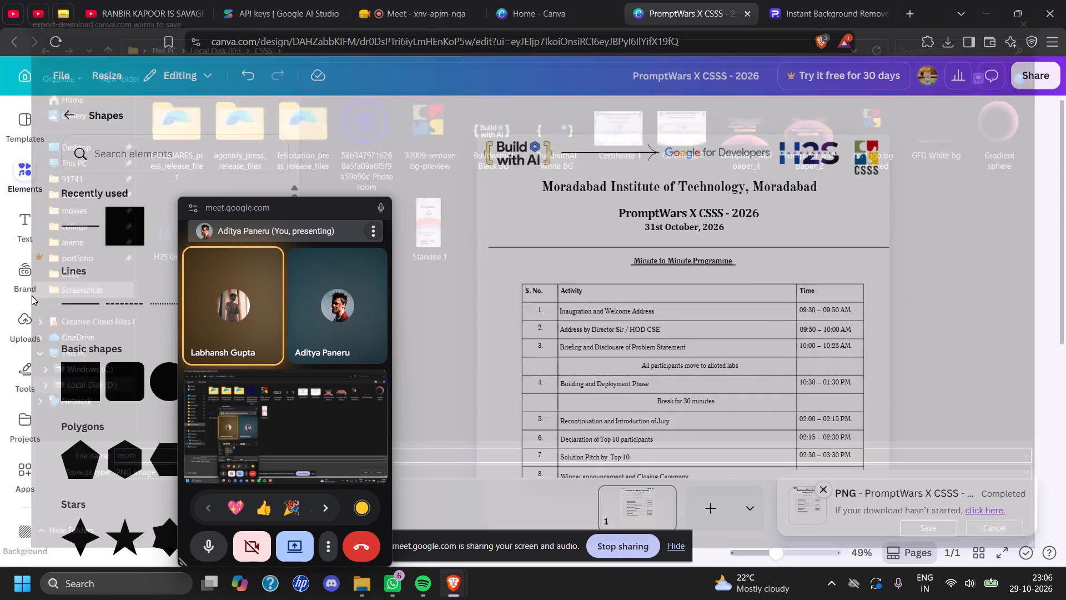
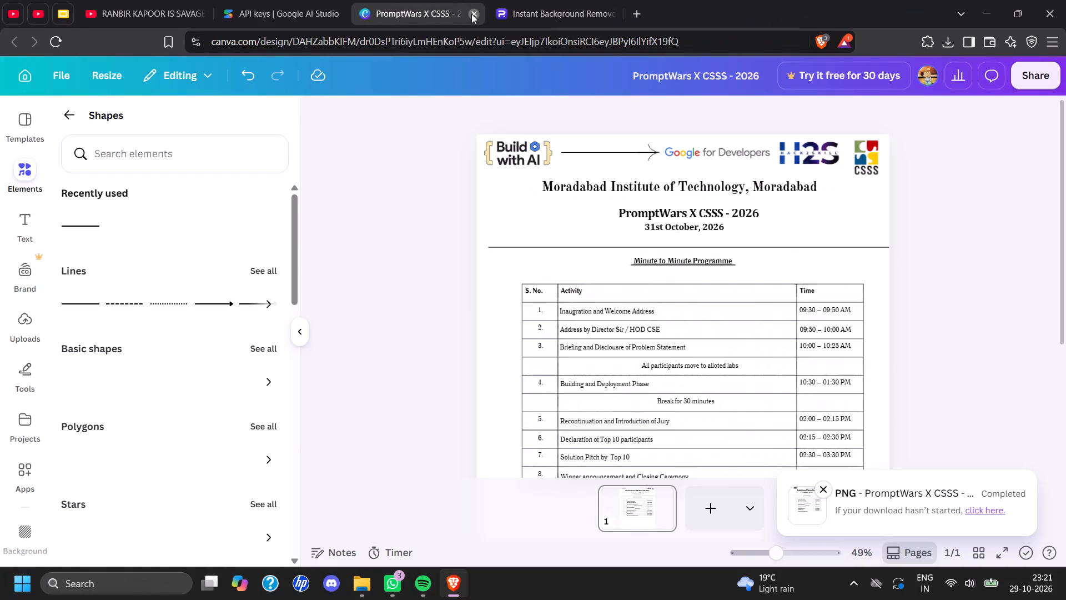
# Close the Canva design and the Photoroom background remover, leaving an empty new tab in their place.
pyautogui.click(602, 0)
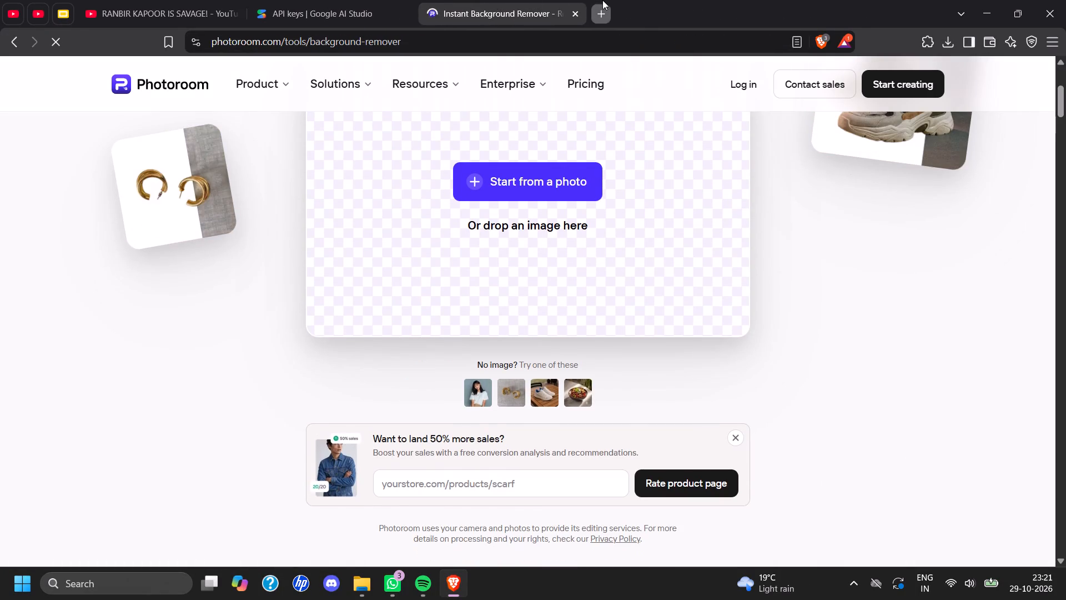
pyautogui.click(579, 15)
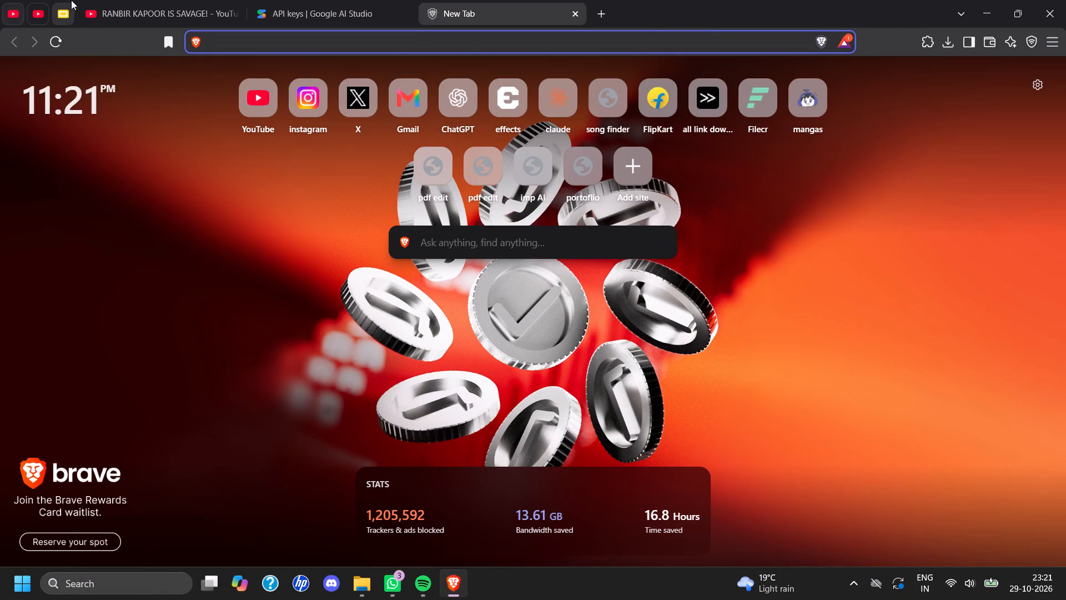
# Return to the PromptWars X Community Brand Guide 2026 and open slide 39 among the print assets.
pyautogui.click(64, 0)
pyautogui.scroll(-10, 101, 225)
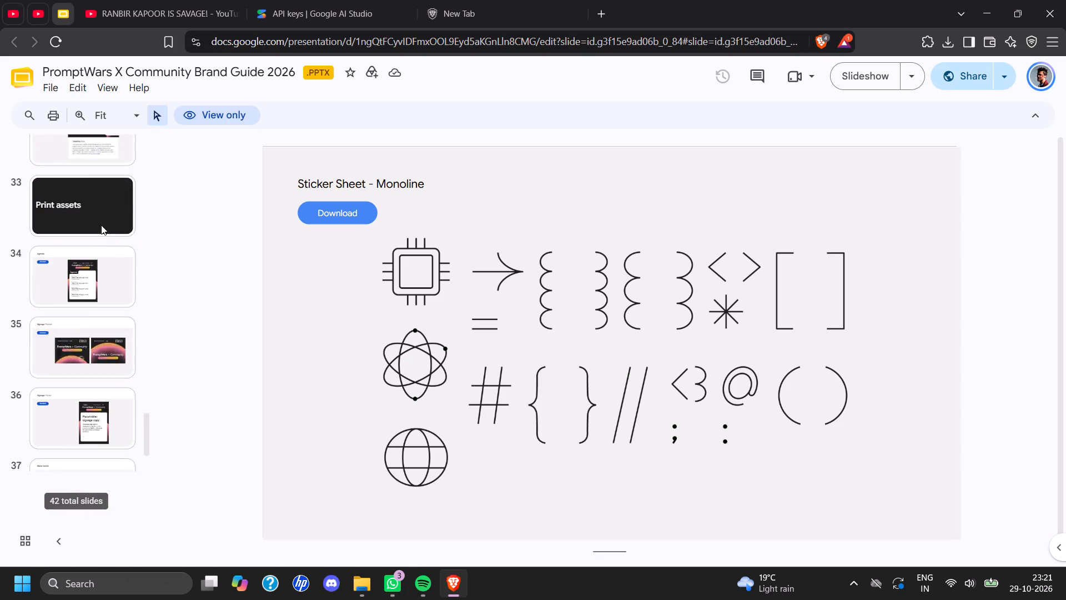
pyautogui.click(80, 283)
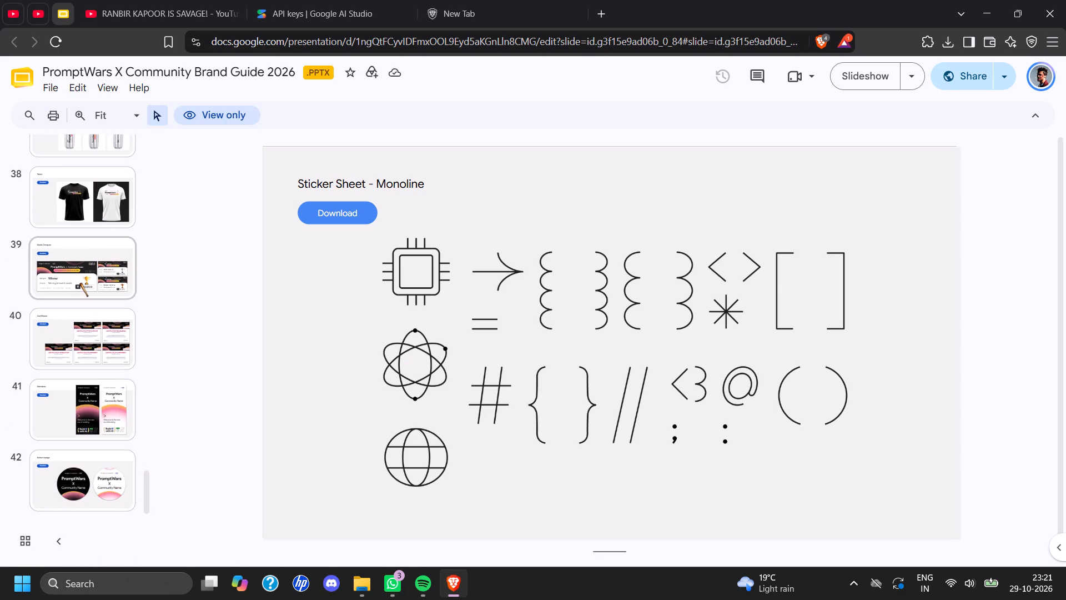
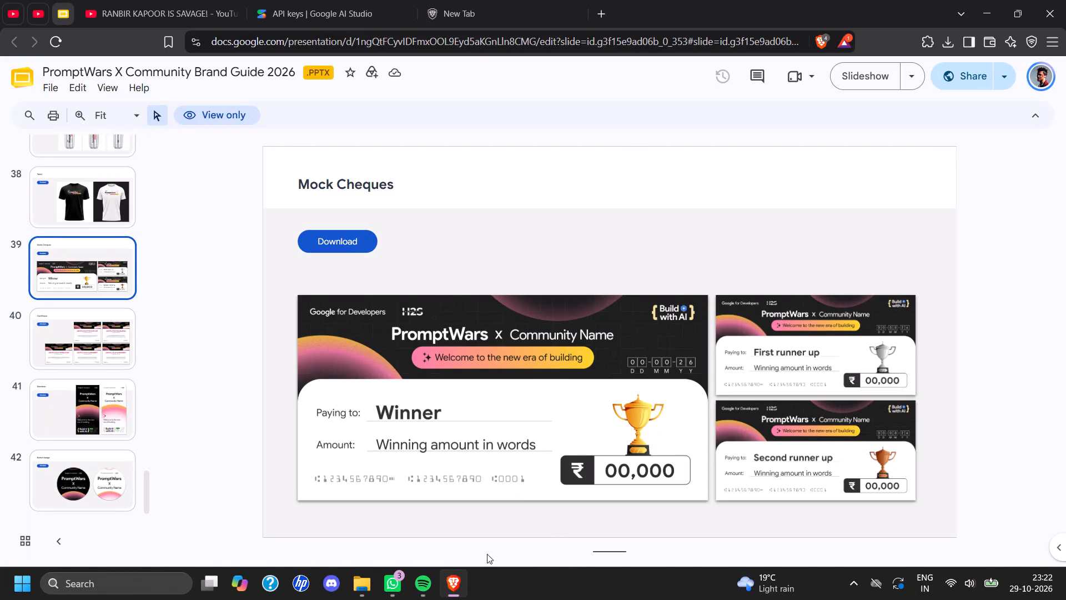
# Turn off the computer's Bluetooth, which is connected to the realme Buds T110, in the Windows quick settings.
pyautogui.click(1022, 599)
pyautogui.click(961, 583)
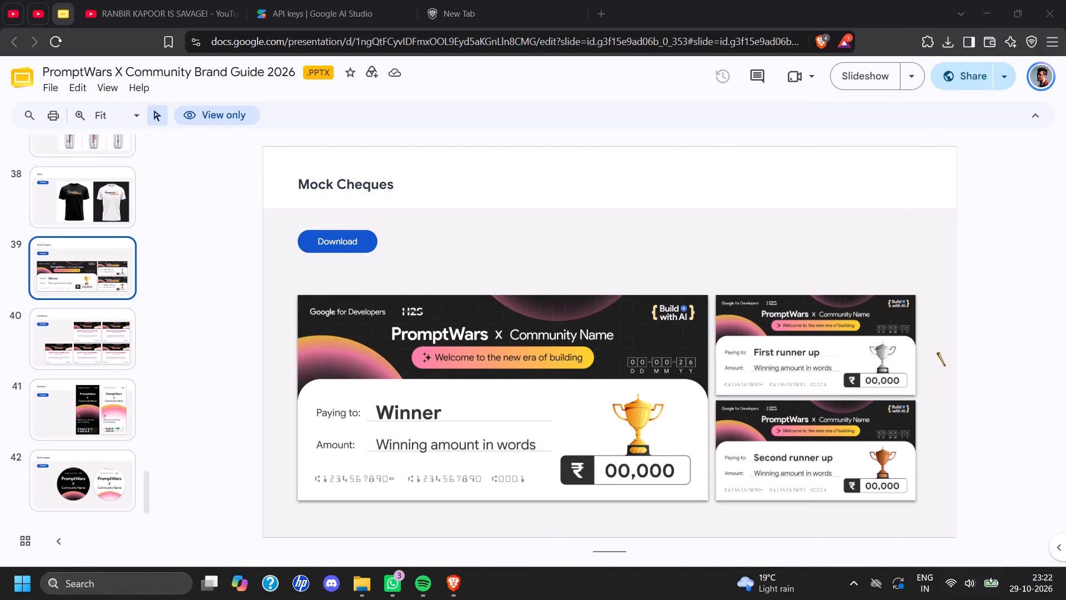
pyautogui.click(946, 599)
pyautogui.click(900, 326)
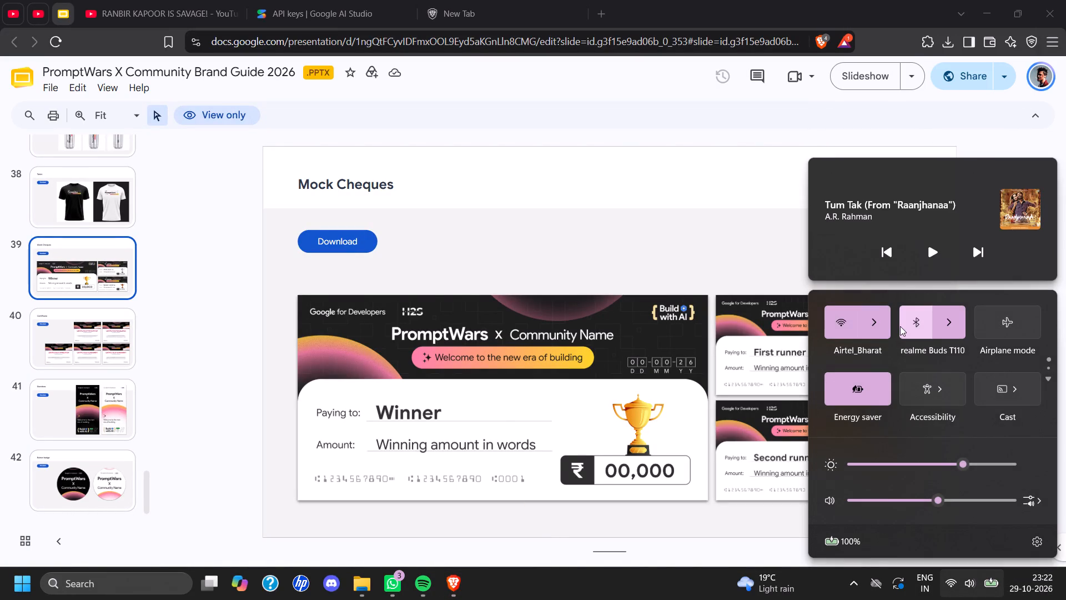